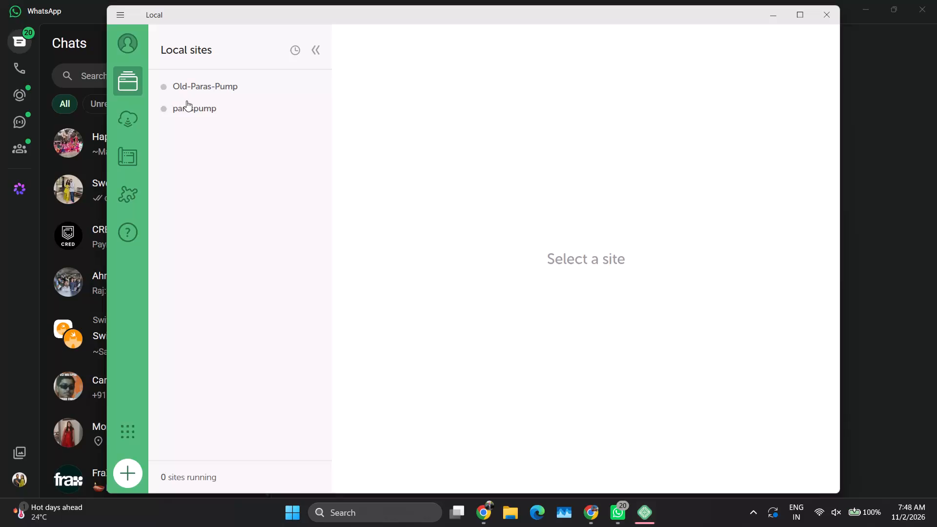
# Select the paraspump site among the local sites and start it.
pyautogui.click(182, 99)
pyautogui.click(799, 44)
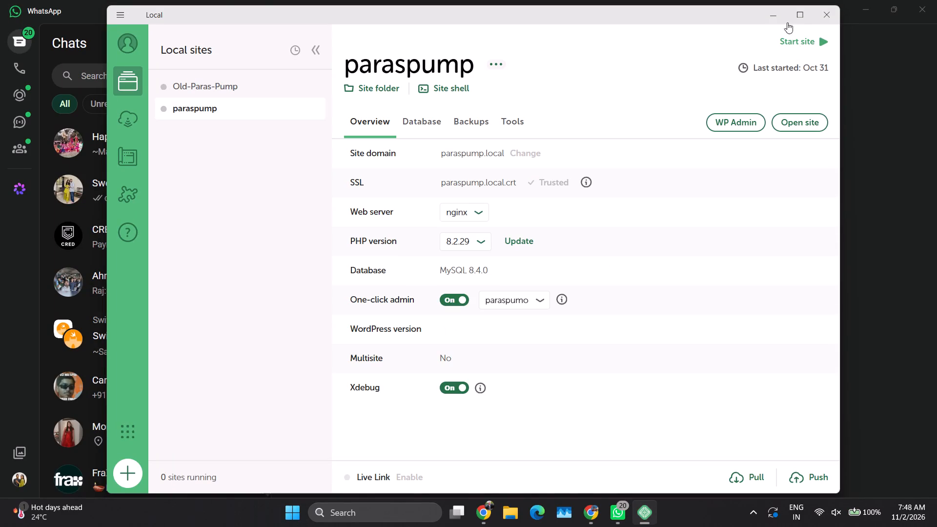
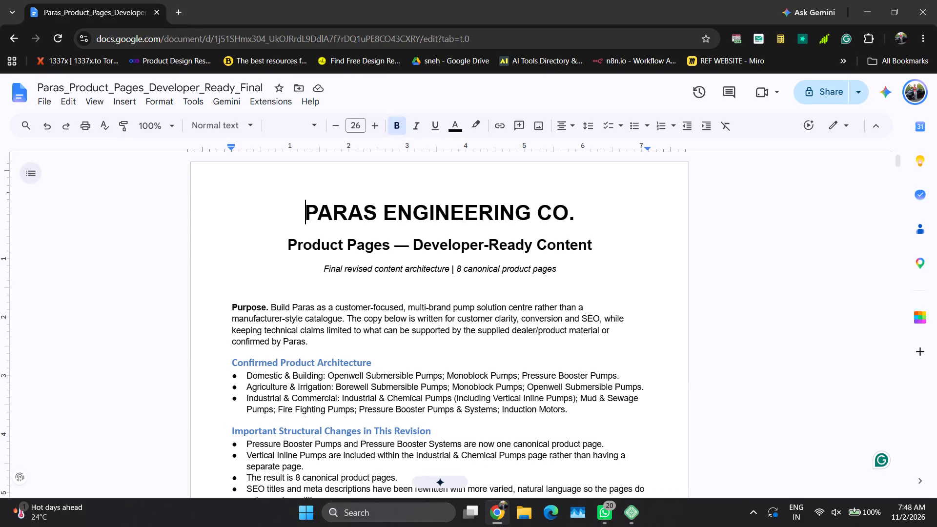
# Reorder the taskbar apps so that Local sits directly after Chrome.
pyautogui.moveTo(630, 510); pyautogui.dragTo(513, 514)
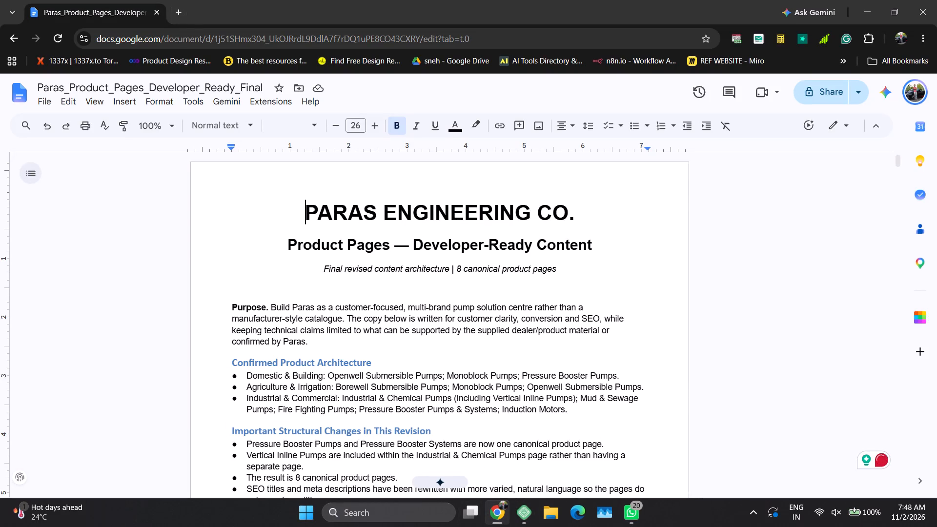
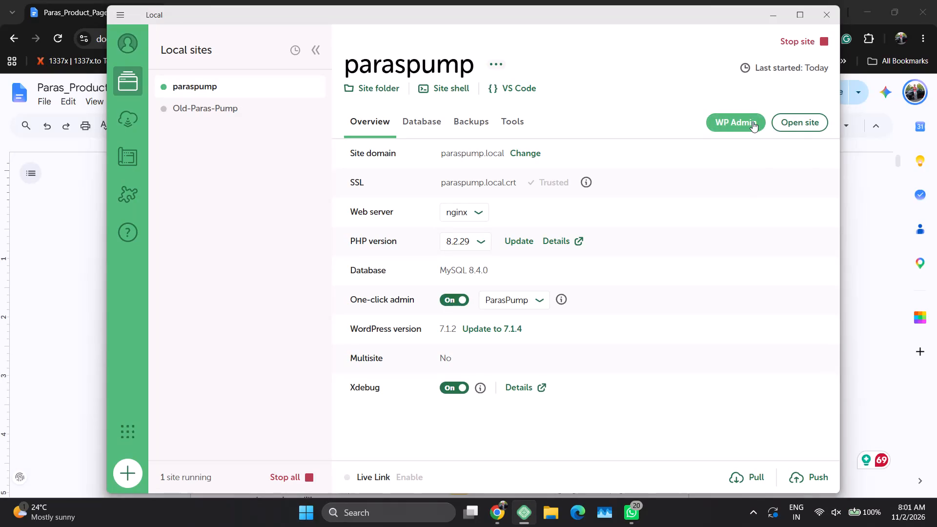
# Open the WordPress admin of the paraspump site.
pyautogui.click(753, 122)
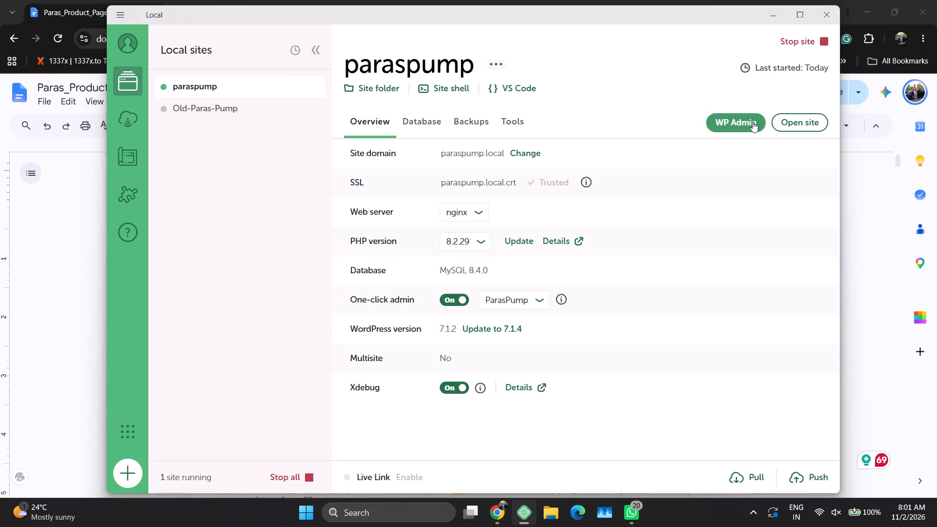
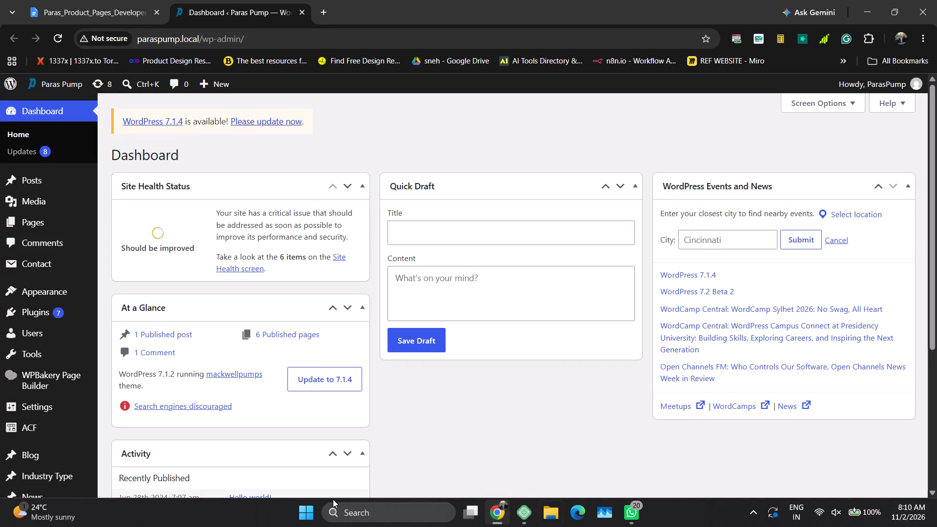
# Open the list of all Pump Type entries in a new tab.
pyautogui.scroll(2, 68, 422)
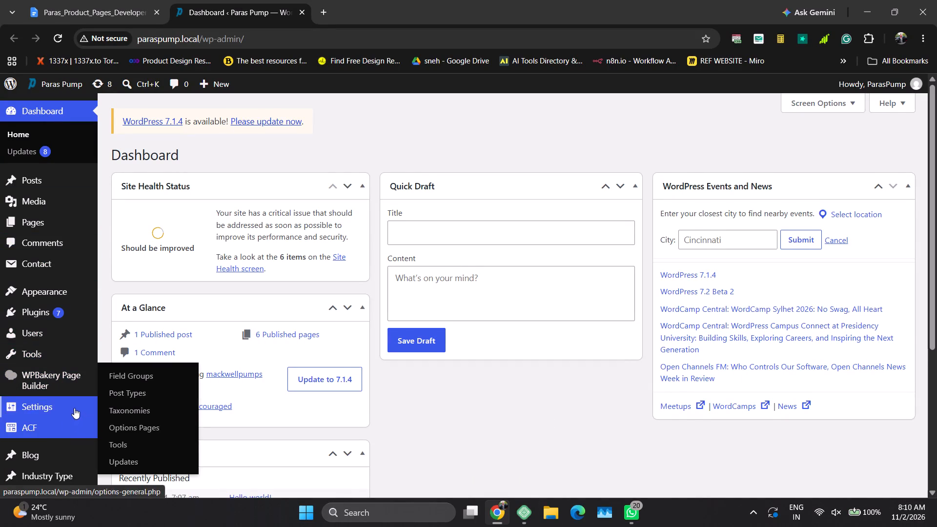
pyautogui.scroll(-1, 75, 407)
pyautogui.scroll(1, 75, 407)
pyautogui.scroll(-4, 75, 407)
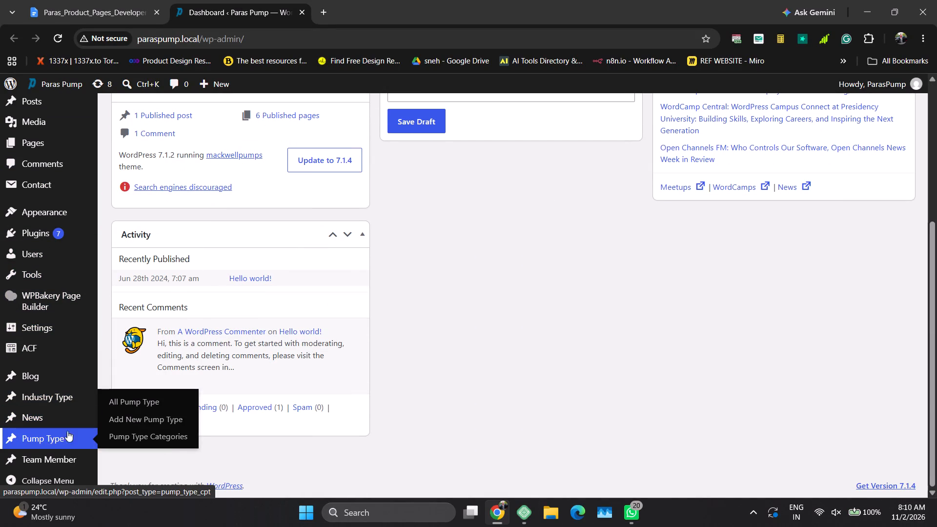
pyautogui.keyDown('ctrl'); pyautogui.click(139, 402); pyautogui.keyUp('ctrl')
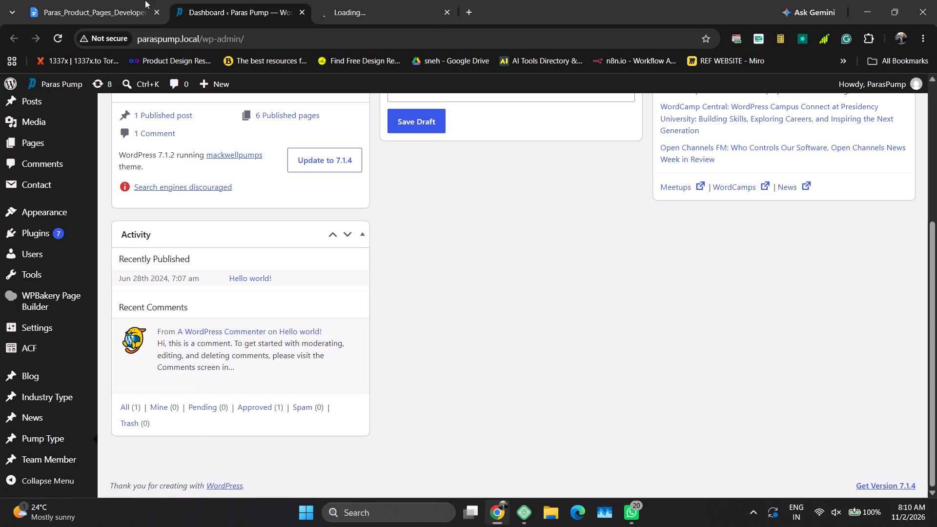
# Browse the product pages document for the Pressure Booster Pumps & Systems section, keeping its tab beside the pump type list.
pyautogui.moveTo(105, 4); pyautogui.dragTo(210, 4)
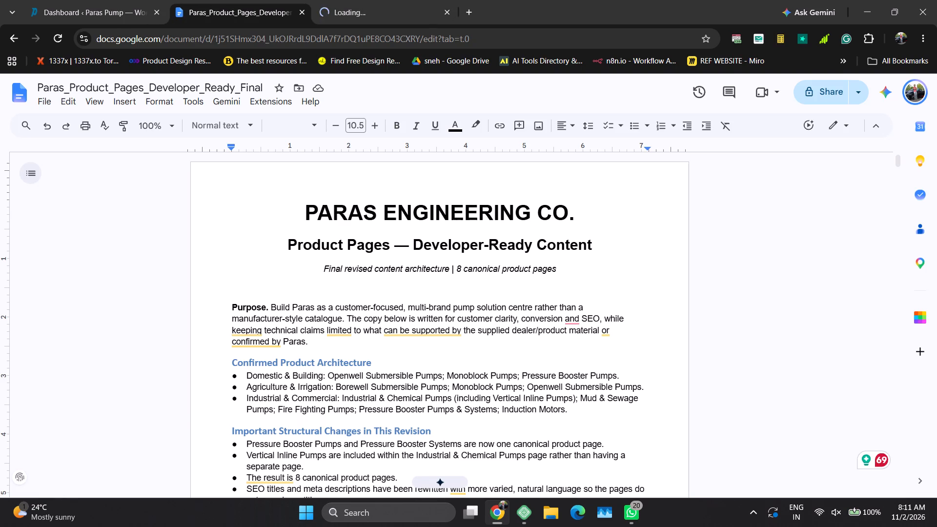
pyautogui.scroll(-12, 435, 335)
pyautogui.scroll(-14, 458, 321)
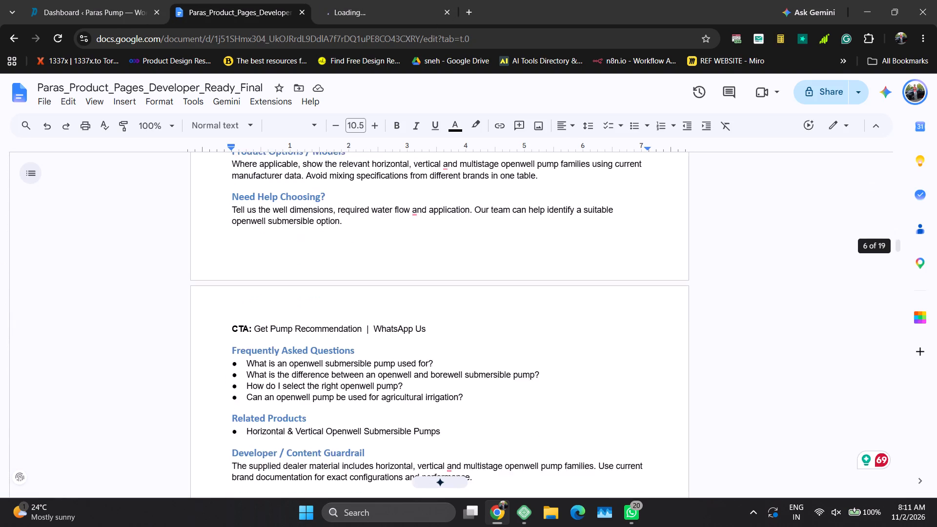
pyautogui.scroll(-19, 458, 321)
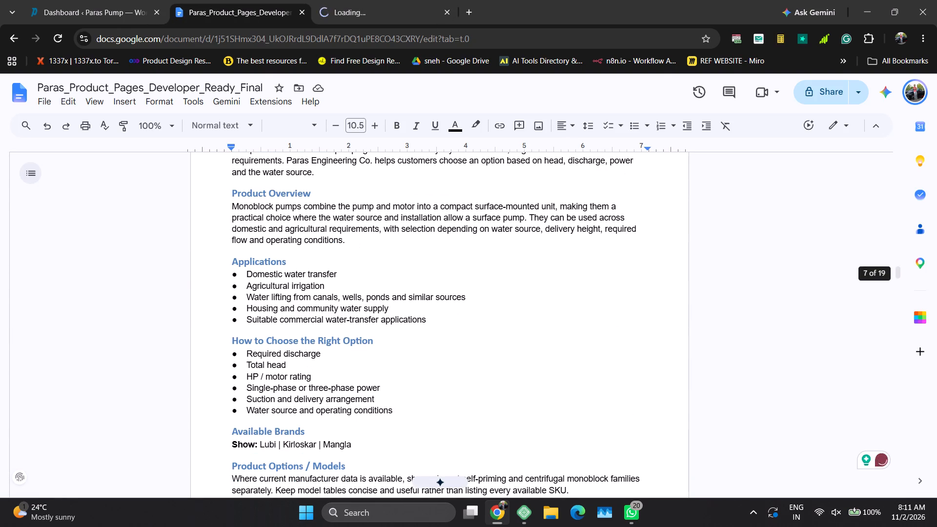
pyautogui.scroll(-1, 458, 321)
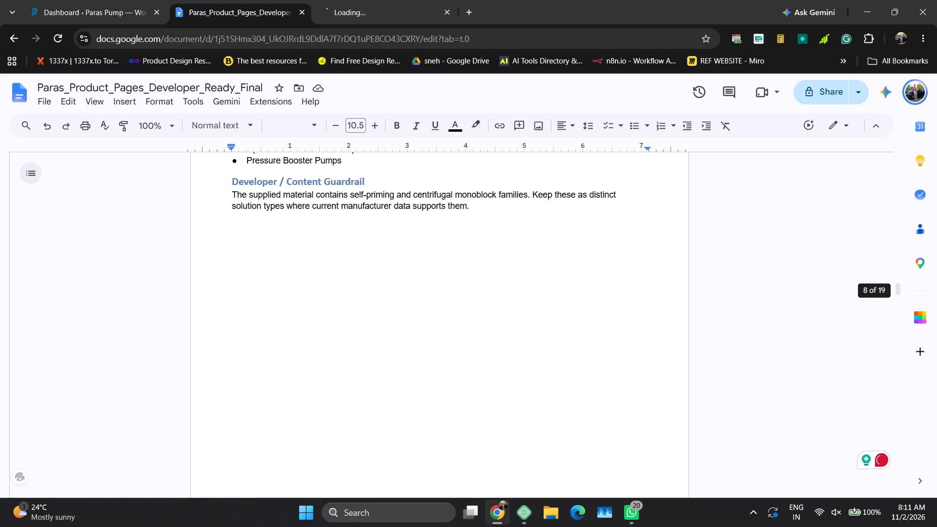
pyautogui.scroll(-7, 458, 321)
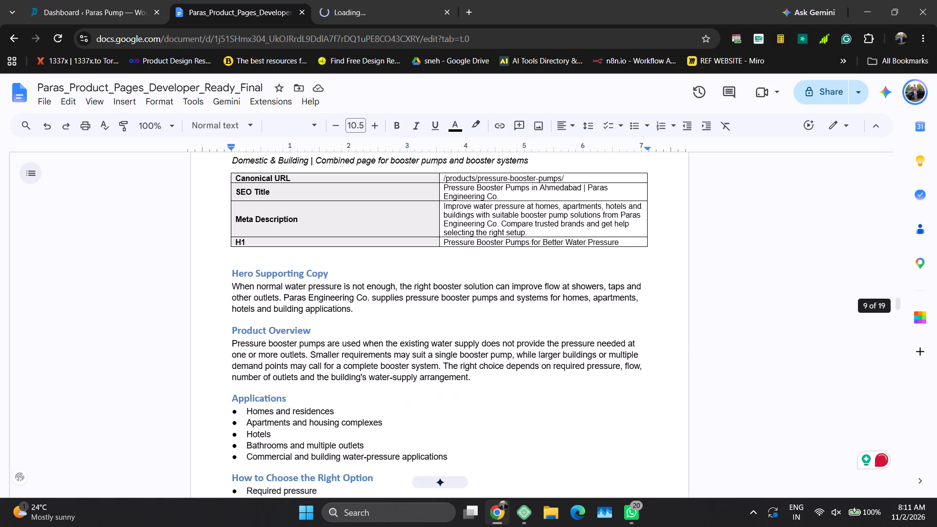
pyautogui.scroll(-2, 448, 325)
pyautogui.scroll(1, 448, 325)
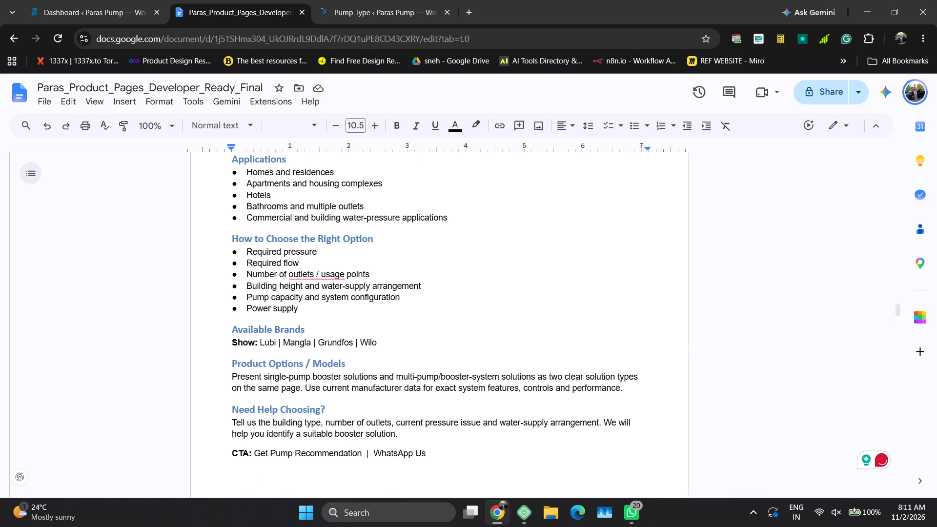
pyautogui.scroll(2, 448, 325)
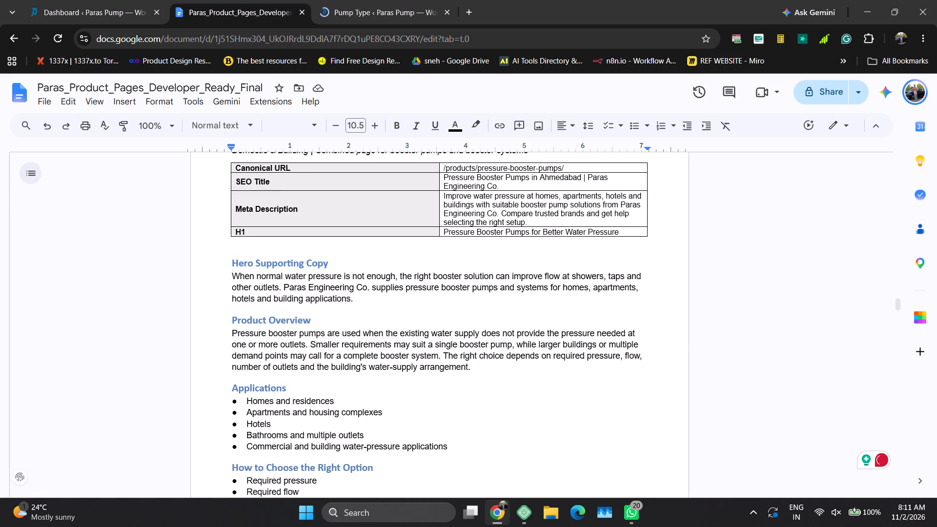
# Read the document from the Monoblock Pumps section through to the start of Pressure Booster Pumps & Systems.
pyautogui.scroll(1, 448, 325)
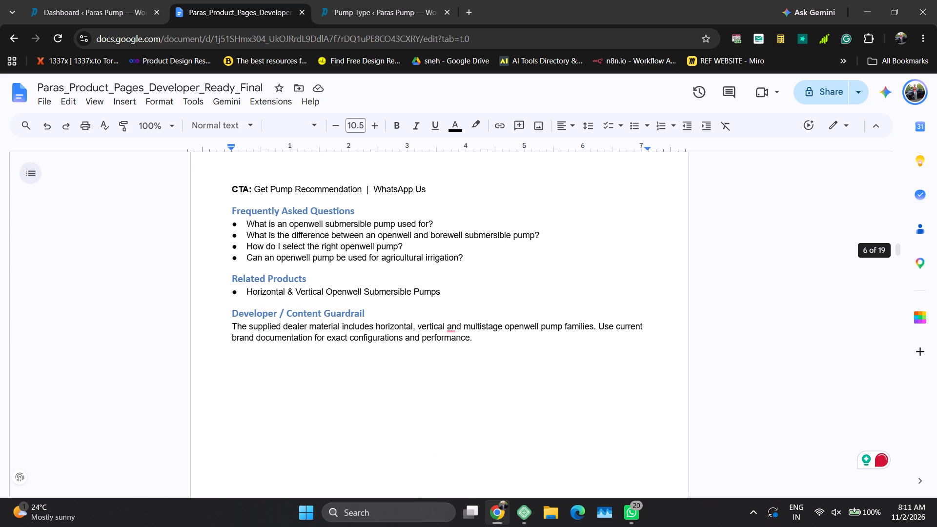
pyautogui.scroll(-3, 448, 325)
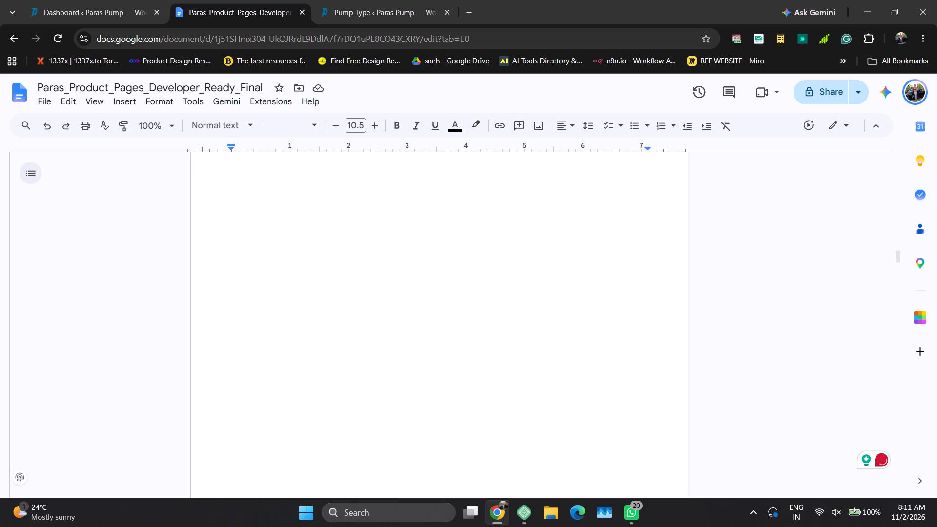
pyautogui.scroll(-5, 448, 325)
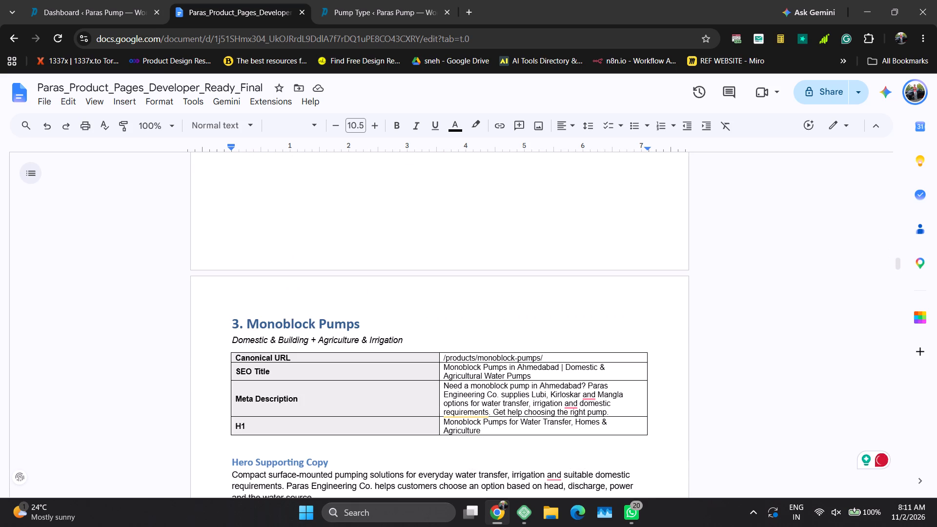
pyautogui.scroll(-7, 448, 325)
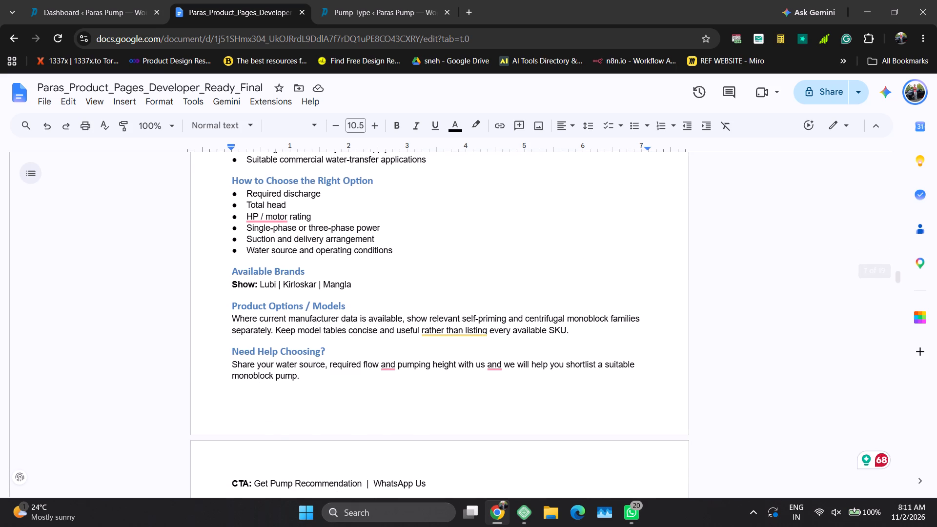
pyautogui.scroll(-8, 448, 325)
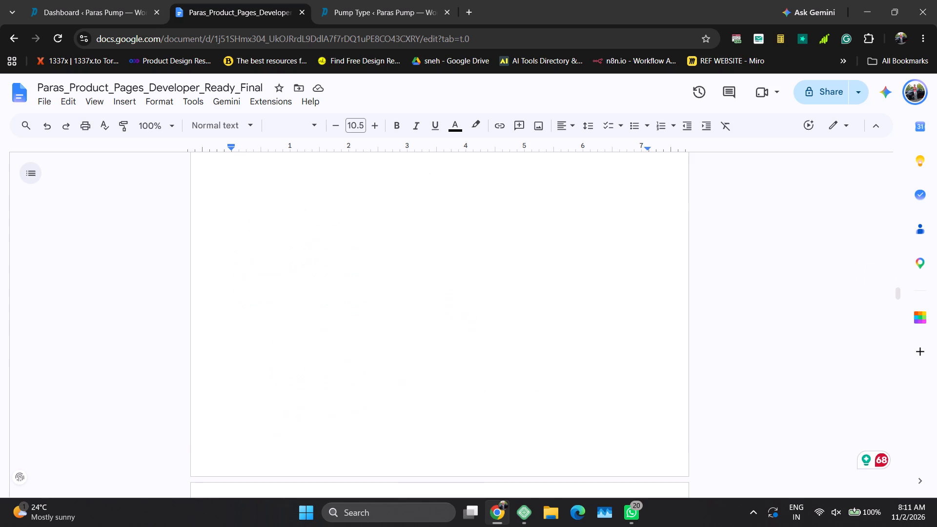
pyautogui.scroll(-2, 448, 325)
pyautogui.scroll(1, 448, 325)
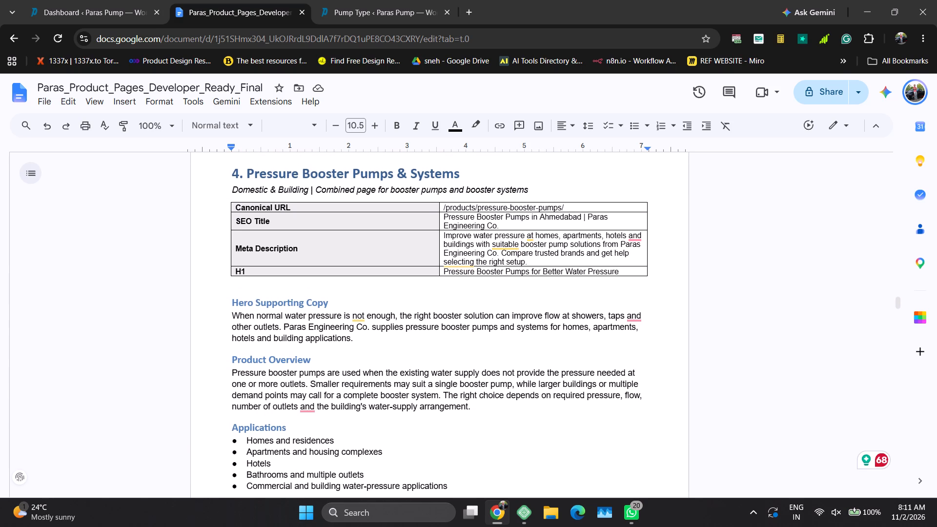
# View the live Pressure Booster Pumps page from the pump type list in a new tab.
pyautogui.click(399, 6)
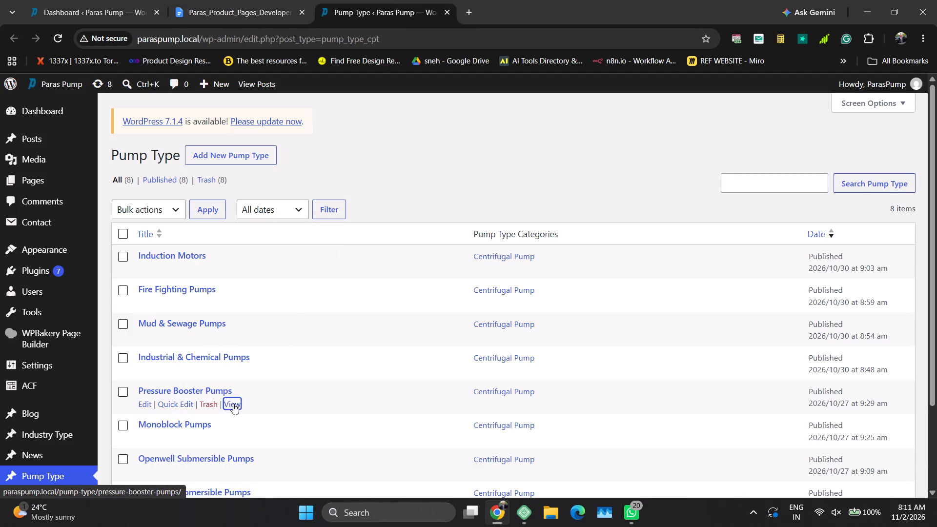
pyautogui.keyDown('ctrl'); pyautogui.click(233, 404); pyautogui.keyUp('ctrl')
pyautogui.click(206, 0)
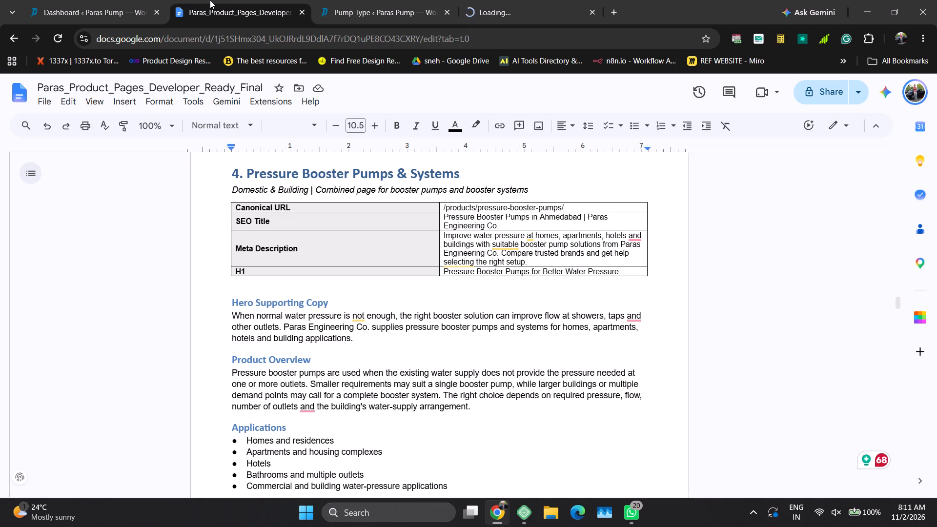
pyautogui.click(489, 0)
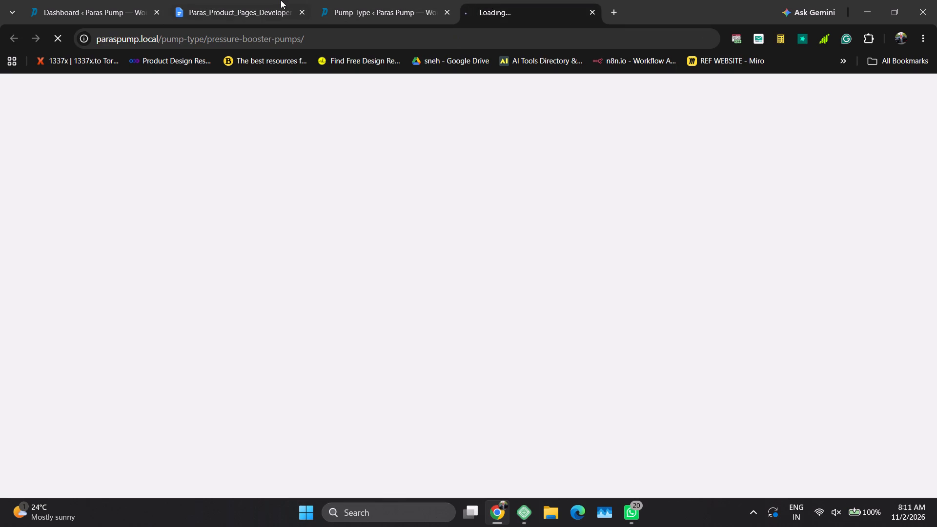
pyautogui.click(279, 0)
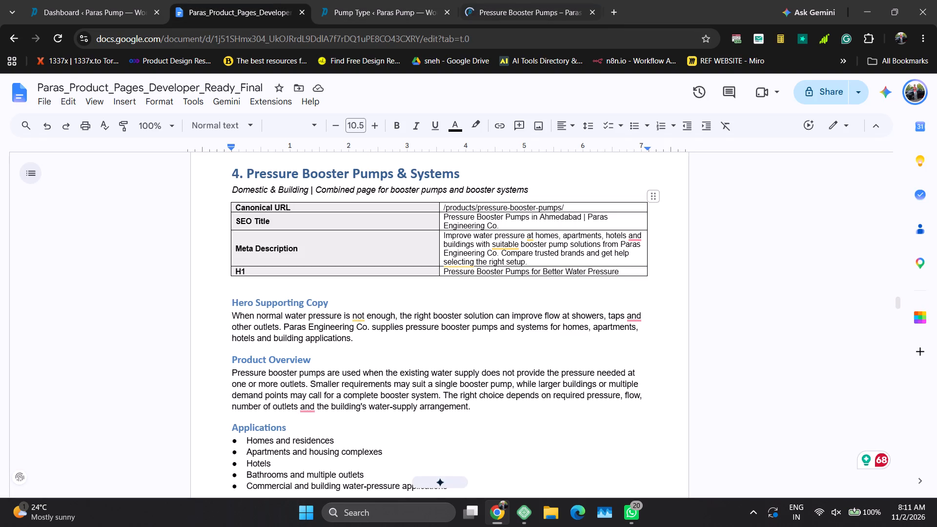
pyautogui.click(543, 5)
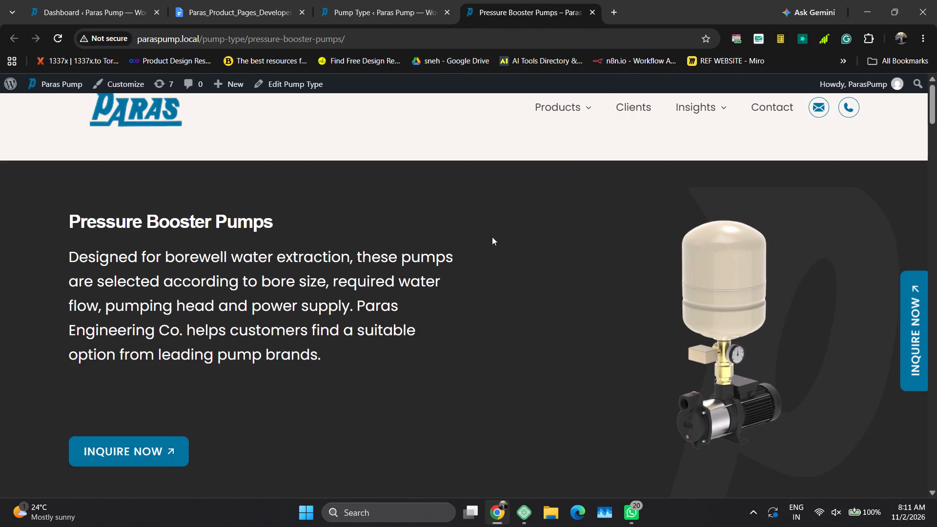
# Compare the Pressure Booster Pumps page's hero, overview and How to Choose the Right Option content with the document, placing both tabs side by side.
pyautogui.scroll(-1, 496, 255)
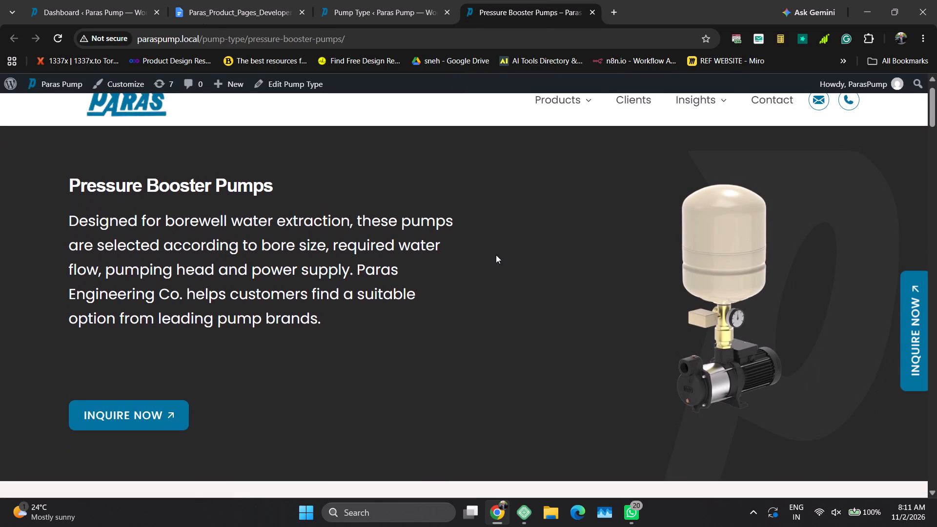
pyautogui.scroll(-3, 496, 255)
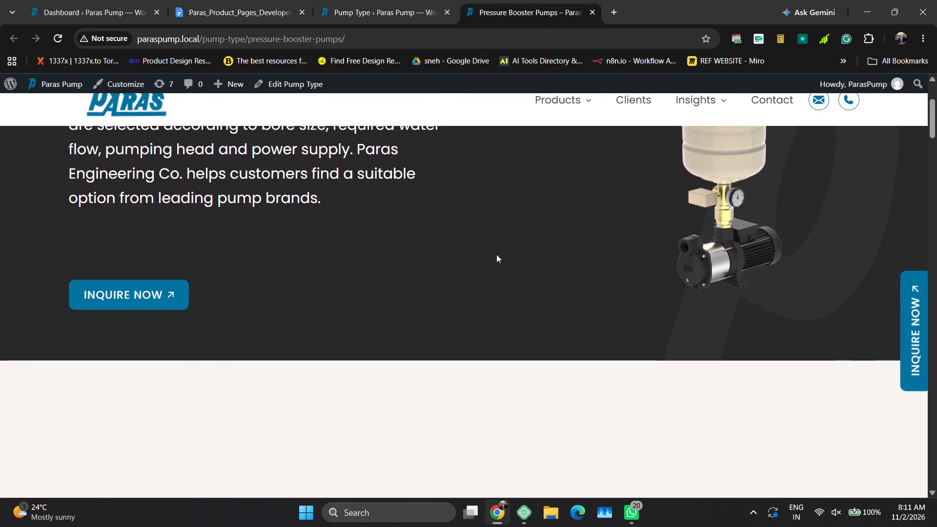
pyautogui.scroll(-4, 496, 254)
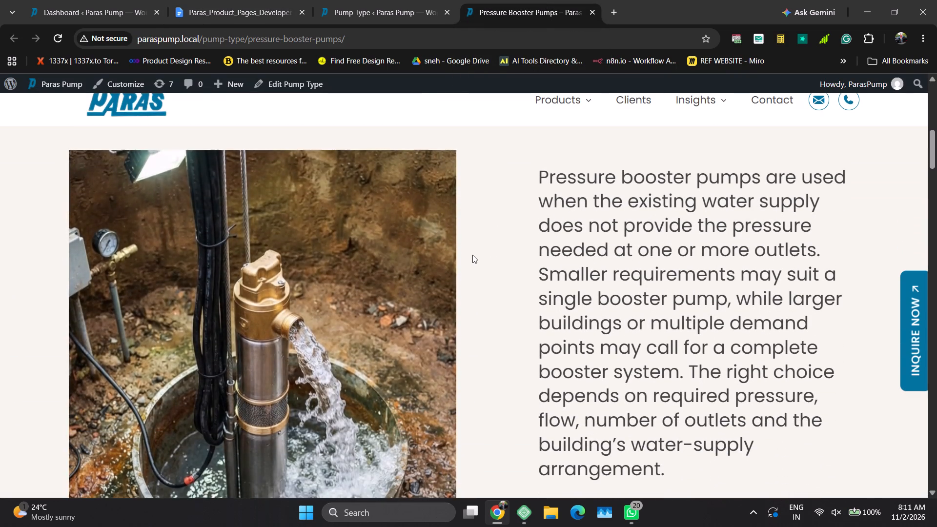
pyautogui.scroll(-6, 472, 255)
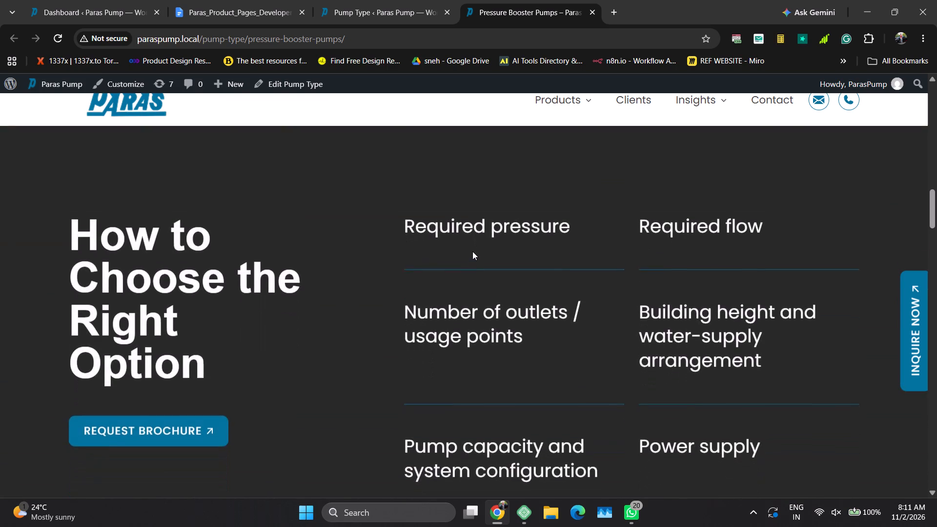
pyautogui.scroll(-2, 472, 251)
pyautogui.click(266, 0)
pyautogui.scroll(-3, 348, 324)
pyautogui.scroll(-1, 343, 199)
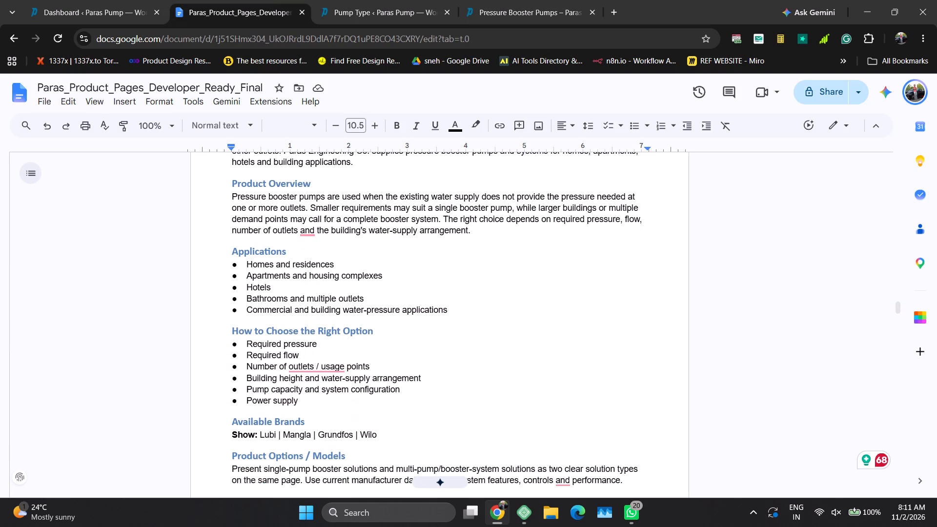
pyautogui.scroll(-1, 344, 200)
pyautogui.moveTo(566, 16); pyautogui.dragTo(397, 19)
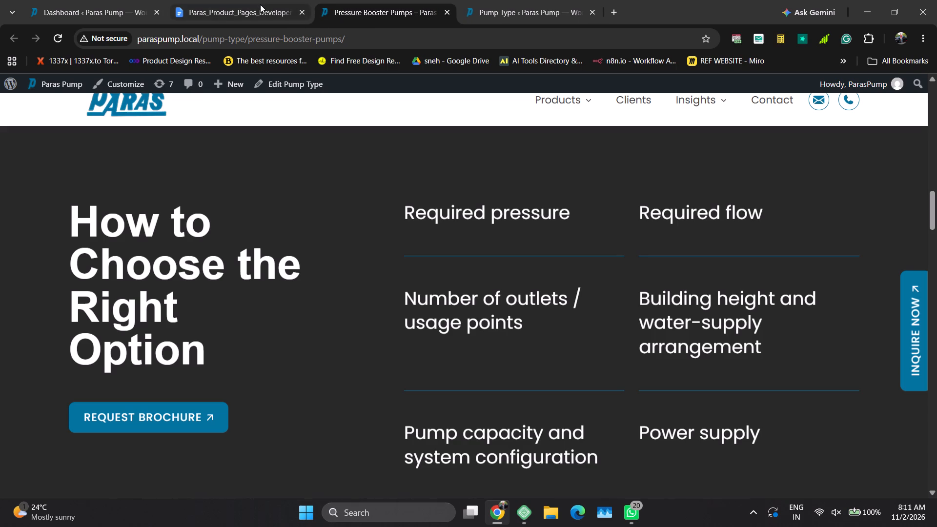
pyautogui.click(260, 3)
pyautogui.click(380, 0)
# Check the page's Available Brands section against the brands listed for Pressure Booster Pumps in the document.
pyautogui.scroll(-1, 475, 341)
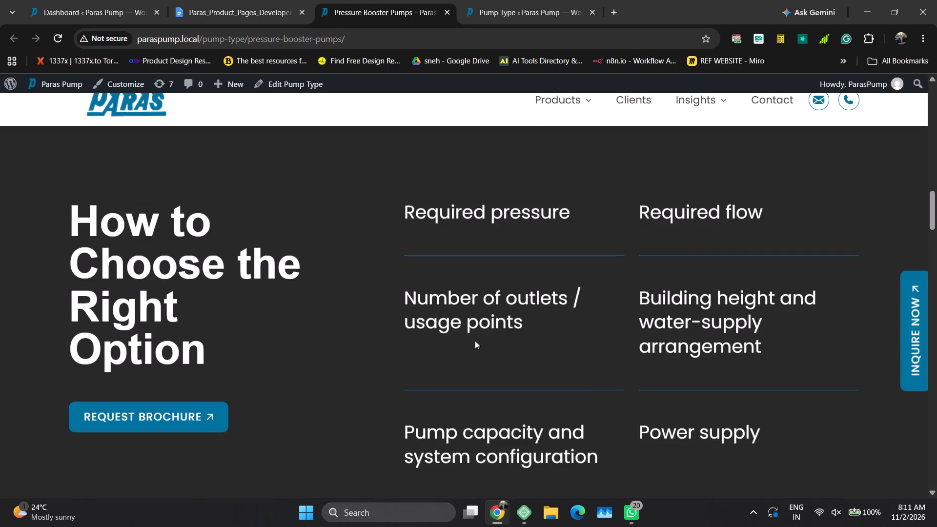
pyautogui.scroll(-5, 475, 341)
pyautogui.scroll(-2, 499, 464)
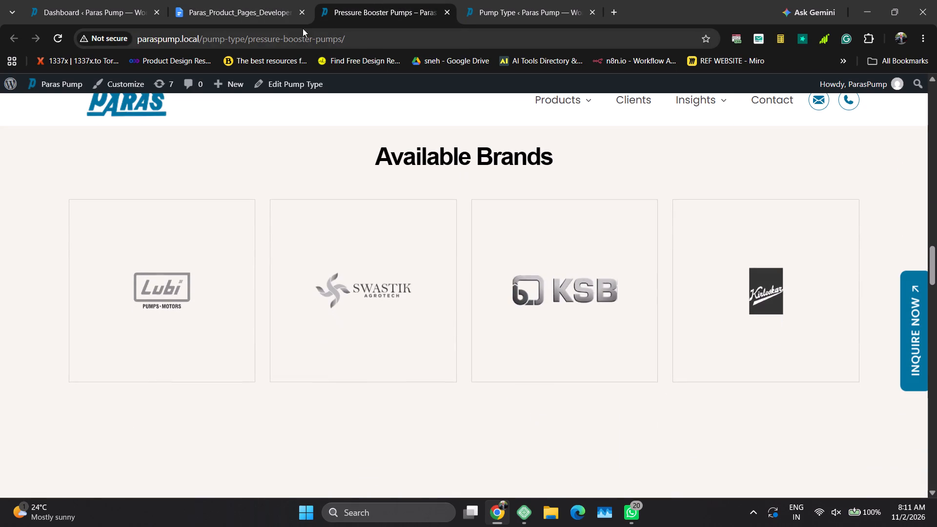
pyautogui.click(263, 3)
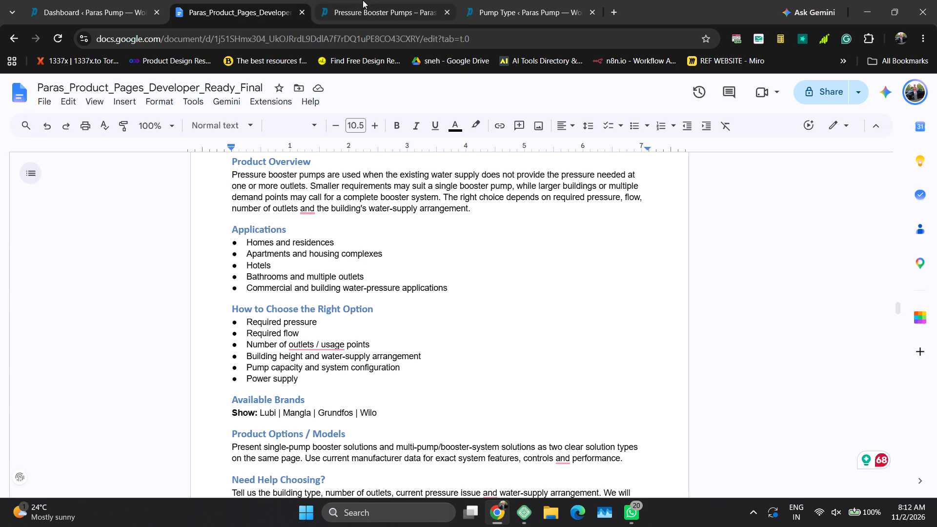
pyautogui.click(363, 0)
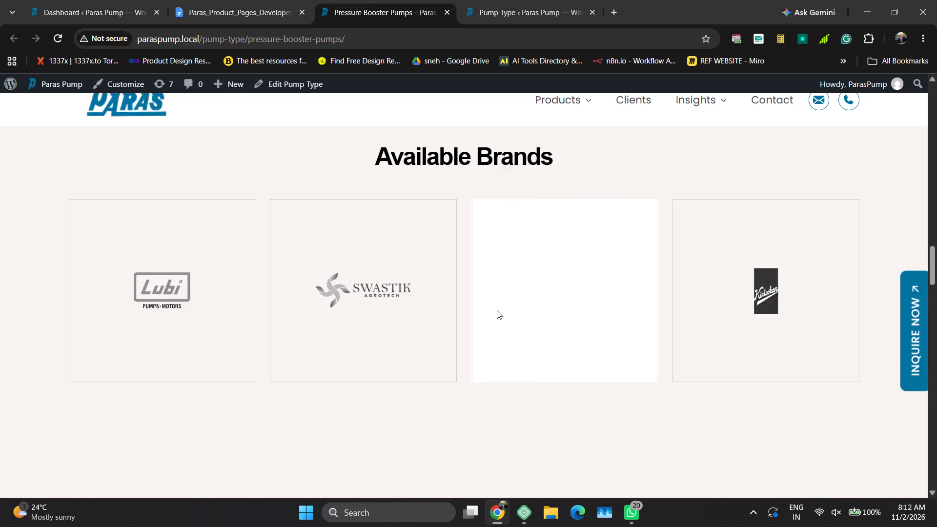
pyautogui.scroll(3, 488, 314)
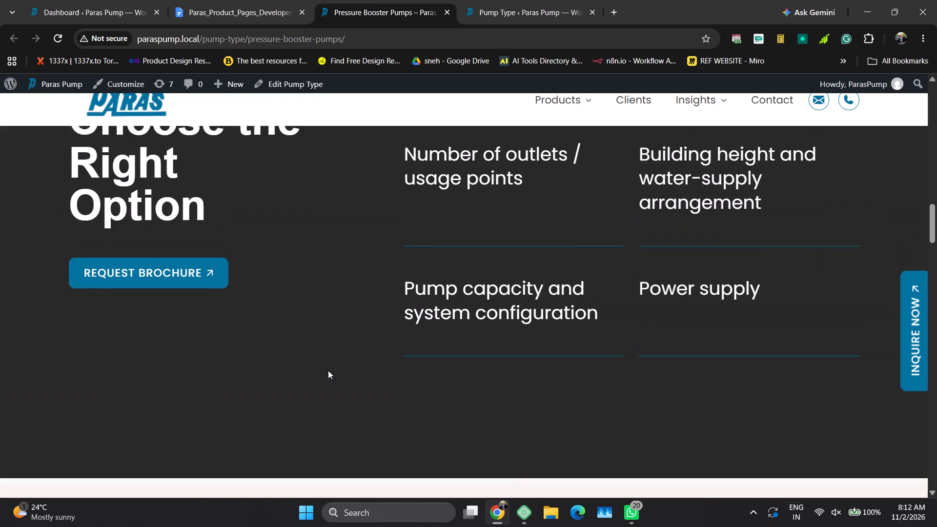
pyautogui.scroll(1, 328, 370)
pyautogui.click(238, 0)
pyautogui.click(353, 0)
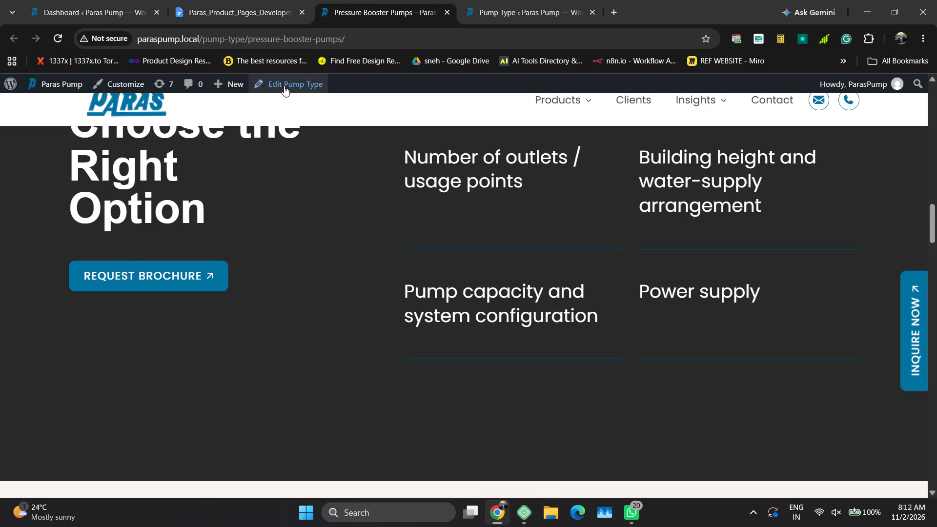
# Open the Pressure Booster Pumps entry for editing in a new tab placed next to the document.
pyautogui.keyDown('ctrl'); pyautogui.click(284, 86); pyautogui.keyUp('ctrl')
pyautogui.click(253, 0)
pyautogui.moveTo(354, 12); pyautogui.dragTo(489, 0)
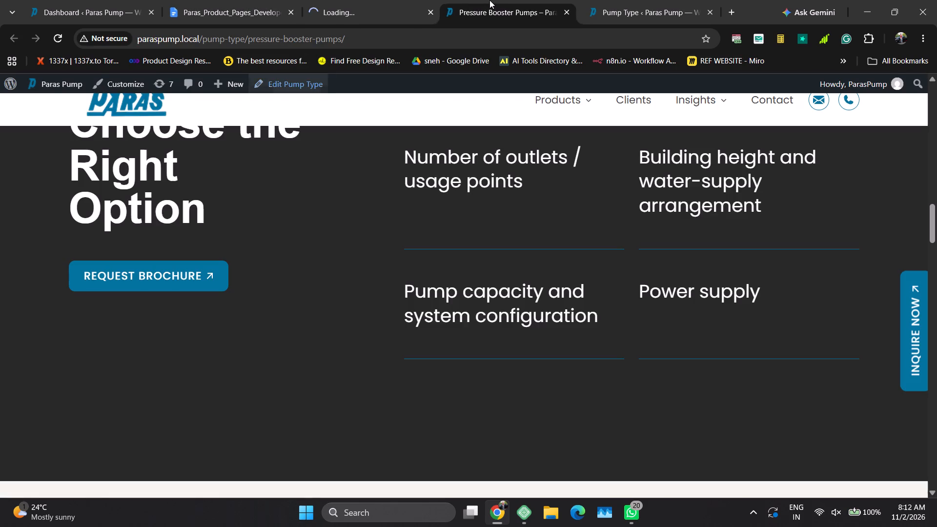
pyautogui.click(635, 3)
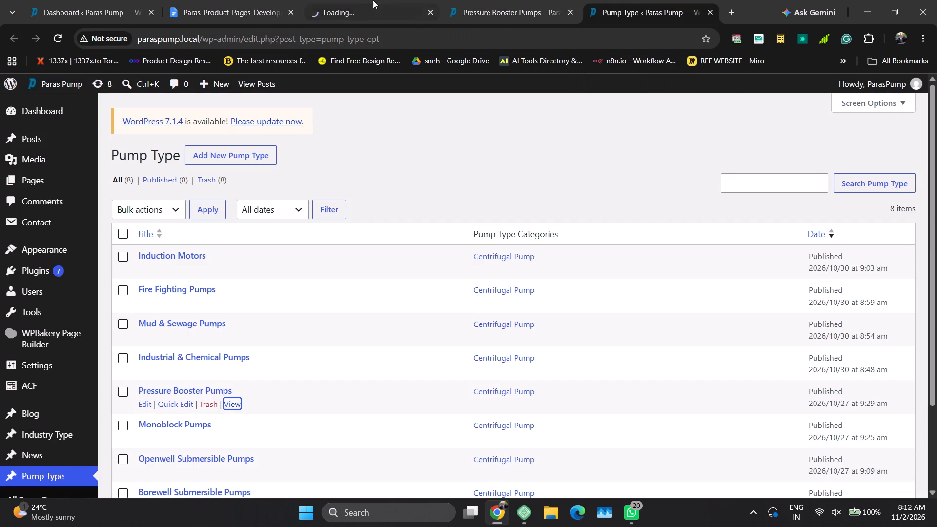
# Review the Pressure Booster Pumps section of the document, including Available Brands, while its edit page loads.
pyautogui.click(342, 0)
pyautogui.click(252, 0)
pyautogui.scroll(1, 362, 375)
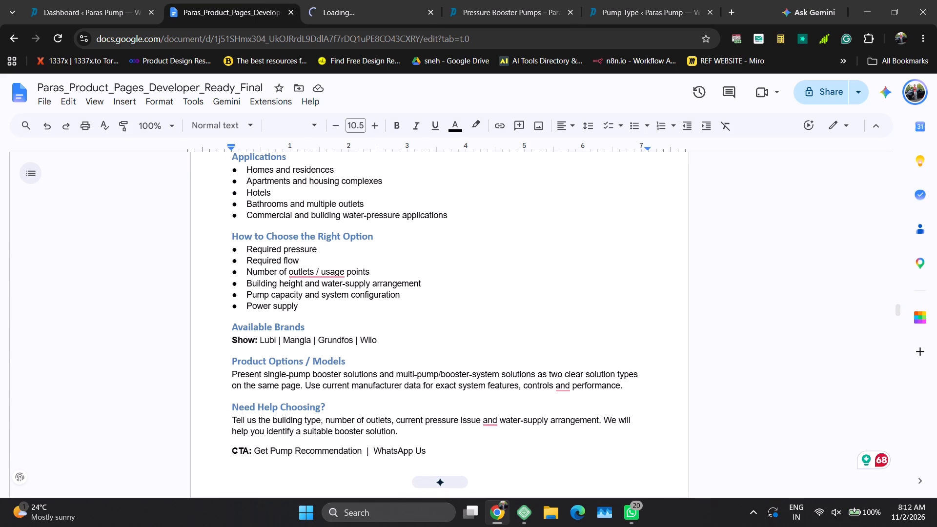
pyautogui.scroll(1, 357, 370)
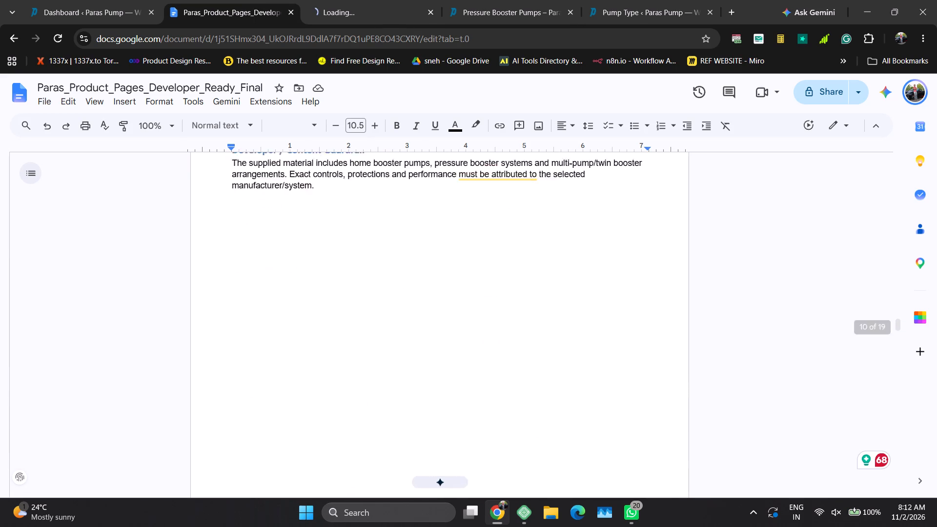
pyautogui.scroll(3, 356, 369)
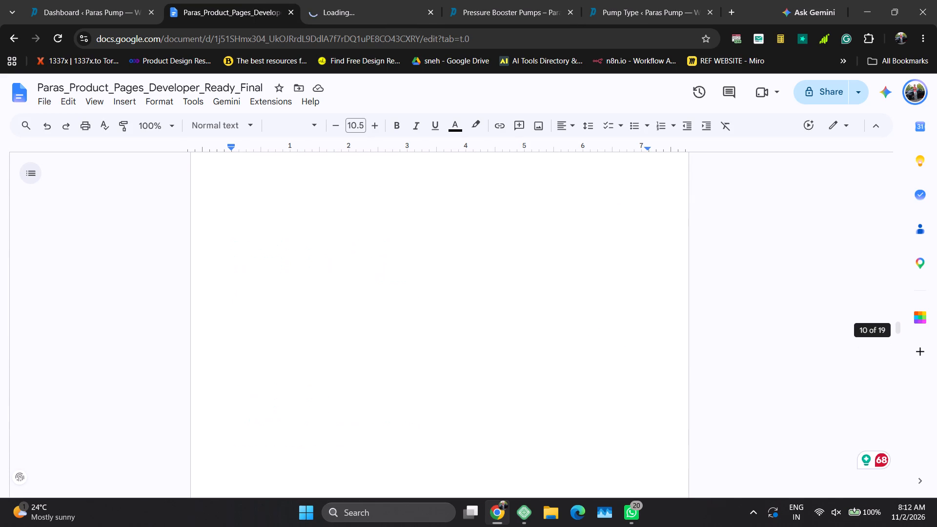
pyautogui.scroll(7, 356, 369)
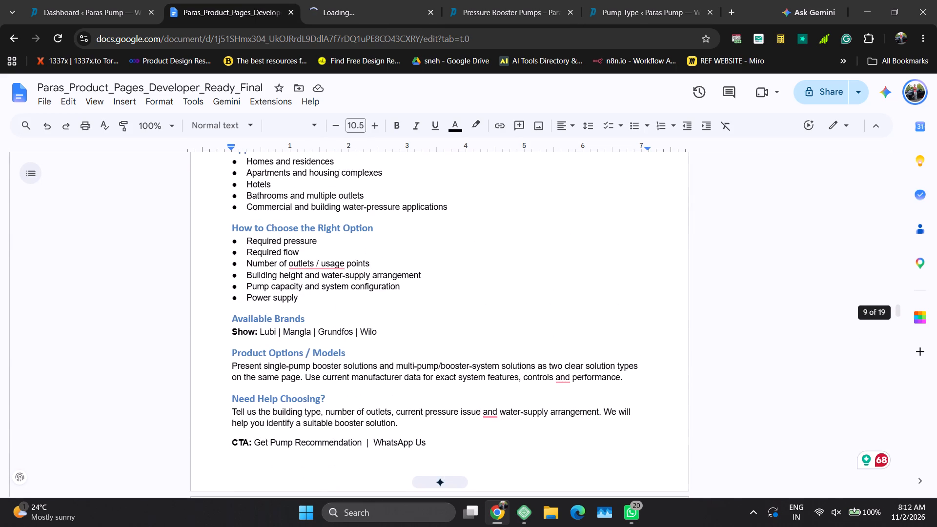
pyautogui.click(342, 0)
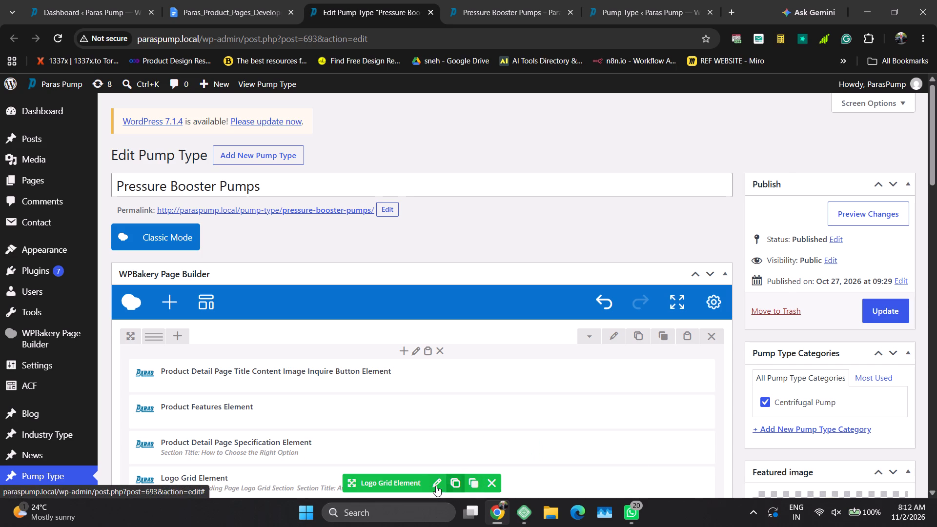
# Open the Available Brands Logo Grid Element's settings and compare its logo list with the document's brands for Pressure Booster Pumps.
pyautogui.click(436, 486)
pyautogui.click(251, 0)
pyautogui.click(532, 0)
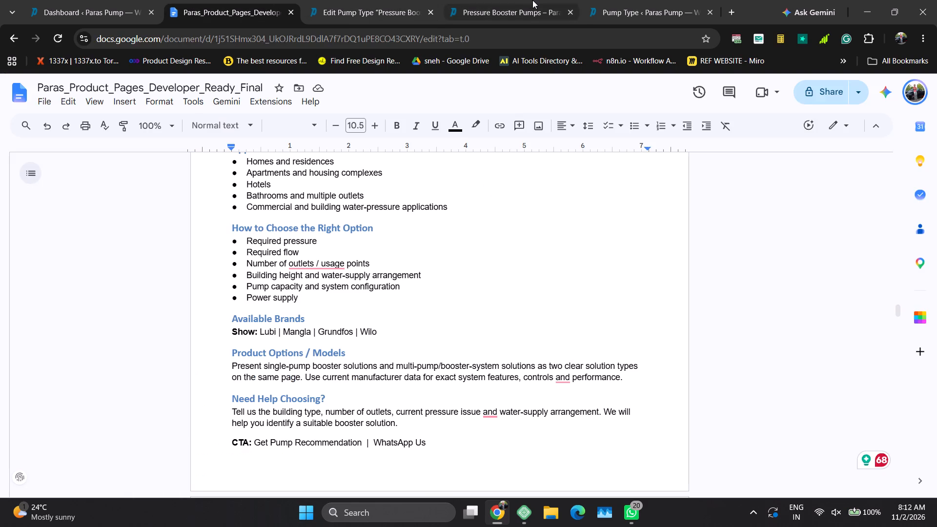
pyautogui.click(253, 0)
pyautogui.scroll(1, 358, 195)
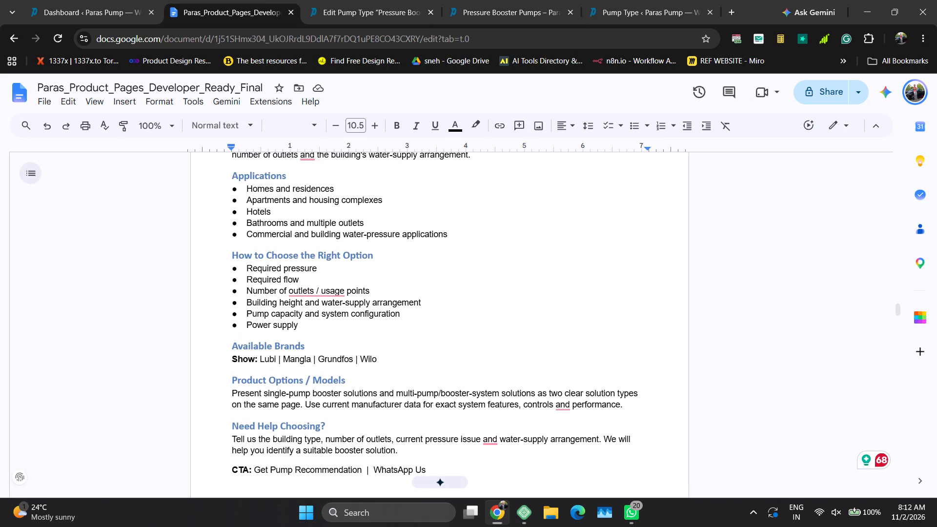
pyautogui.scroll(1, 358, 195)
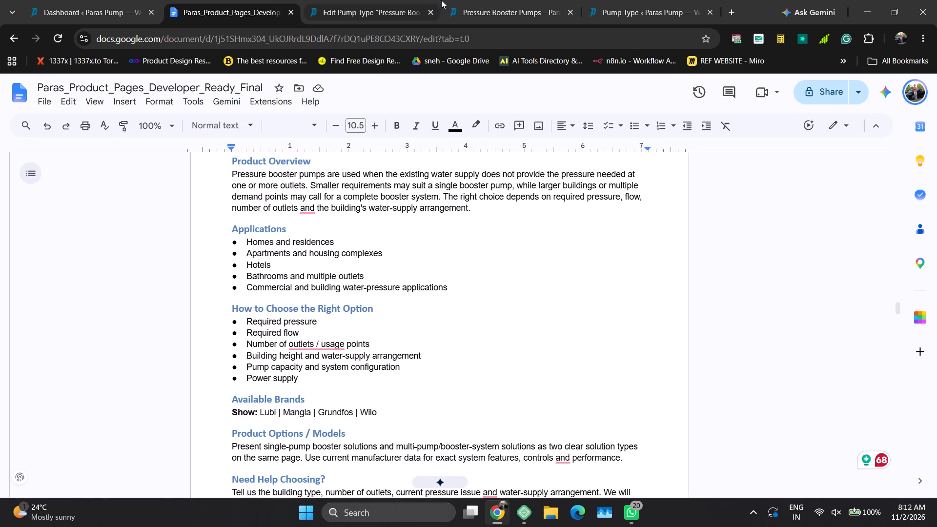
pyautogui.click(499, 0)
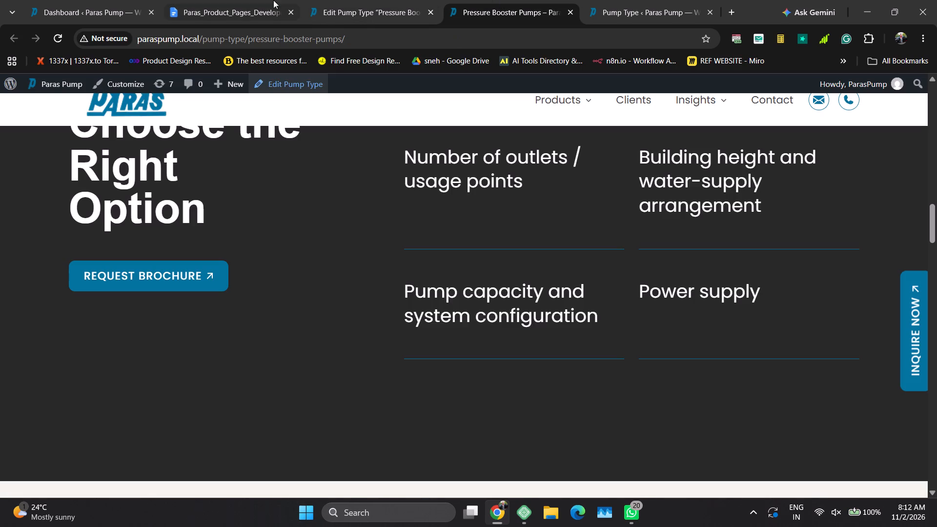
pyautogui.click(255, 1)
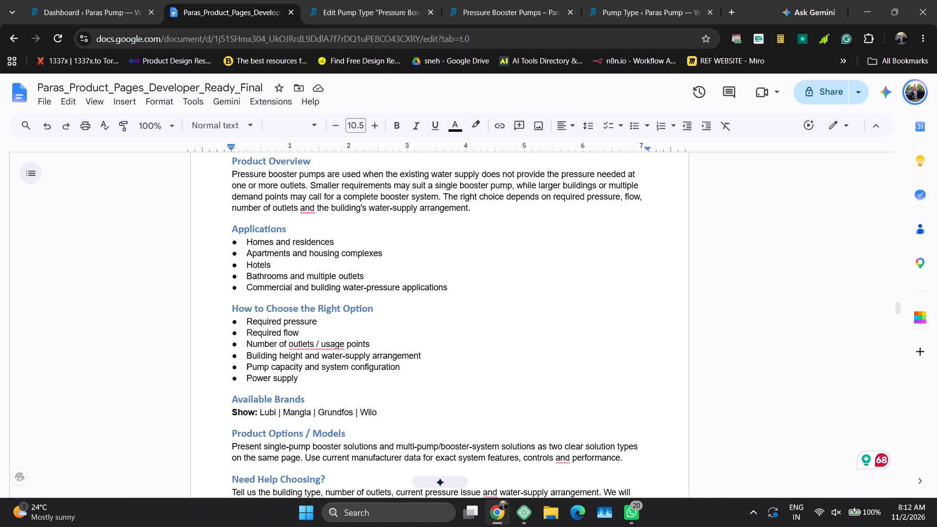
pyautogui.scroll(-1, 421, 287)
pyautogui.click(371, 0)
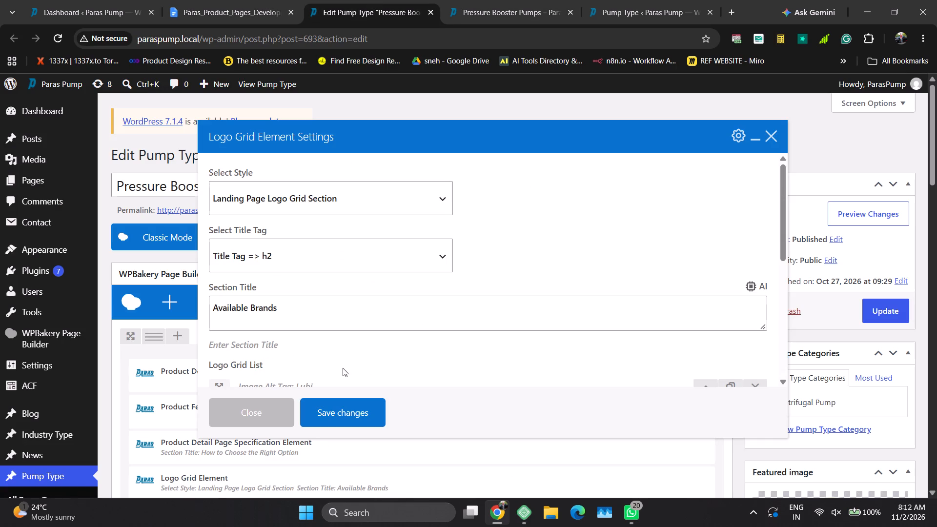
pyautogui.scroll(-1, 307, 321)
pyautogui.scroll(-1, 382, 217)
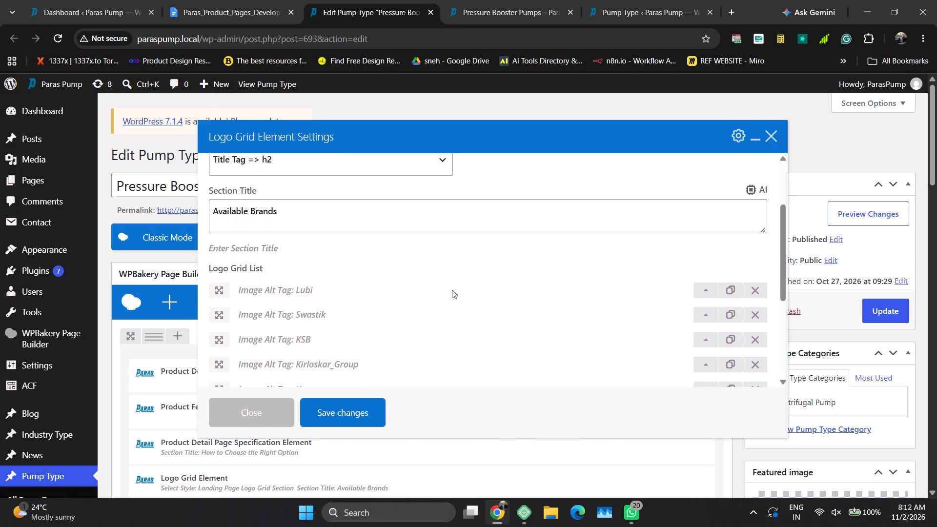
pyautogui.click(198, 0)
pyautogui.click(329, 0)
# Delete the Swastik, KSB, Kirloskar_Group and Varuna entries from the Logo Grid List.
pyautogui.click(749, 314)
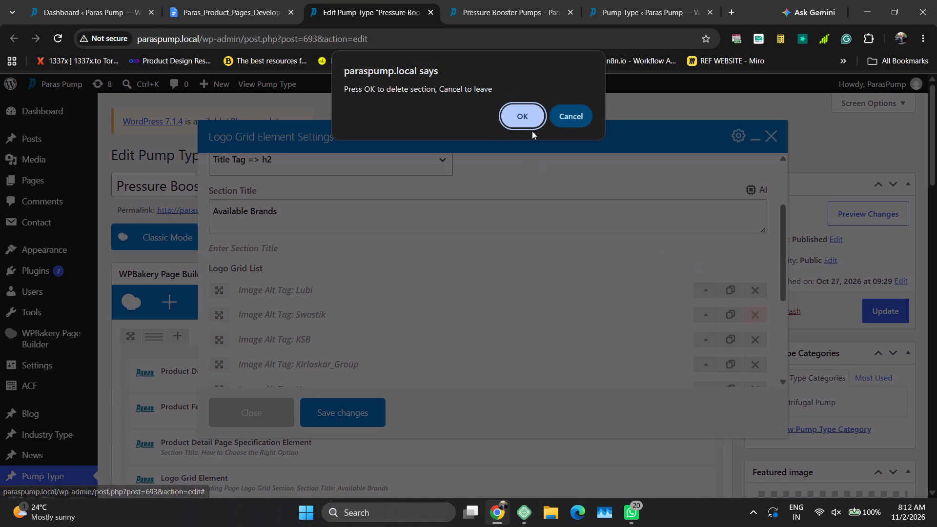
pyautogui.press('Return')
pyautogui.click(755, 312)
pyautogui.press('Return')
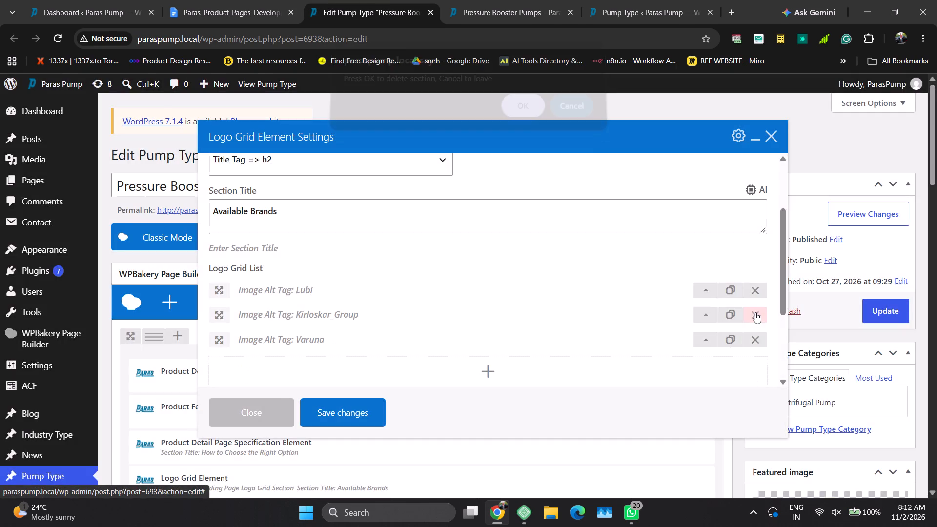
pyautogui.click(755, 312)
pyautogui.press('Return')
pyautogui.click(755, 312)
pyautogui.press('Return')
# Add a logo grid entry with the Mangla-logo-215x80 image and the image alt tag Mangla-logo.
pyautogui.click(484, 316)
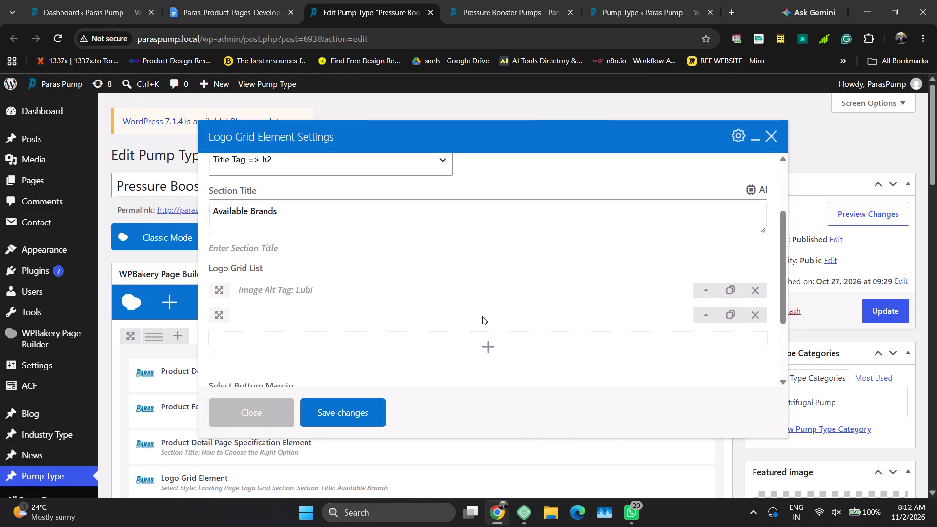
pyautogui.click(264, 0)
pyautogui.click(346, 0)
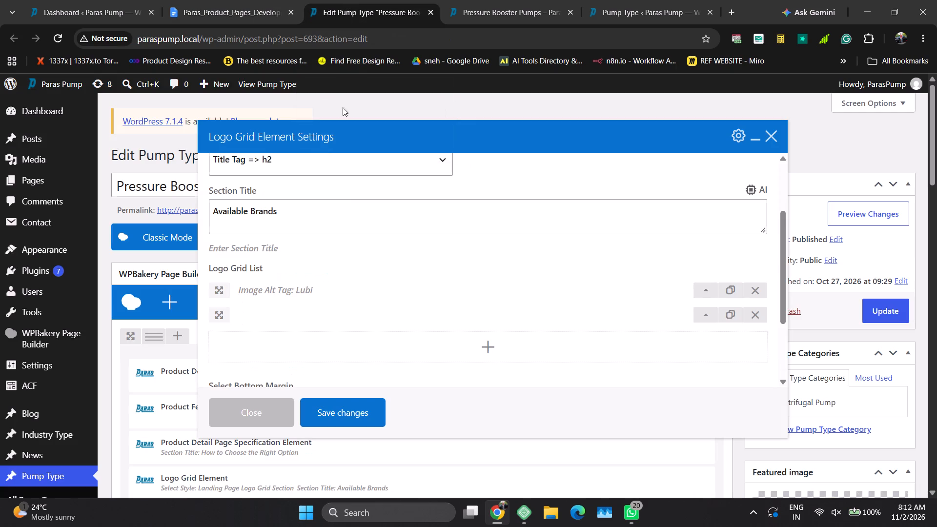
pyautogui.click(707, 318)
pyautogui.click(255, 366)
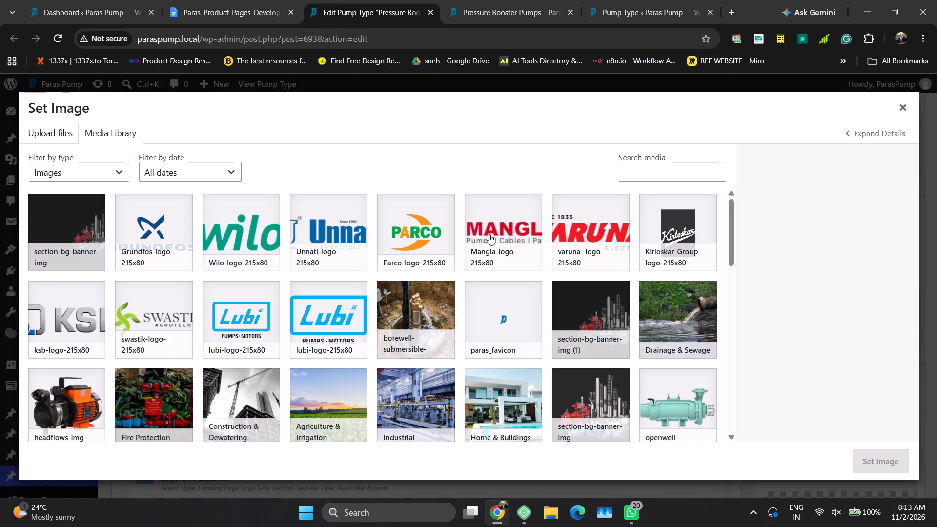
pyautogui.click(489, 234)
pyautogui.moveTo(810, 409); pyautogui.dragTo(859, 412)
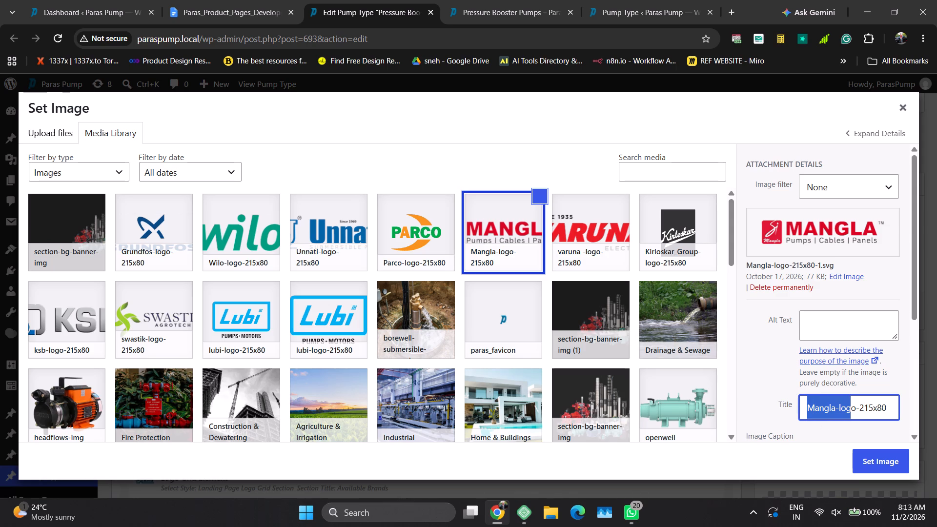
pyautogui.moveTo(859, 412); pyautogui.dragTo(856, 412)
pyautogui.hotkey('ctrl', 'c')
pyautogui.click(879, 456)
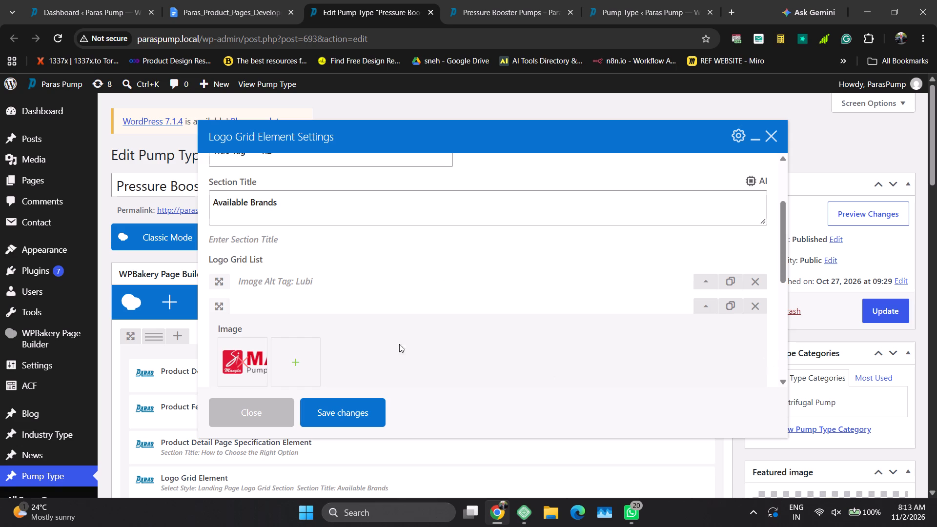
pyautogui.scroll(-2, 387, 345)
pyautogui.click(296, 316)
pyautogui.hotkey('ctrl', 'v')
pyautogui.click(706, 181)
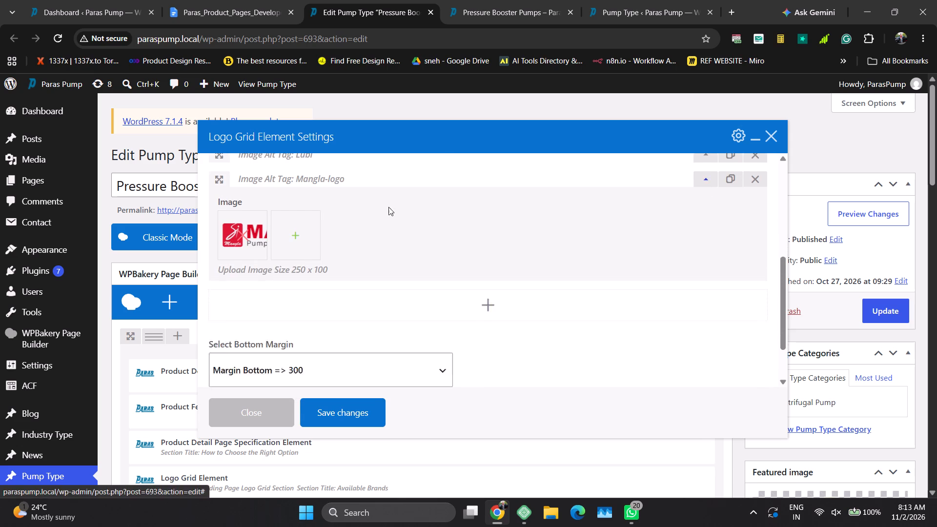
# Add a third logo grid entry with the Grundfos-logo-215x80 image and the image alt tag Grundfos.
pyautogui.click(460, 246)
pyautogui.click(183, 0)
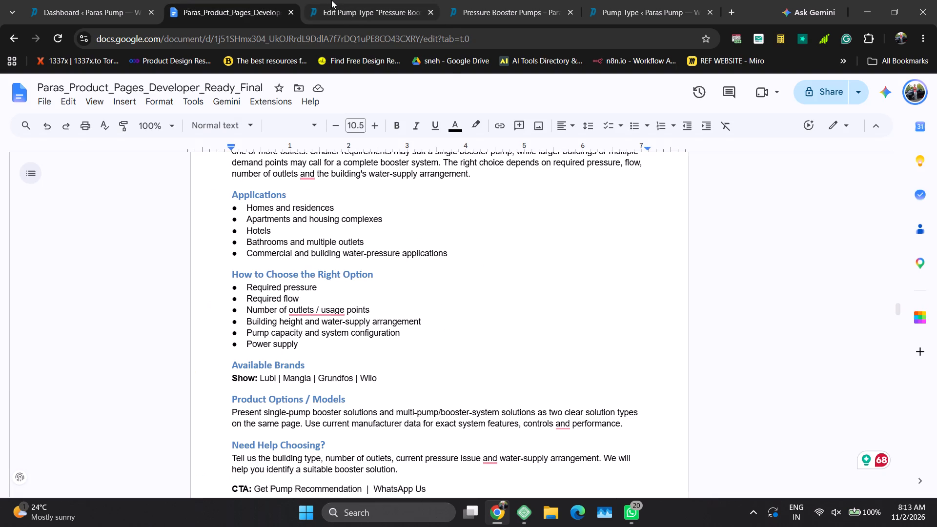
pyautogui.click(331, 0)
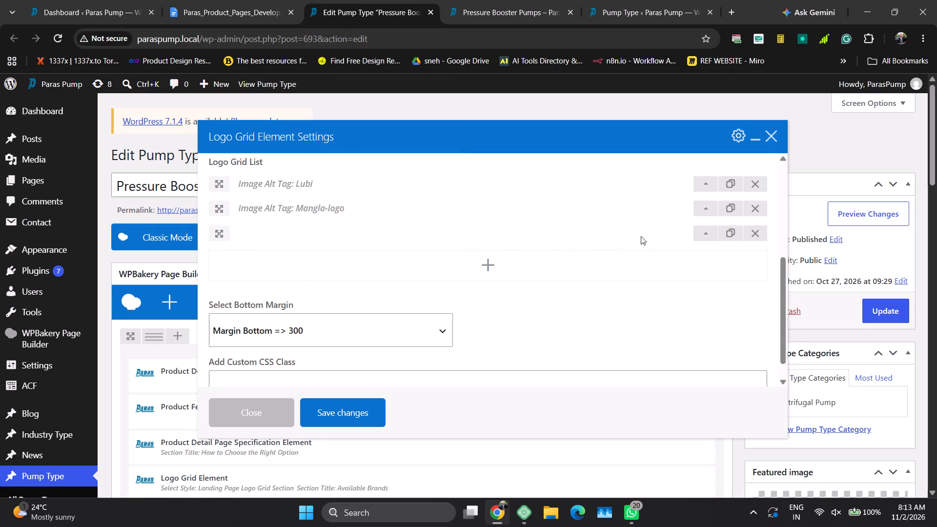
pyautogui.click(703, 229)
pyautogui.click(256, 282)
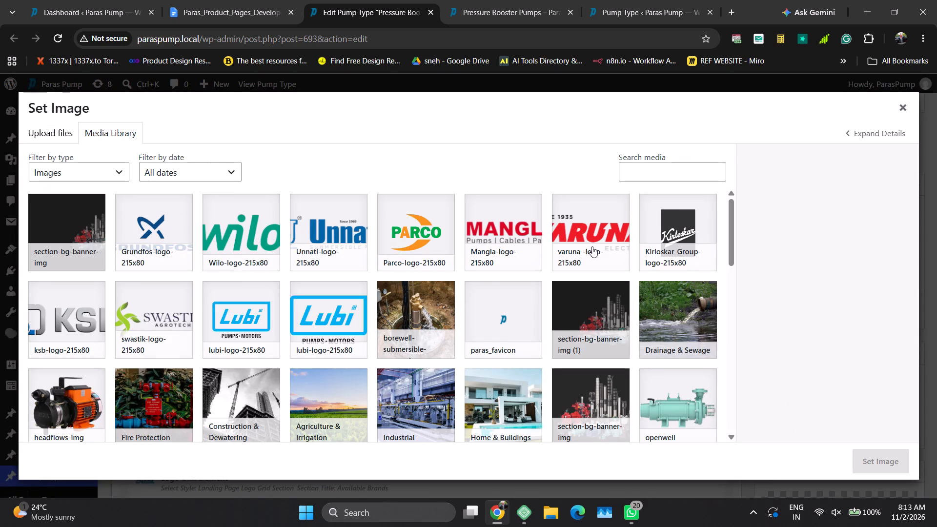
pyautogui.click(147, 229)
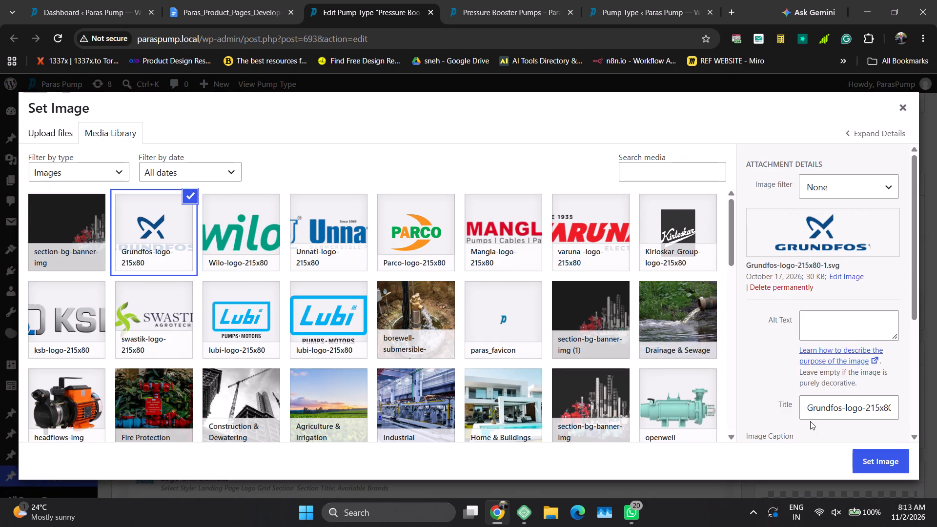
pyautogui.moveTo(807, 414); pyautogui.dragTo(840, 415)
pyautogui.hotkey('ctrl', 'c')
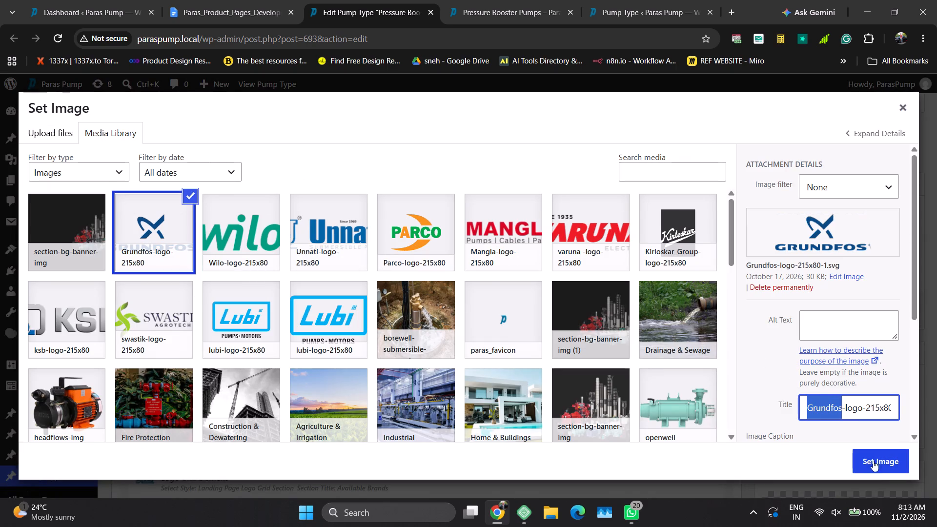
pyautogui.click(883, 464)
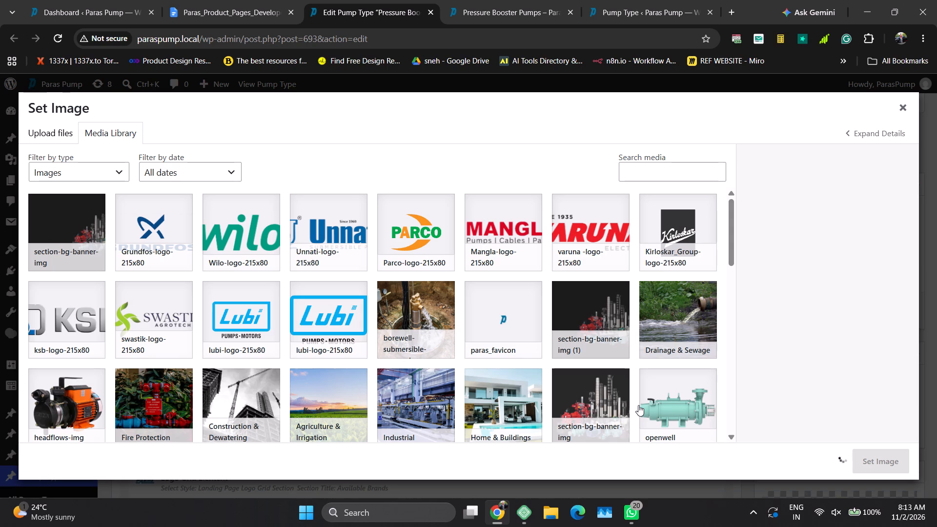
pyautogui.click(329, 365)
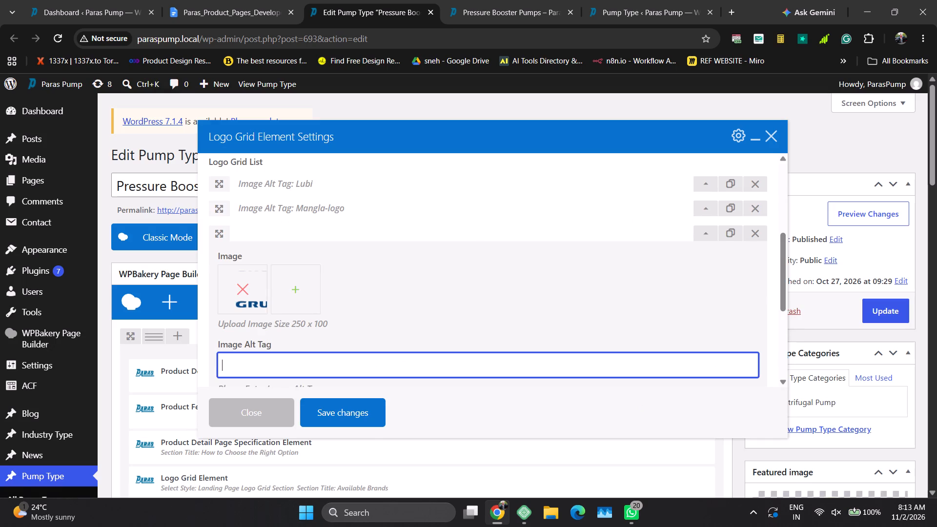
pyautogui.hotkey('ctrl', 'v')
pyautogui.click(702, 231)
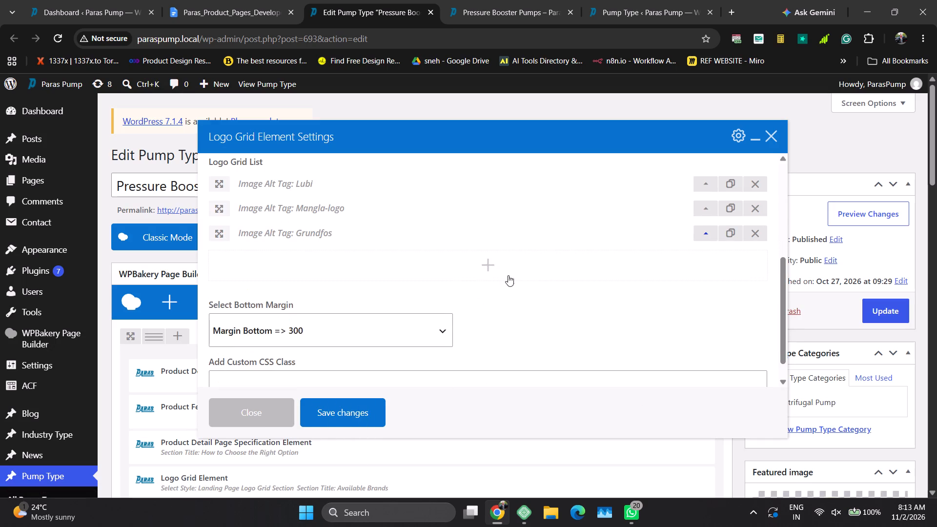
# Add a fourth logo grid entry with the Wilo-logo-215x80 image and the image alt tag Wilo.
pyautogui.click(502, 272)
pyautogui.click(204, 0)
pyautogui.click(368, 0)
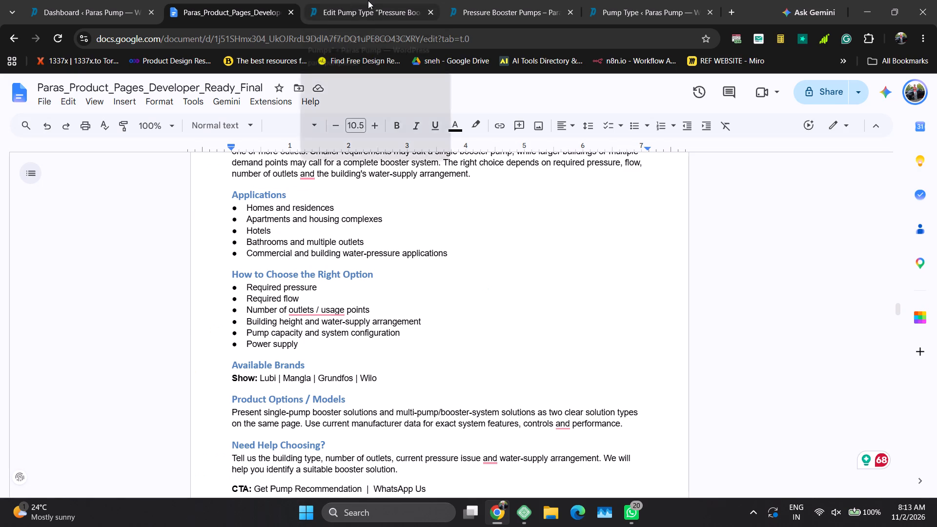
pyautogui.click(700, 260)
pyautogui.click(231, 306)
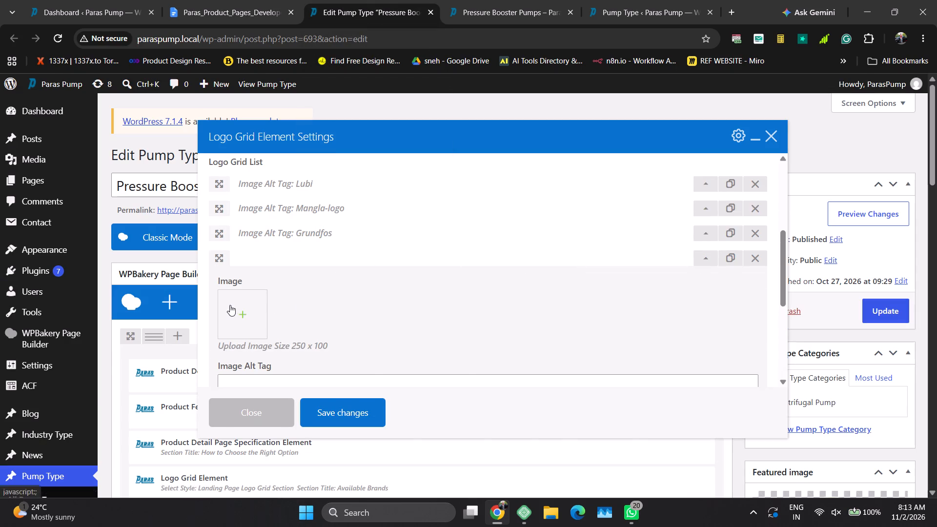
pyautogui.click(251, 243)
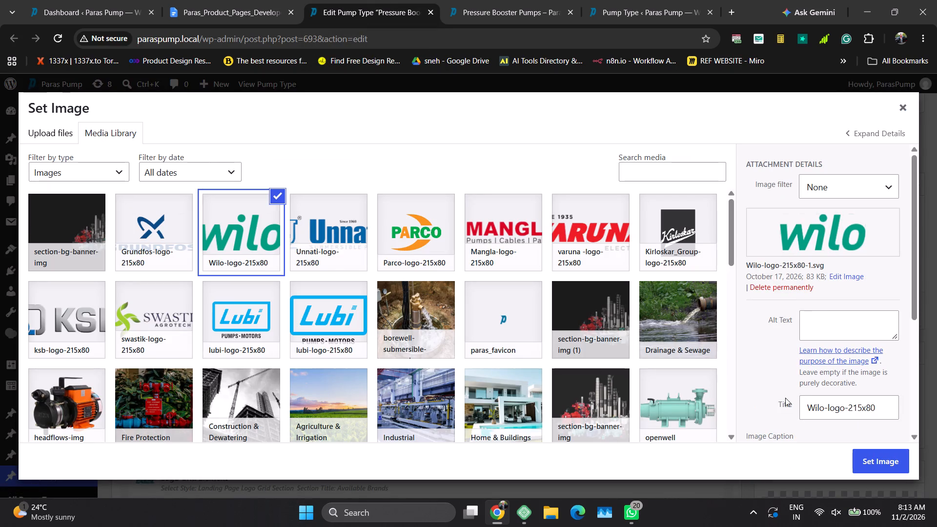
pyautogui.doubleClick(815, 402)
pyautogui.hotkey('ctrl', 'c')
pyautogui.click(879, 453)
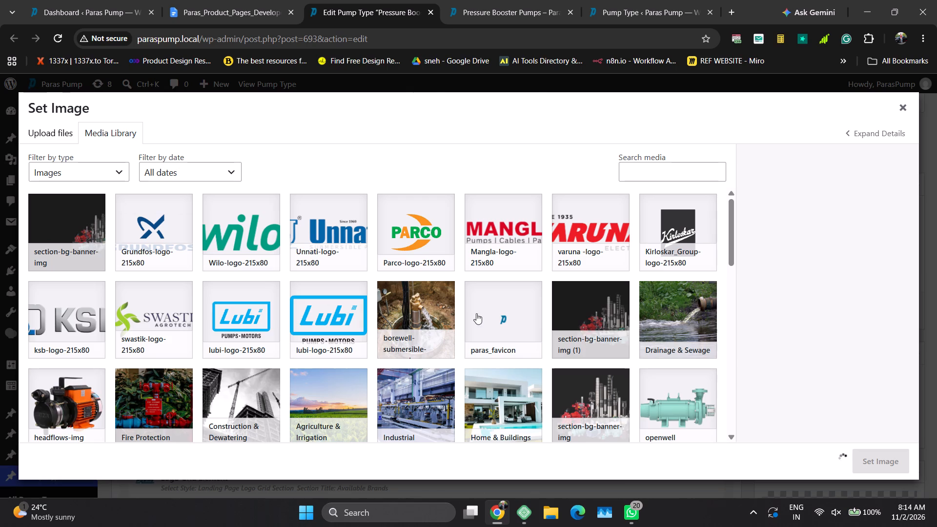
pyautogui.click(319, 384)
pyautogui.hotkey('ctrl', 'v')
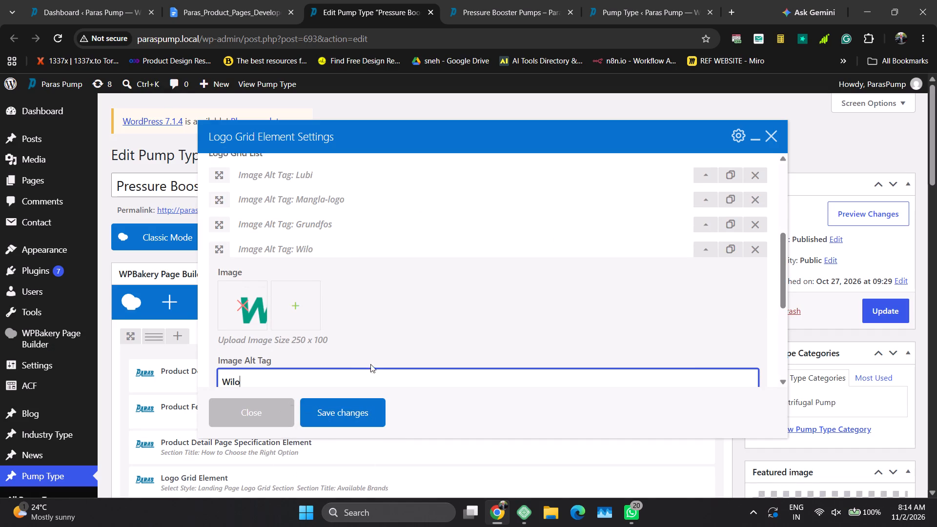
# Save the changes made to the Logo Grid Element.
pyautogui.click(362, 409)
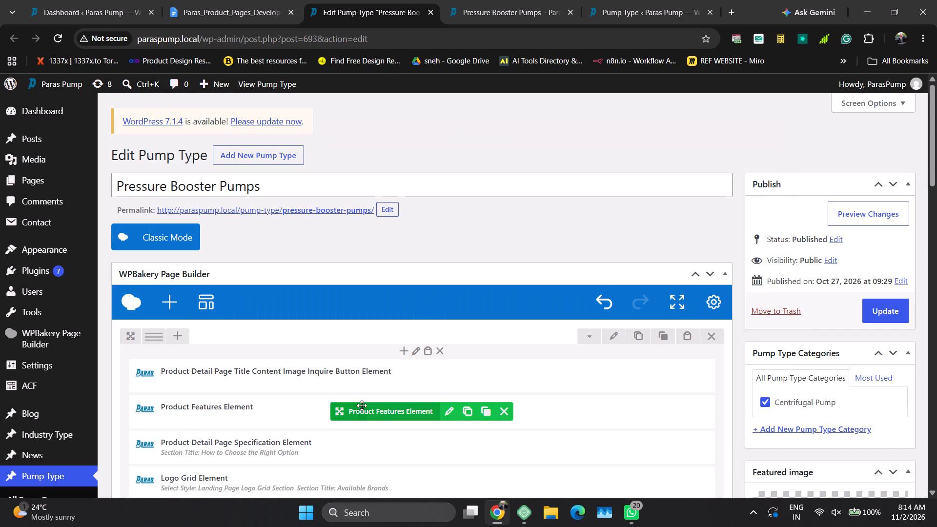
# Open the Industry Tab Element's settings, and copy the Product Options / Models paragraph for pressure booster pumps from the product pages document.
pyautogui.scroll(-4, 380, 393)
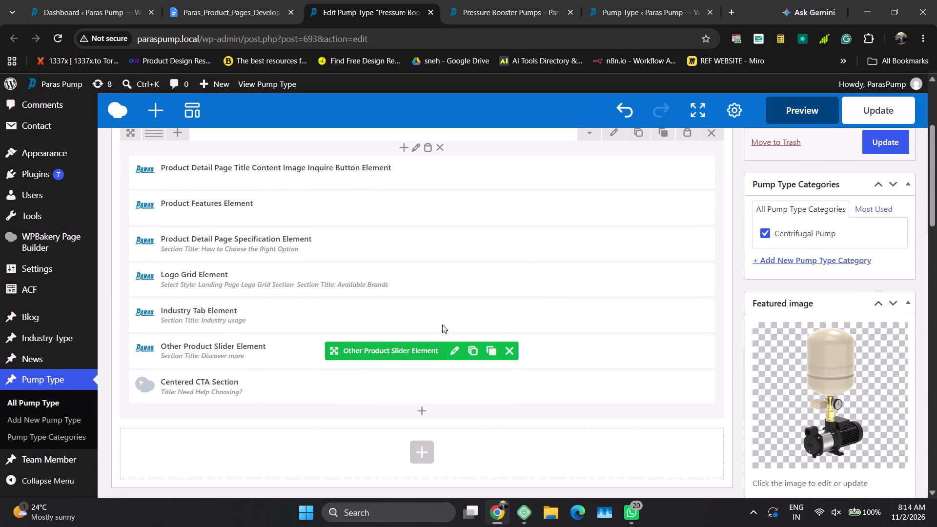
pyautogui.click(442, 322)
pyautogui.click(252, 0)
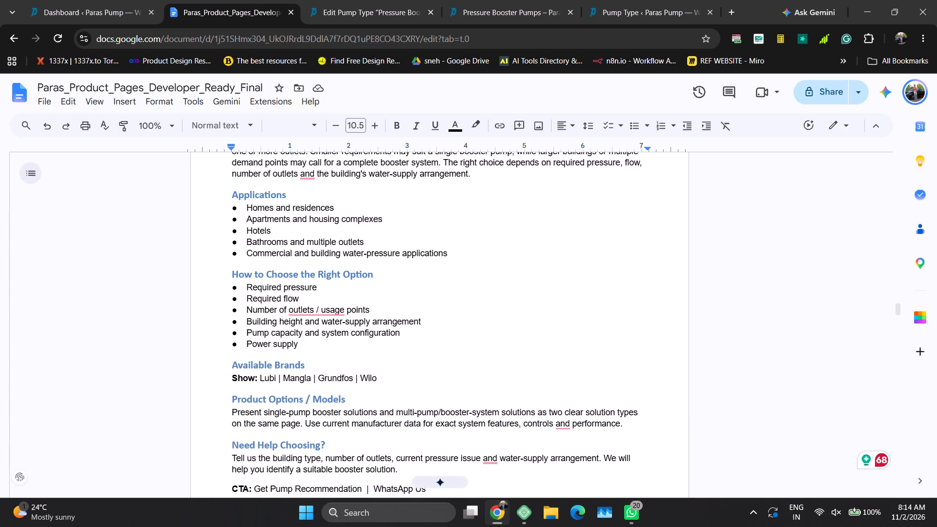
pyautogui.click(209, 297)
pyautogui.press('Down')
pyautogui.press('Down')
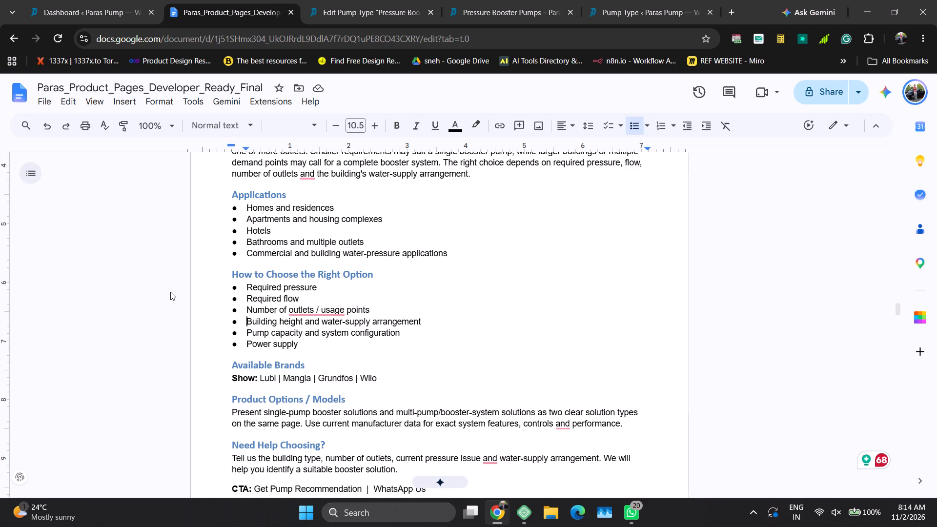
pyautogui.press('Down')
pyautogui.press('Down')
pyautogui.press('Down')
pyautogui.press('Down')
pyautogui.press('Down')
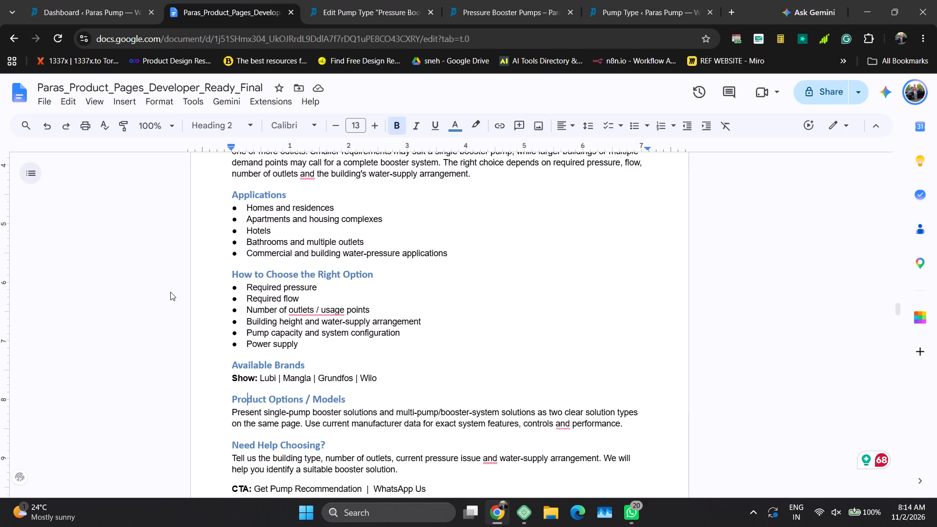
pyautogui.press('Left')
pyautogui.press('Left')
pyautogui.press('Left')
pyautogui.press('Down')
pyautogui.hotkey('shift', 'Down')
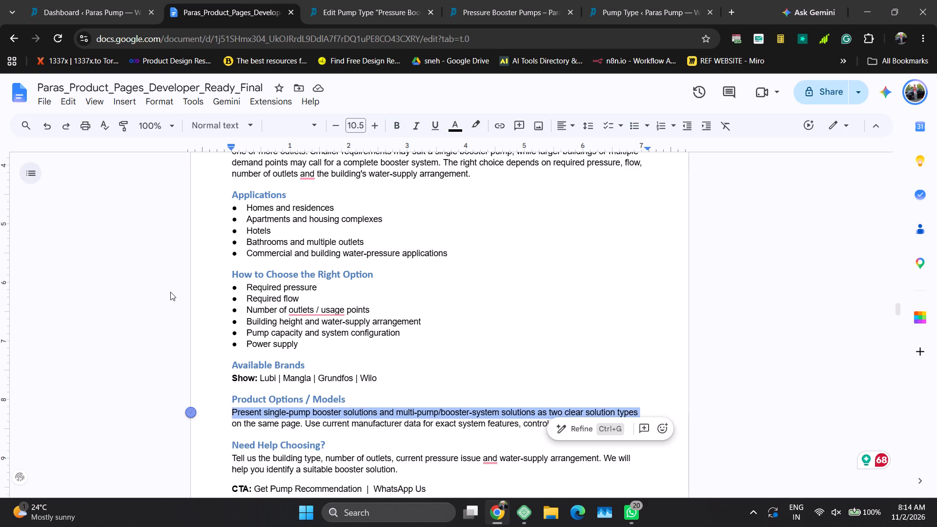
pyautogui.hotkey('shift', 'Down')
pyautogui.hotkey('ctrl', 'c')
pyautogui.hotkey('ctrl', 'c')
# Replace the Chemical Industry Title of the Product Options / Models list entry with the copied booster solutions paragraph.
pyautogui.click(318, 0)
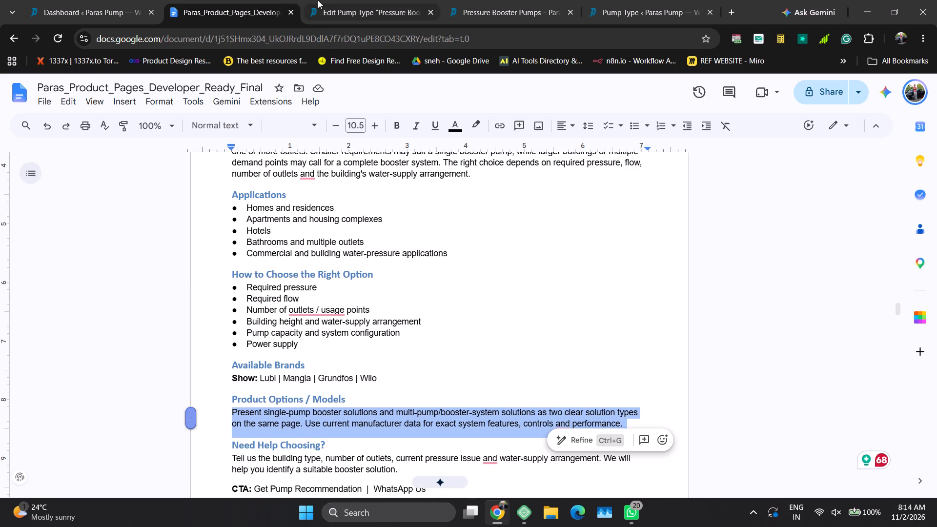
pyautogui.click(309, 170)
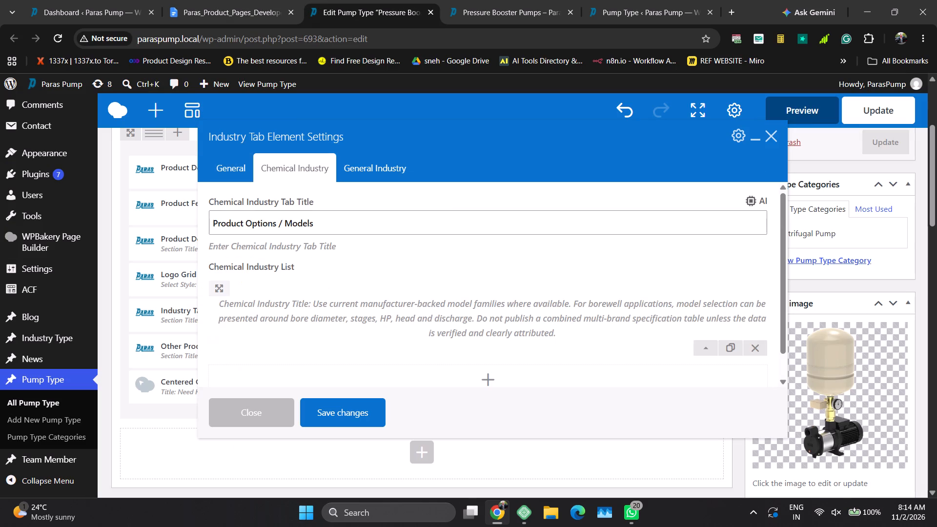
pyautogui.click(359, 315)
pyautogui.click(704, 352)
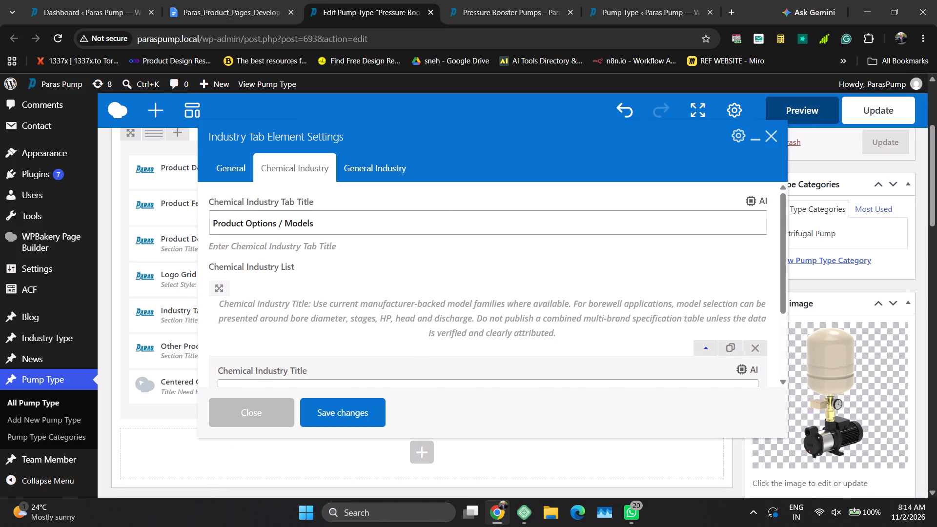
pyautogui.scroll(-1, 437, 318)
pyautogui.click(428, 336)
pyautogui.hotkey('ctrl', 'a')
pyautogui.hotkey('ctrl', 'v')
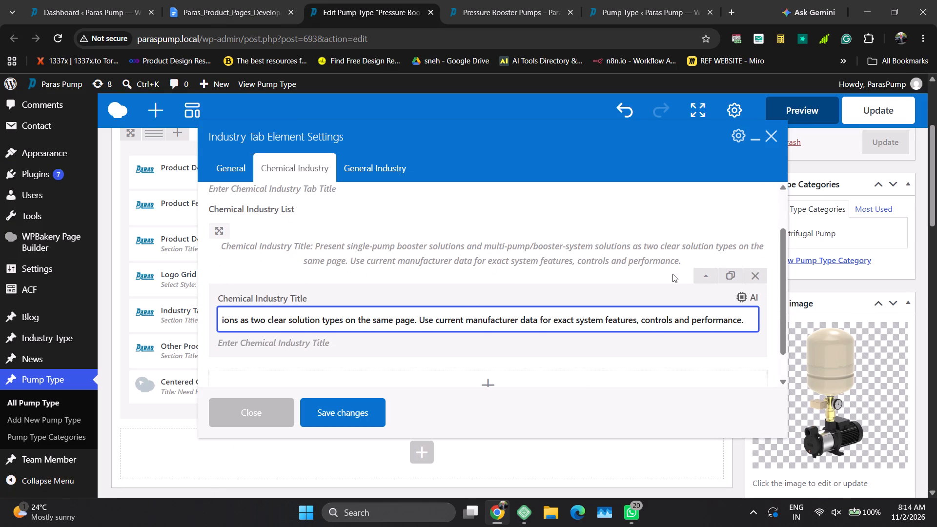
pyautogui.click(707, 279)
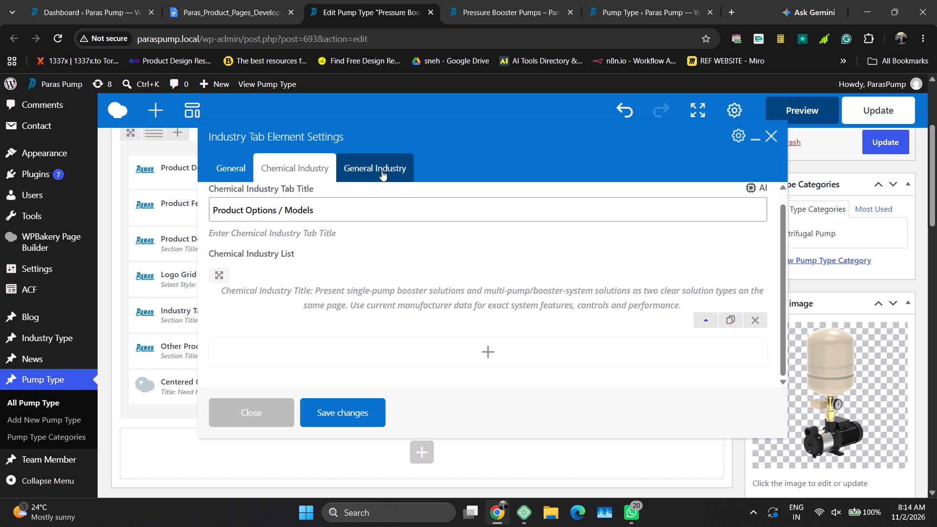
# Bring up the Industry Tab Element's General Industry List and copy "Homes and residences" from the document's Applications section.
pyautogui.click(382, 170)
pyautogui.scroll(-1, 584, 276)
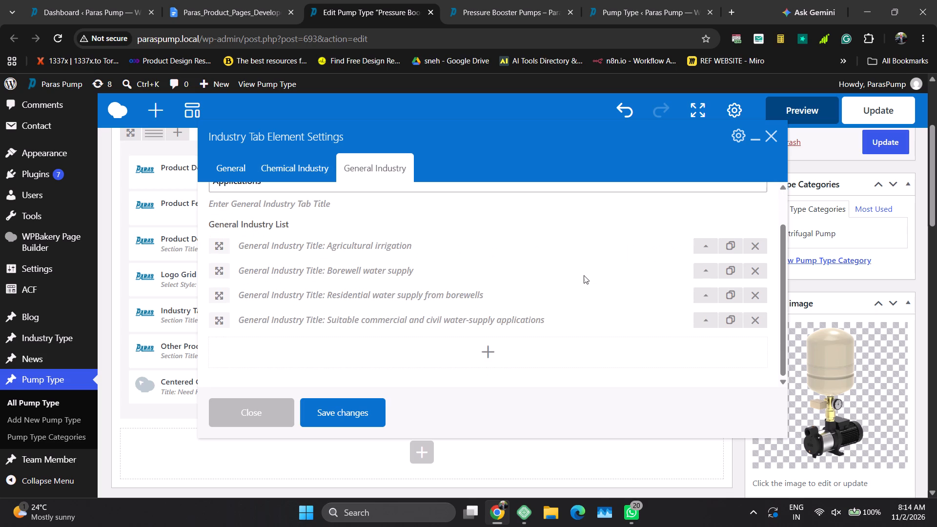
pyautogui.scroll(-1, 584, 275)
pyautogui.click(264, 0)
pyautogui.click(332, 279)
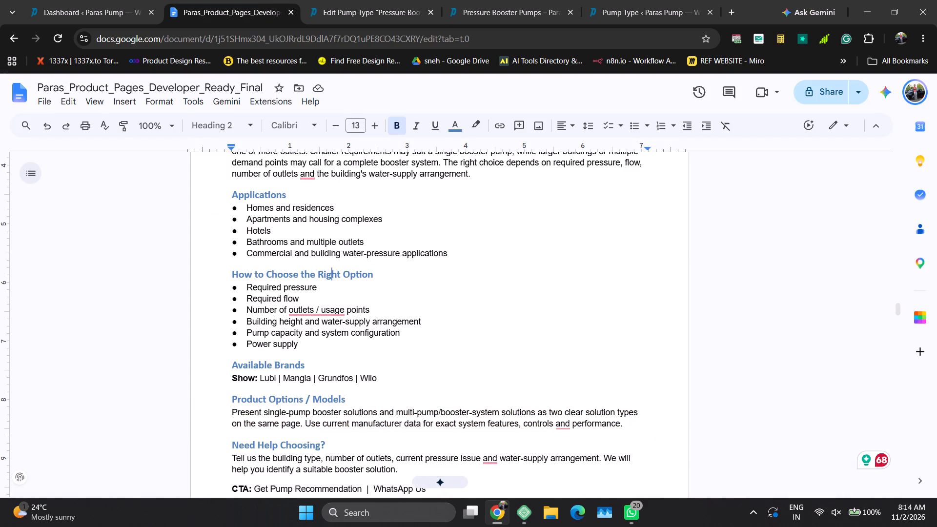
pyautogui.click(274, 170)
pyautogui.moveTo(248, 206); pyautogui.dragTo(336, 206)
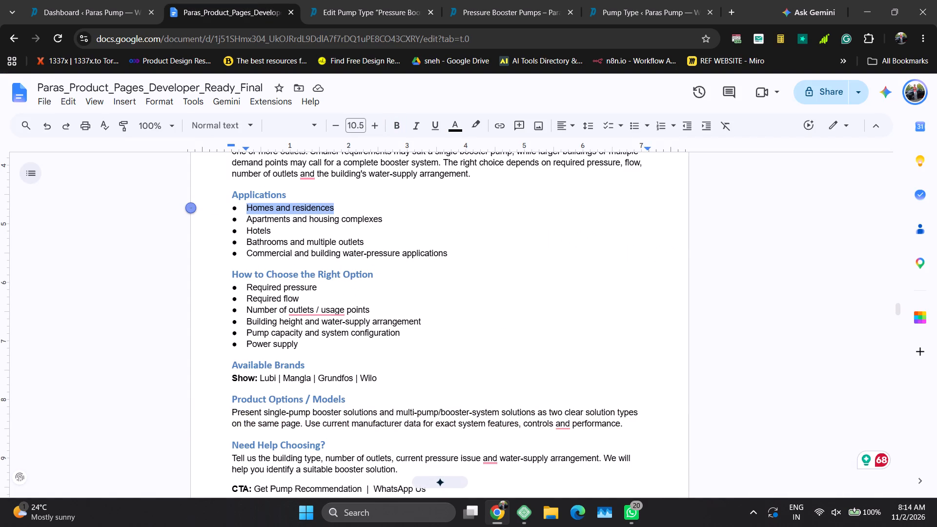
pyautogui.moveTo(336, 206); pyautogui.dragTo(335, 206)
pyautogui.hotkey('ctrl', 'c')
# Set the first General Industry entry's title and image alt tag to Homes and residences.
pyautogui.click(399, 0)
pyautogui.click(706, 244)
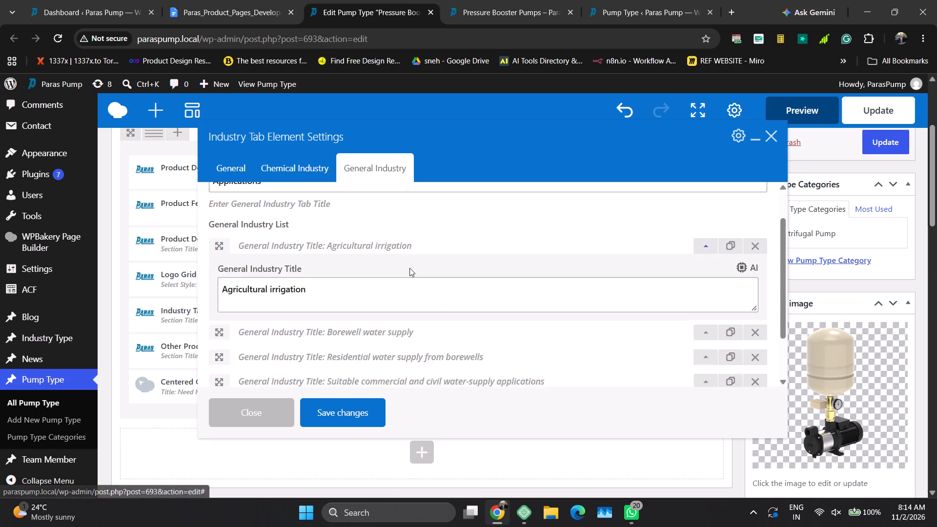
pyautogui.click(358, 288)
pyautogui.press('a')
pyautogui.hotkey('ctrl', 'v')
pyautogui.hotkey('ctrl', 'a')
pyautogui.hotkey('ctrl', 'v')
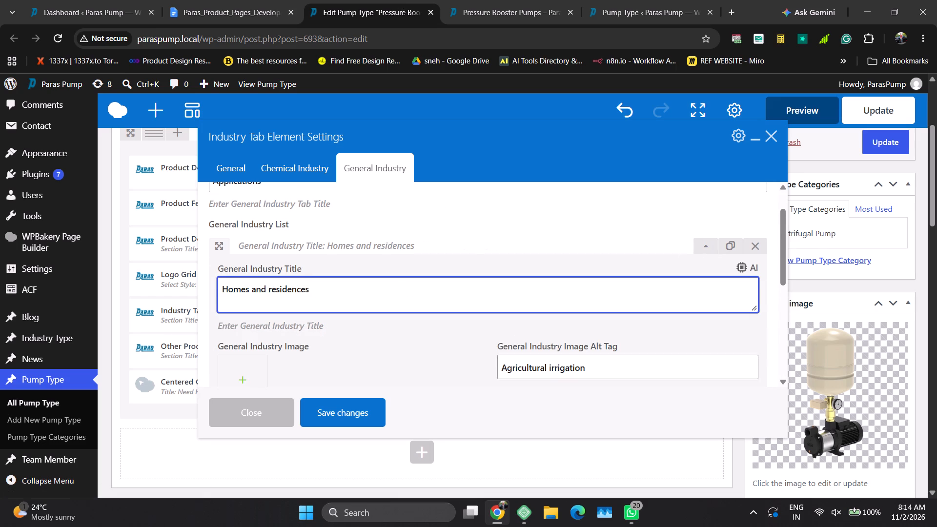
pyautogui.click(550, 366)
pyautogui.hotkey('ctrl', 'a')
pyautogui.hotkey('ctrl', 'v')
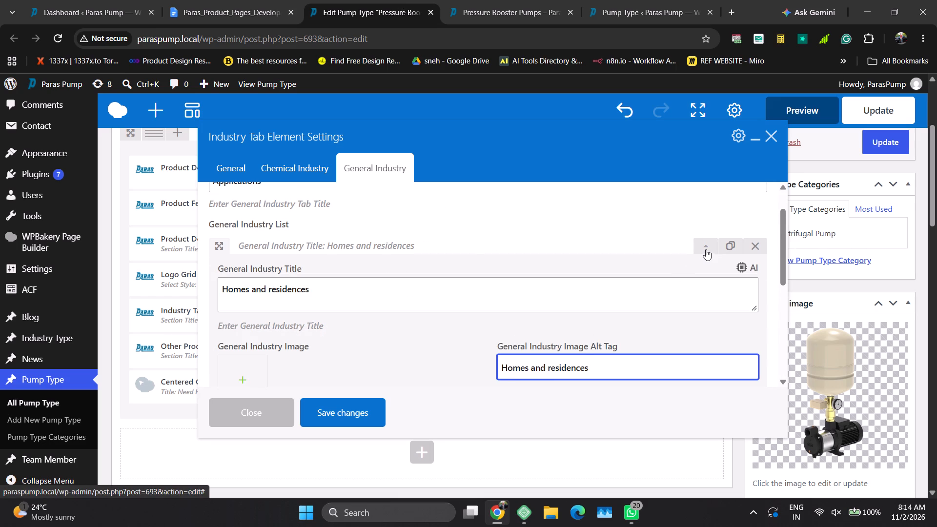
pyautogui.click(706, 249)
# Expand the second General Industry entry and copy "Apartments and housing complexes" from the document's Applications section.
pyautogui.click(702, 270)
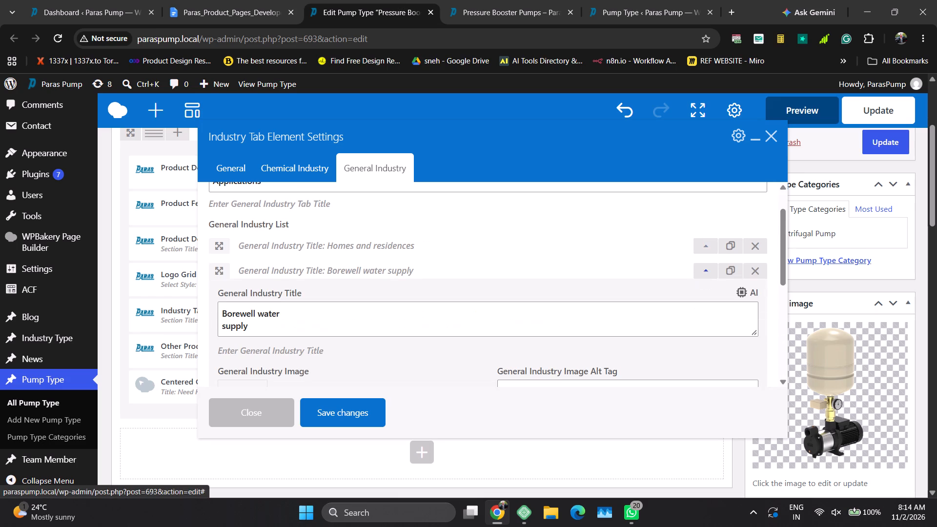
pyautogui.scroll(-1, 583, 301)
pyautogui.click(259, 0)
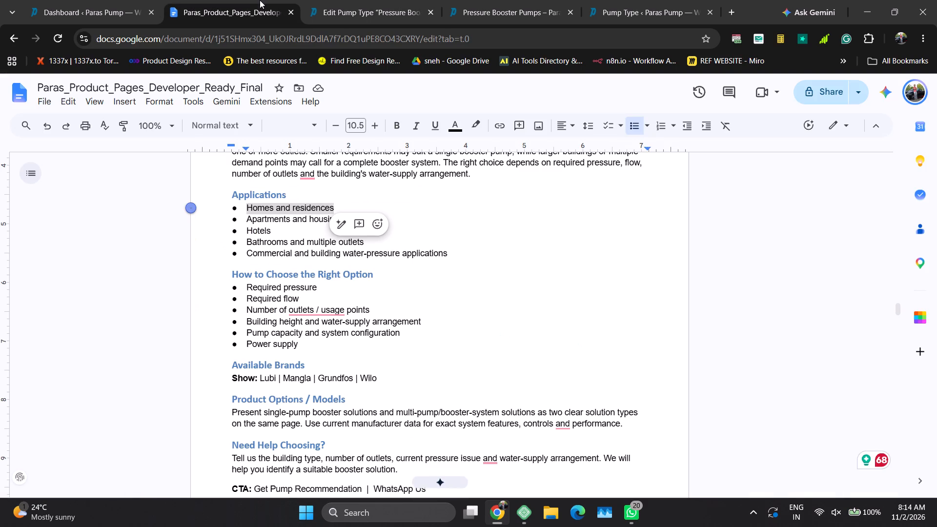
pyautogui.click(243, 216)
pyautogui.moveTo(244, 209); pyautogui.dragTo(249, 209)
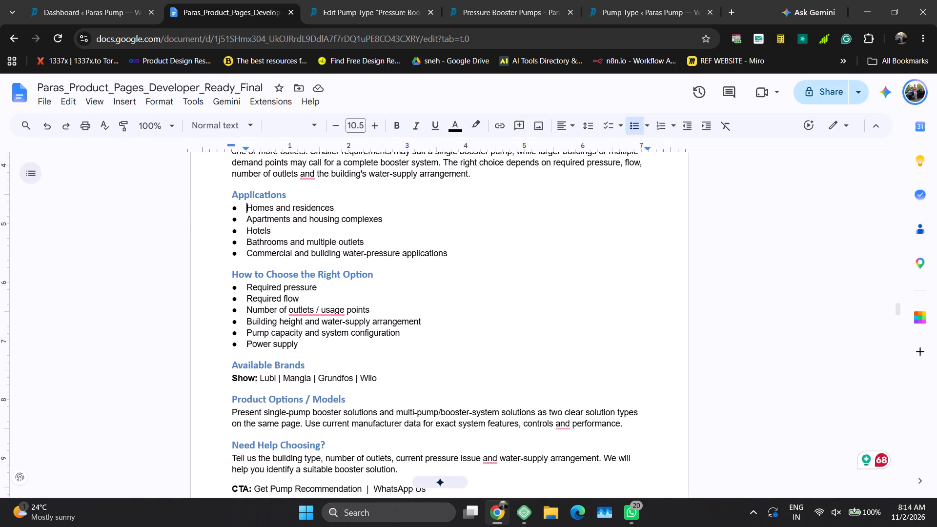
pyautogui.moveTo(249, 209); pyautogui.dragTo(356, 221)
pyautogui.moveTo(389, 220); pyautogui.dragTo(264, 220)
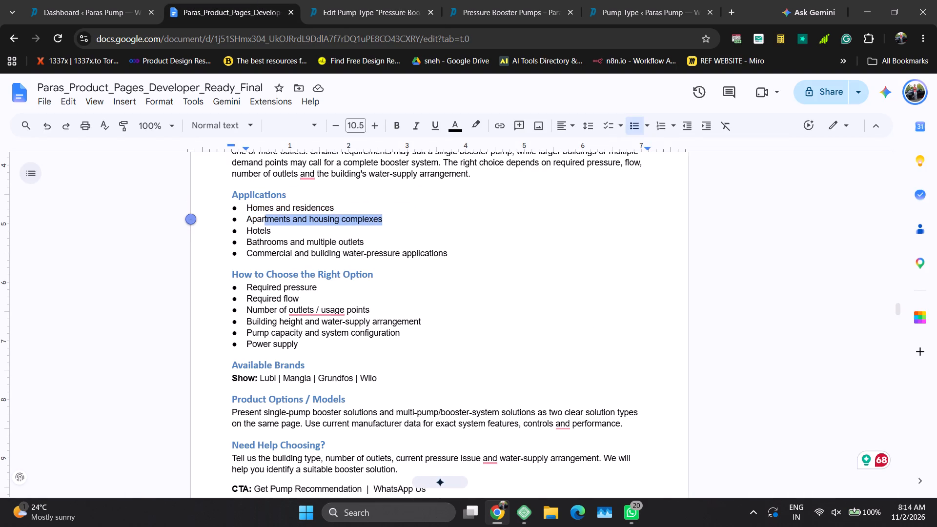
pyautogui.moveTo(264, 220); pyautogui.dragTo(248, 219)
pyautogui.hotkey('ctrl', 'c')
# Set the second General Industry entry's title and image alt tag to Apartments and housing complexes, with a line break before "housing" in the title.
pyautogui.click(381, 0)
pyautogui.click(337, 257)
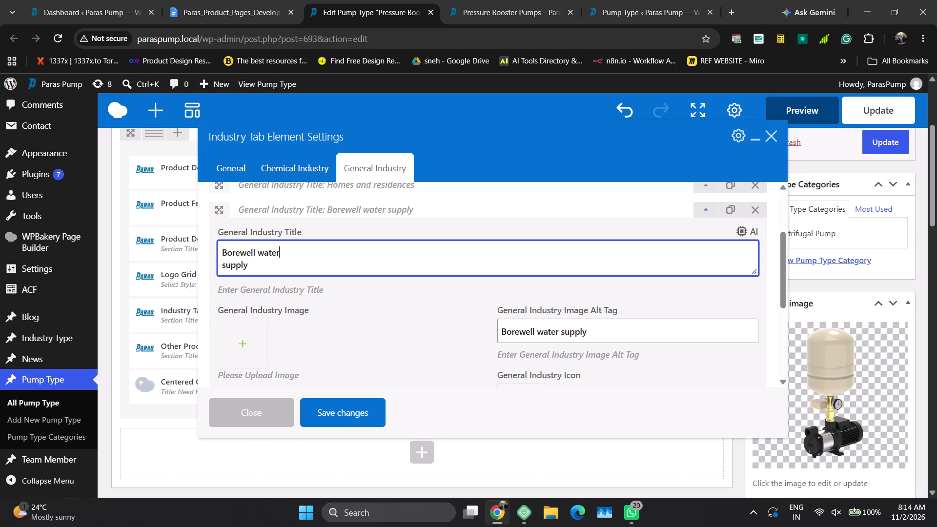
pyautogui.hotkey('ctrl', 'a')
pyautogui.hotkey('ctrl', 'v')
pyautogui.click(287, 252)
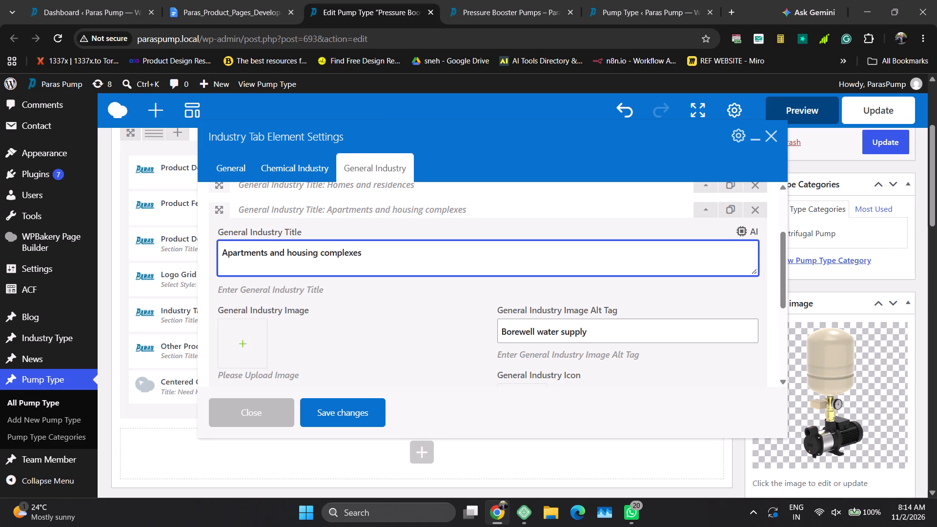
pyautogui.press('BackSpace')
pyautogui.hotkey('shift', 'Return')
pyautogui.click(596, 345)
pyautogui.hotkey('ctrl', 'a')
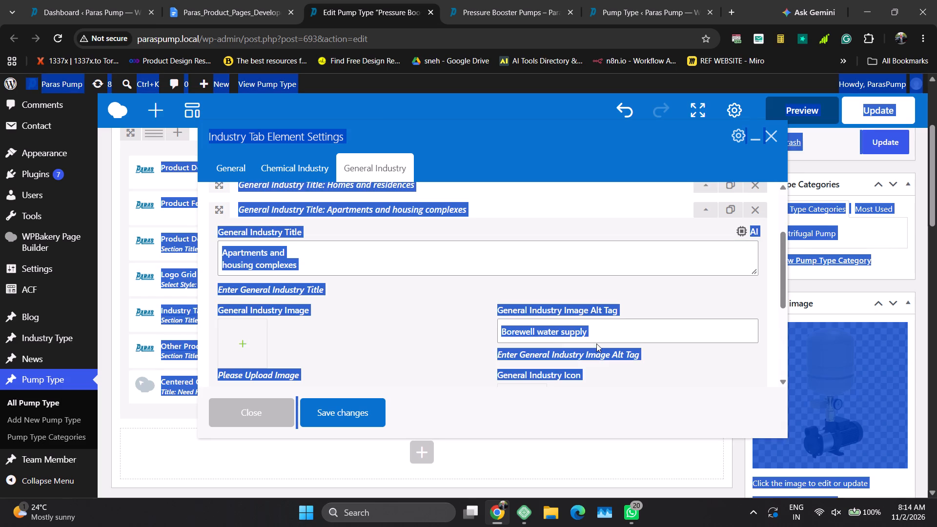
pyautogui.click(625, 327)
pyautogui.hotkey('ctrl', 'a')
pyautogui.hotkey('ctrl', 'v')
pyautogui.click(472, 350)
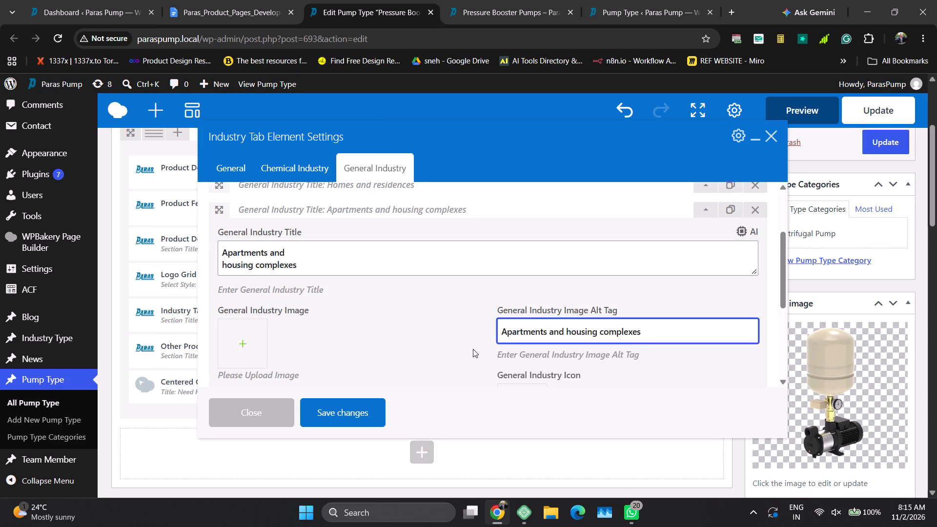
pyautogui.click(709, 212)
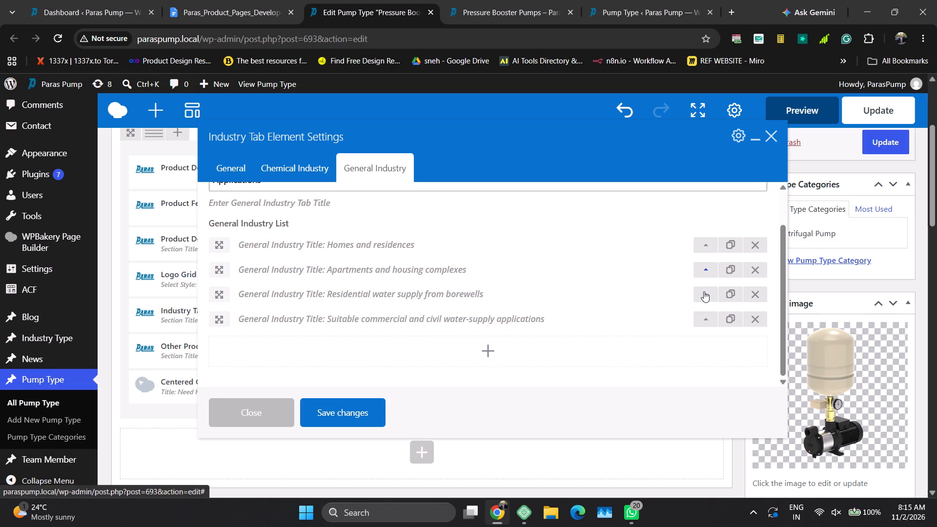
# Replace the third General Industry entry's title and image alt tag with Hotels, copied from the document's Applications section.
pyautogui.click(704, 292)
pyautogui.scroll(-1, 494, 260)
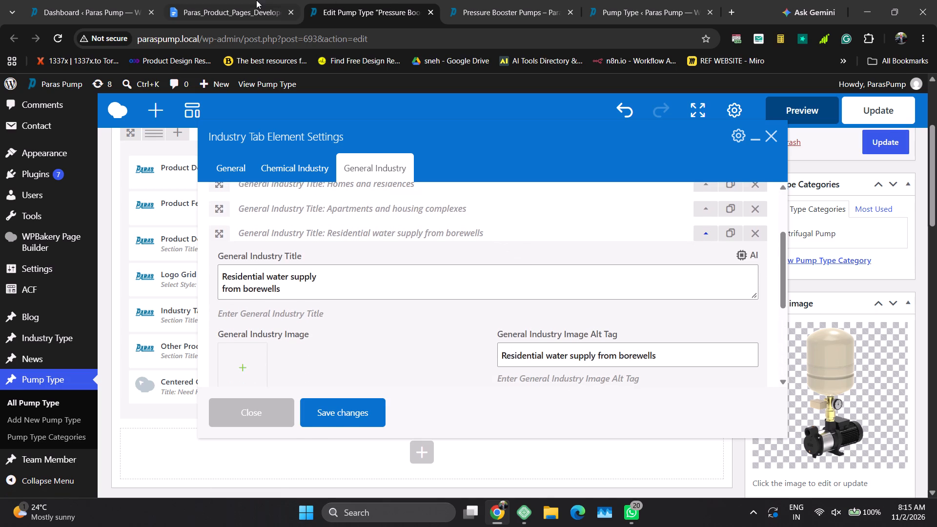
pyautogui.click(256, 0)
pyautogui.moveTo(246, 234); pyautogui.dragTo(271, 236)
pyautogui.hotkey('ctrl', 'c')
pyautogui.click(363, 0)
pyautogui.click(315, 278)
pyautogui.hotkey('ctrl', 'a')
pyautogui.hotkey('ctrl', 'v')
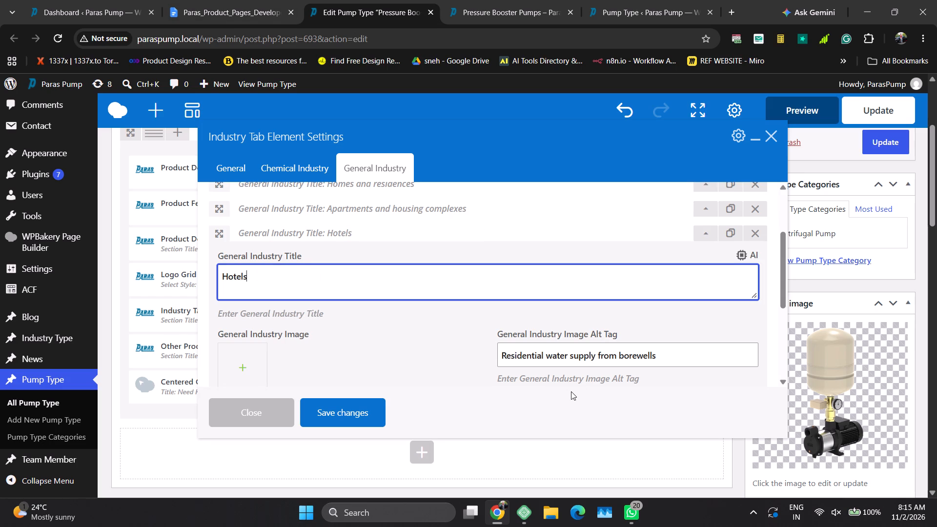
pyautogui.click(559, 357)
pyautogui.hotkey('ctrl', 'a')
pyautogui.hotkey('ctrl', 'v')
pyautogui.click(710, 236)
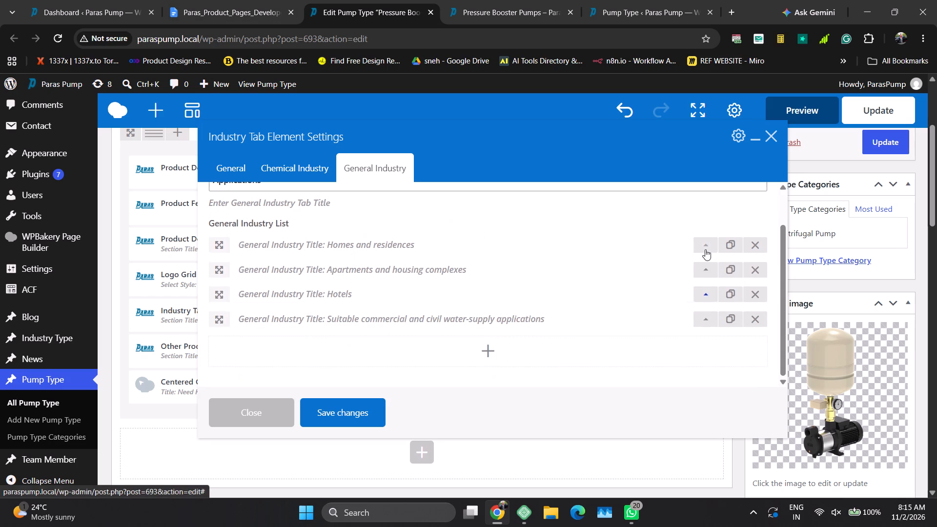
# Expand the fourth General Industry entry and copy "Bathrooms and multiple outlets" from the document's Applications section.
pyautogui.click(706, 317)
pyautogui.scroll(-1, 523, 292)
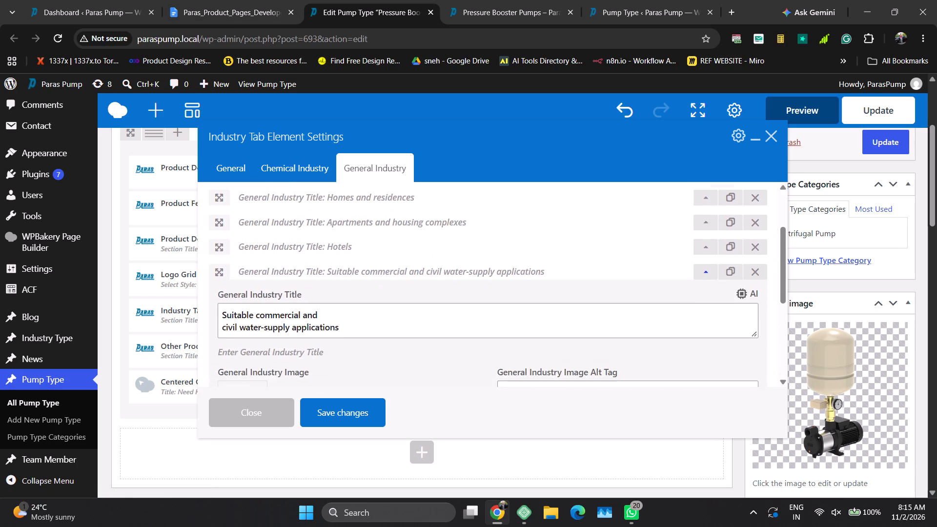
pyautogui.scroll(-2, 523, 291)
pyautogui.click(246, 0)
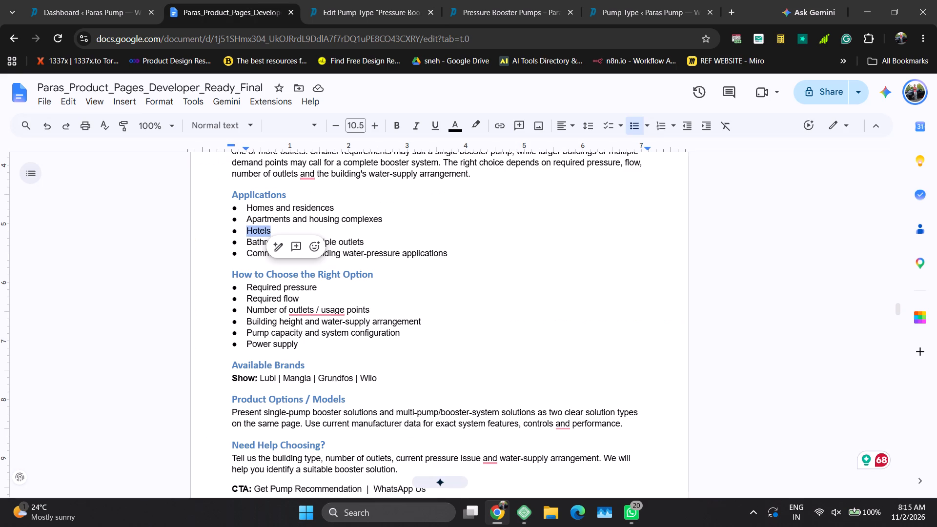
pyautogui.click(240, 243)
pyautogui.moveTo(241, 244); pyautogui.dragTo(361, 240)
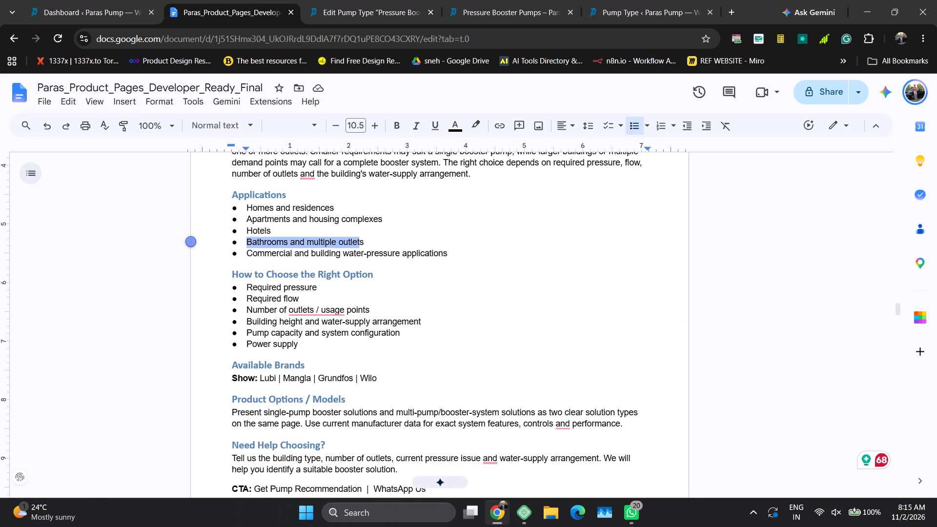
pyautogui.moveTo(361, 240); pyautogui.dragTo(363, 242)
pyautogui.hotkey('ctrl', 'c')
# Set the fourth General Industry entry's title and image alt tag to Bathrooms and multiple outlets, with a line break before "outlets" in the title.
pyautogui.click(423, 0)
pyautogui.click(319, 248)
pyautogui.hotkey('ctrl', 'a')
pyautogui.hotkey('ctrl', 'v')
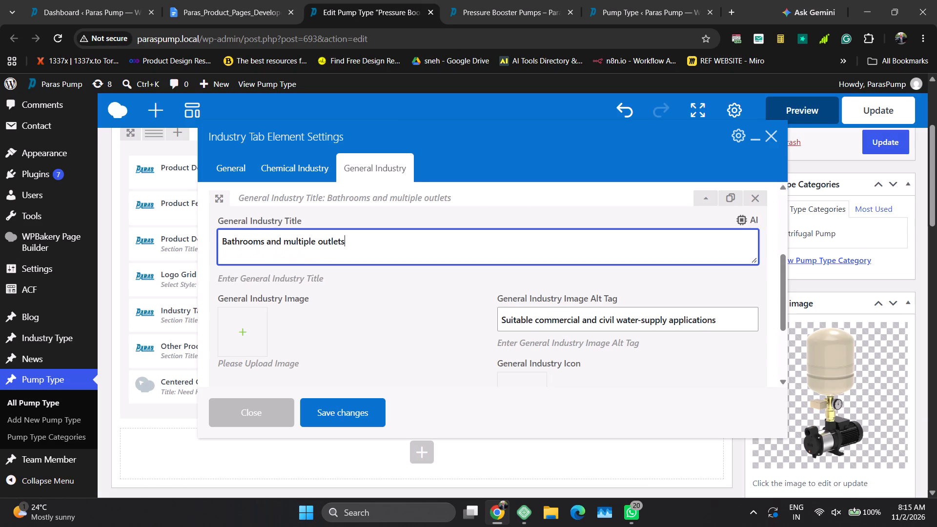
pyautogui.click(318, 254)
pyautogui.press('BackSpace')
pyautogui.hotkey('shift', 'Return')
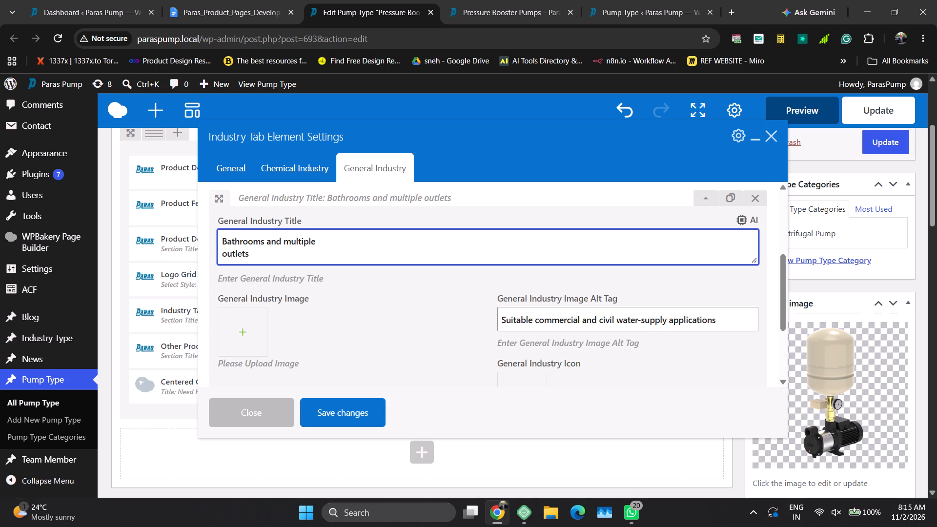
pyautogui.hotkey('ctrl', 'a')
pyautogui.hotkey('ctrl', 'c')
pyautogui.click(554, 332)
pyautogui.click(554, 319)
pyautogui.hotkey('ctrl', 'a')
pyautogui.hotkey('ctrl', 'v')
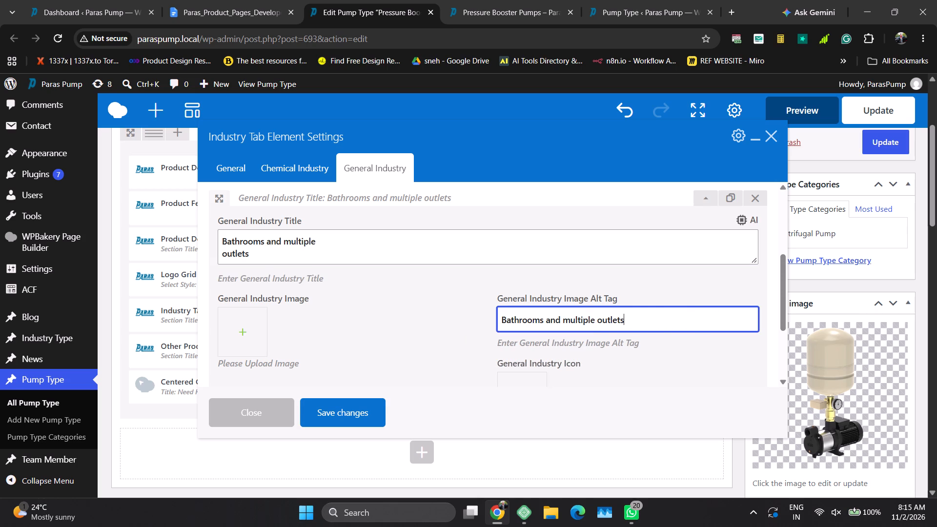
pyautogui.click(711, 196)
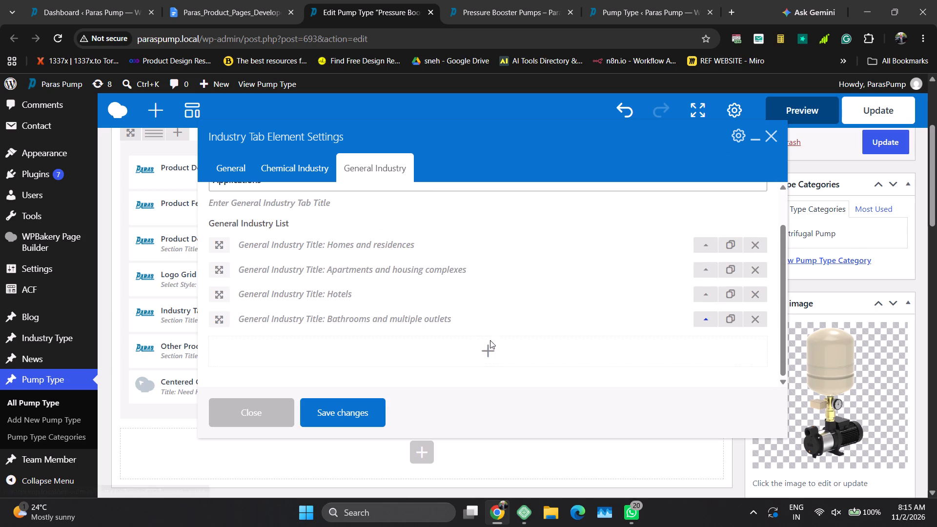
# Add a fifth entry to the General Industry list and expand its fields.
pyautogui.click(484, 354)
pyautogui.click(698, 347)
pyautogui.scroll(-1, 542, 307)
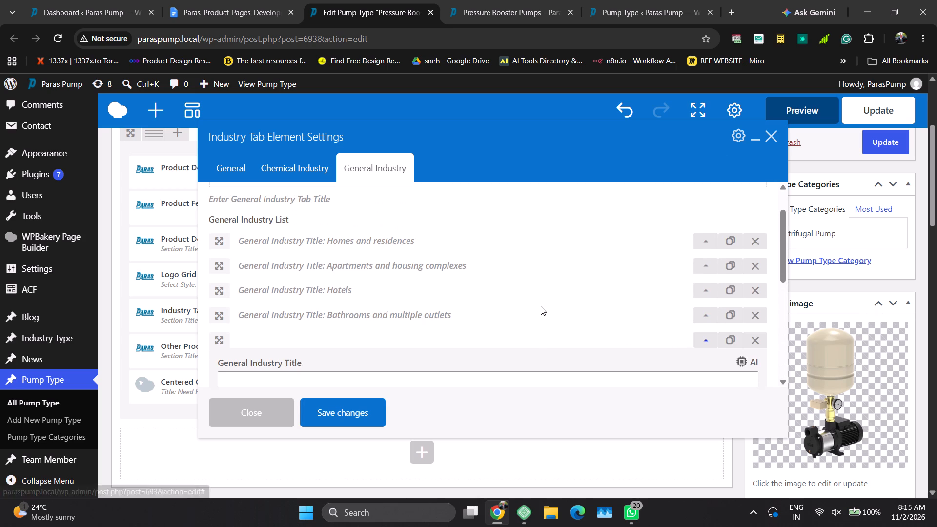
pyautogui.scroll(-2, 541, 306)
# Copy "Commercial and building water-pressure applications" from the Applications section of the product pages document.
pyautogui.click(276, 0)
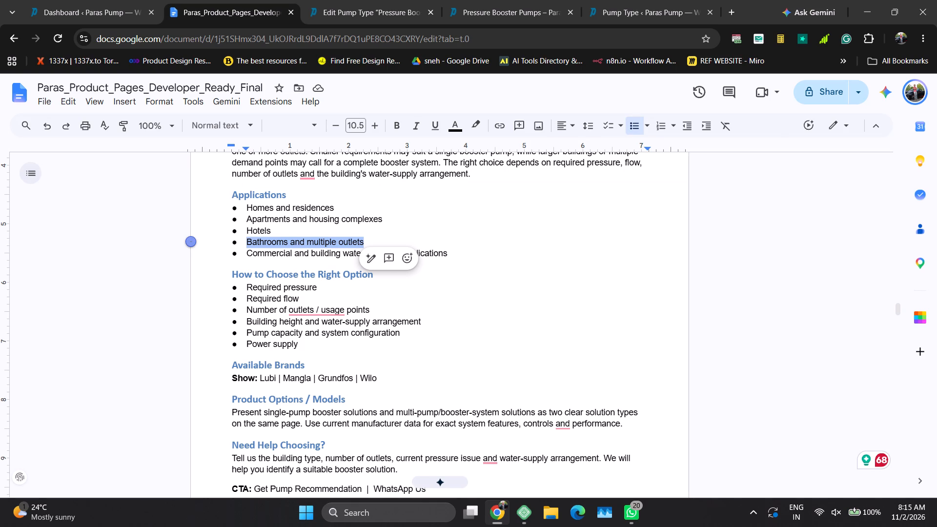
pyautogui.click(234, 213)
pyautogui.click(258, 194)
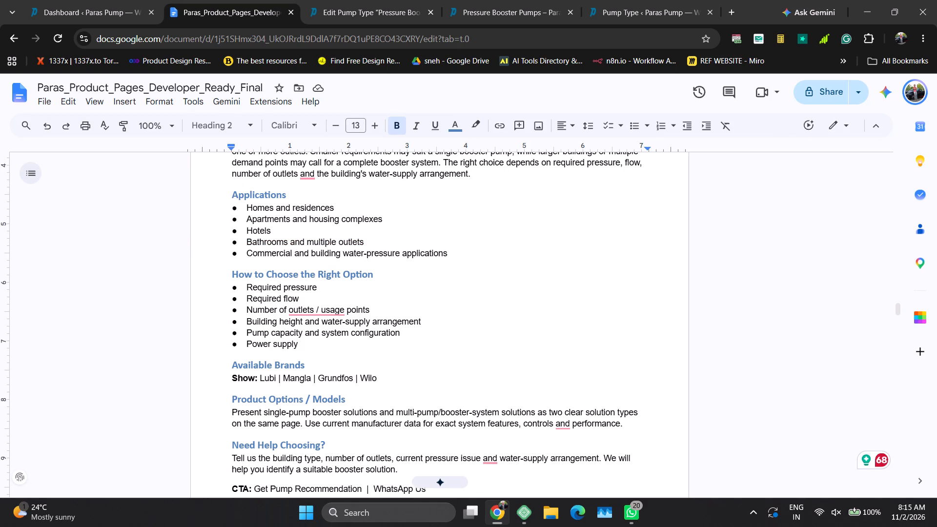
pyautogui.press('Down')
pyautogui.press('Down')
pyautogui.press('Left')
pyautogui.press('Down')
pyautogui.press('Down')
pyautogui.press('Left')
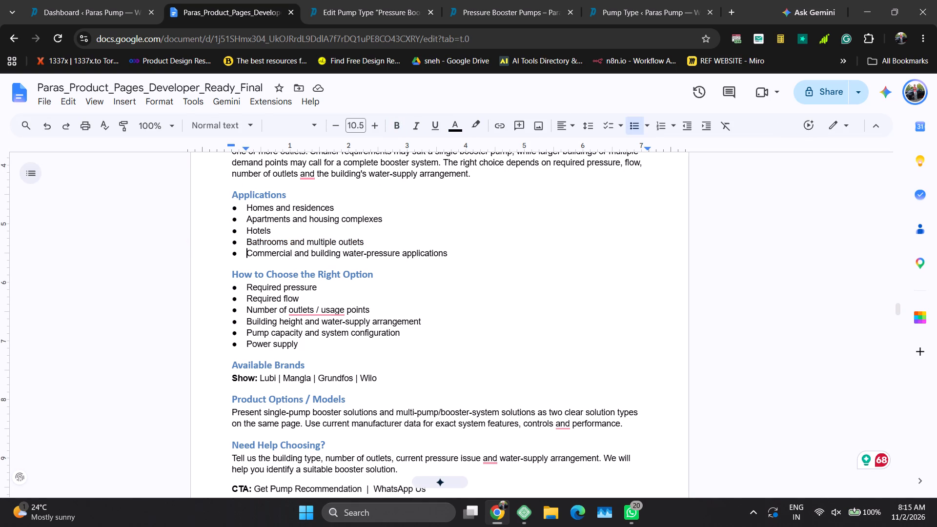
pyautogui.press('Down')
pyautogui.hotkey('shift', 'Down')
pyautogui.hotkey('shift', 'Left')
pyautogui.hotkey('shift', 'Left')
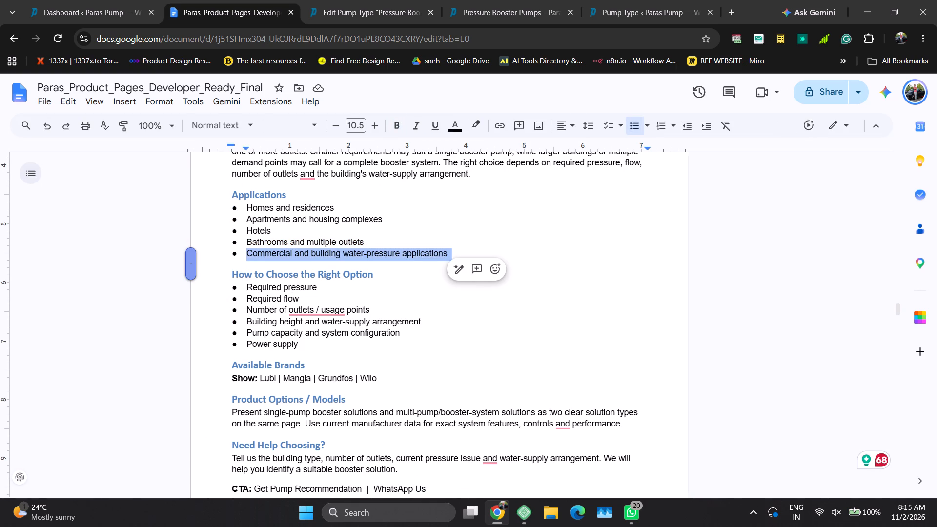
pyautogui.hotkey('shift', 'Left')
pyautogui.hotkey('ctrl', 'c')
pyautogui.hotkey('ctrl', 'c')
pyautogui.hotkey('ctrl', 'c')
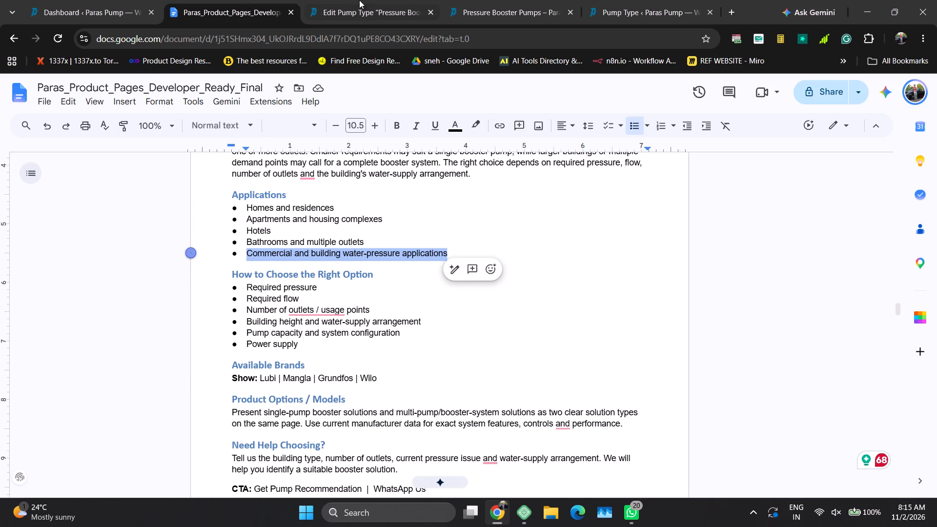
# Set the fifth entry's title to Commercial and building water-pressure applications, breaking the line before "water-pressure", and fill its image alt tag from the copied text.
pyautogui.click(359, 0)
pyautogui.click(326, 273)
pyautogui.hotkey('ctrl', 'a')
pyautogui.hotkey('ctrl', 'v')
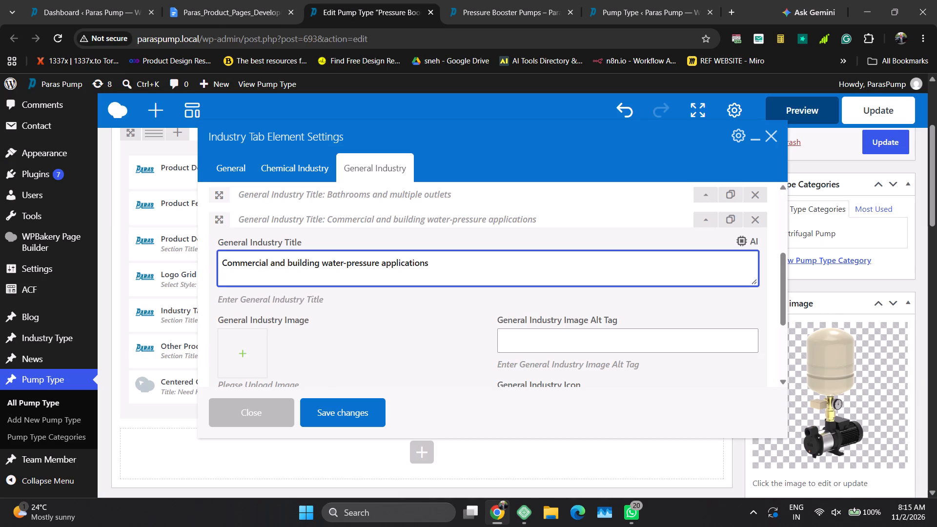
pyautogui.click(323, 264)
pyautogui.press('BackSpace')
pyautogui.hotkey('shift', 'Return')
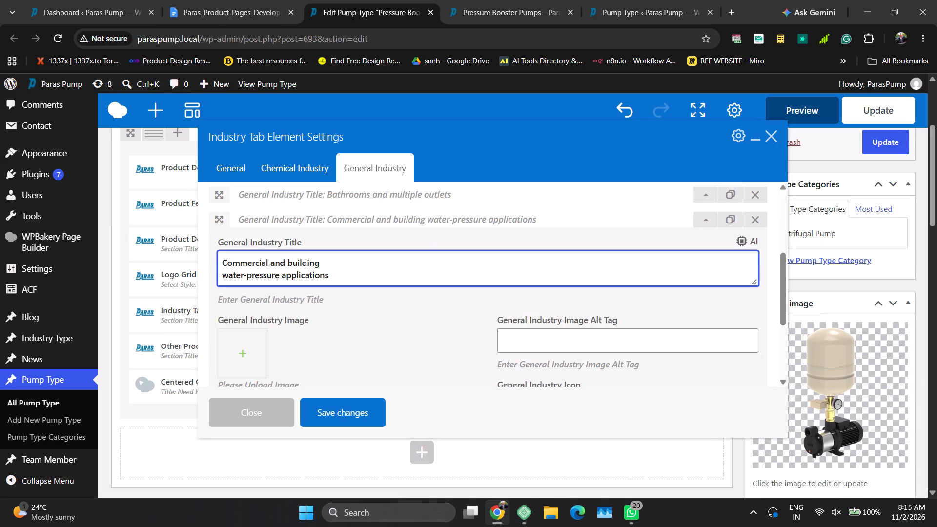
pyautogui.click(516, 334)
pyautogui.hotkey('ctrl', 'v')
pyautogui.click(701, 222)
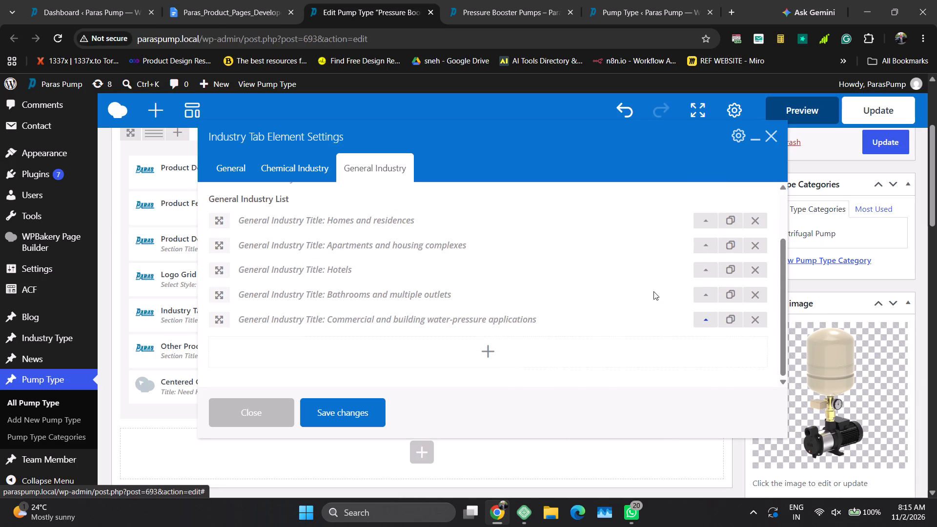
# Save the Industry Tab element's changes and update the Pressure Booster Pumps post.
pyautogui.click(367, 406)
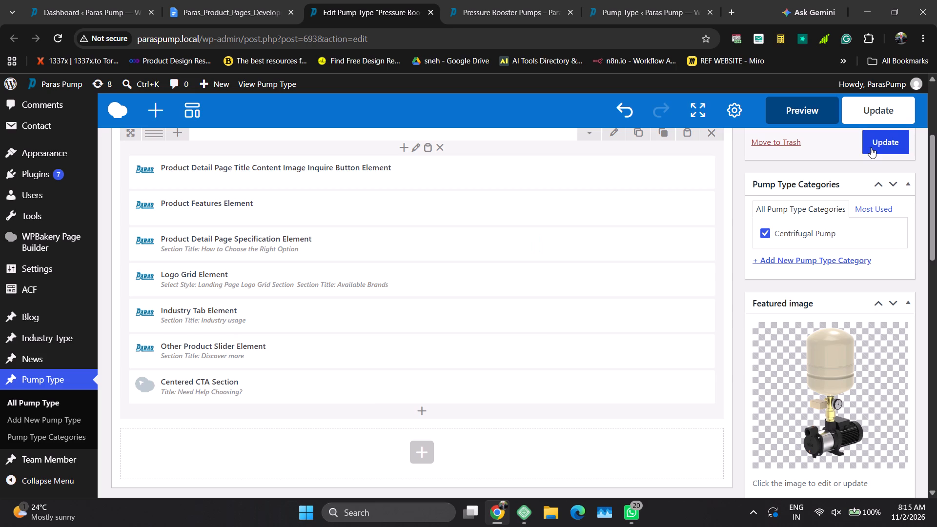
pyautogui.click(871, 147)
# Read through the rest of the document's pressure booster section and on to the Industrial & Chemical Pumps section.
pyautogui.click(226, 0)
pyautogui.scroll(-1, 362, 294)
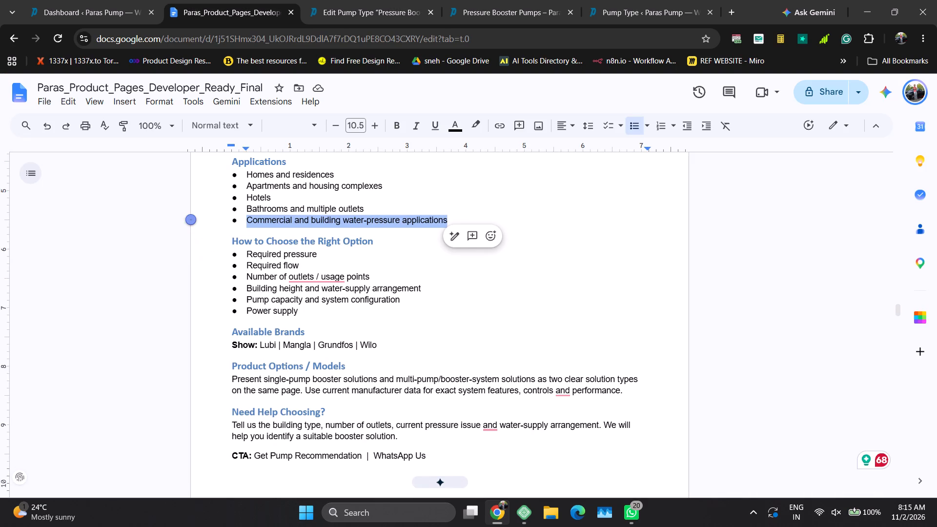
pyautogui.scroll(-1, 371, 297)
pyautogui.click(371, 297)
pyautogui.scroll(-6, 371, 297)
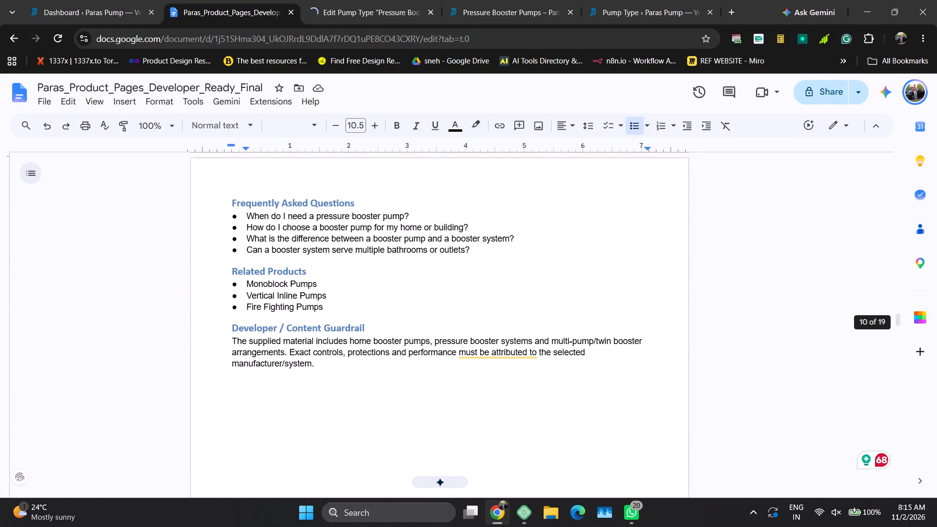
pyautogui.scroll(-3, 371, 297)
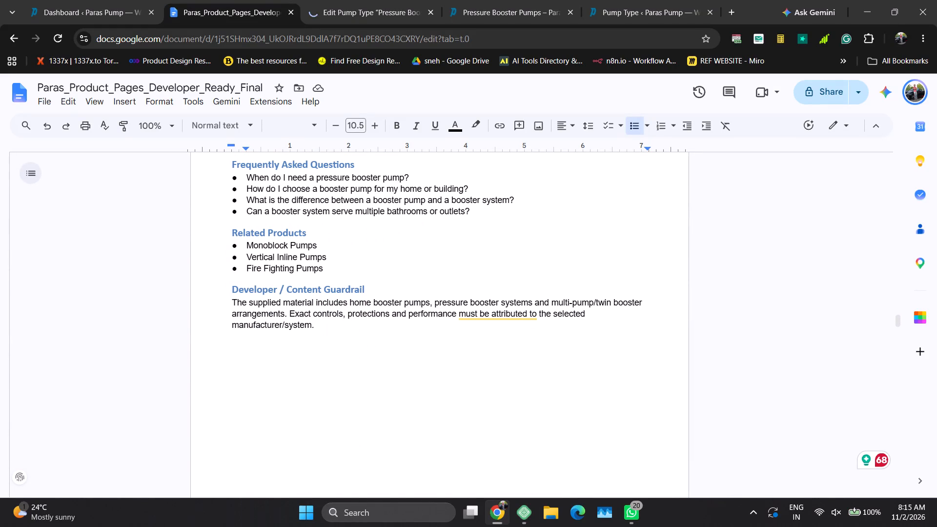
pyautogui.scroll(-1, 371, 297)
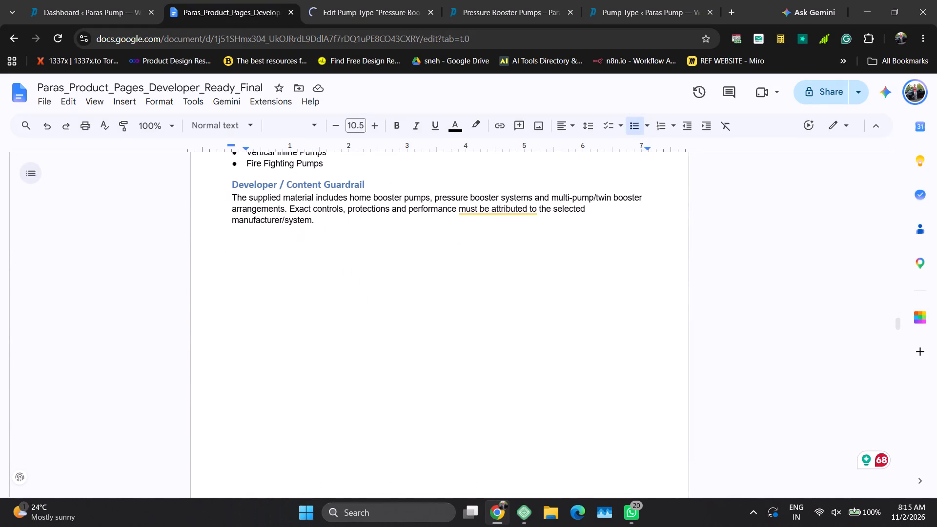
pyautogui.scroll(-1, 371, 297)
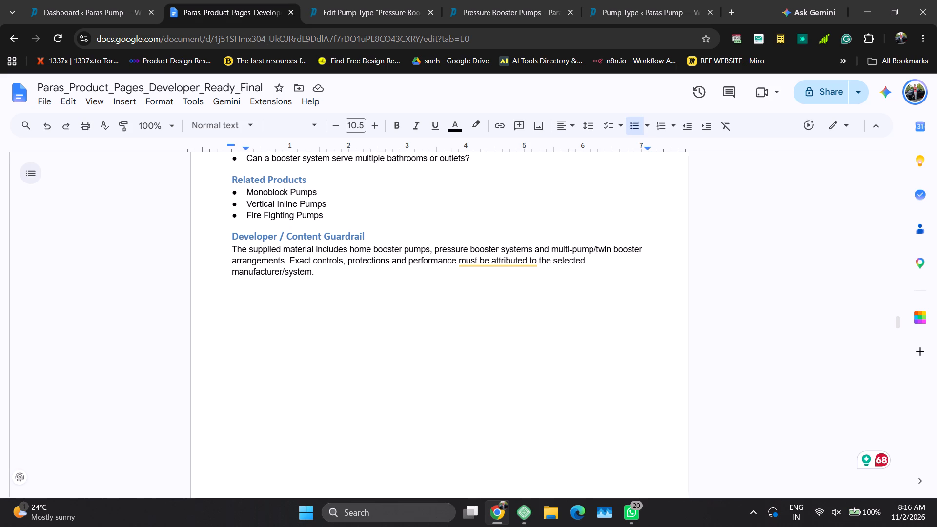
pyautogui.scroll(-9, 371, 297)
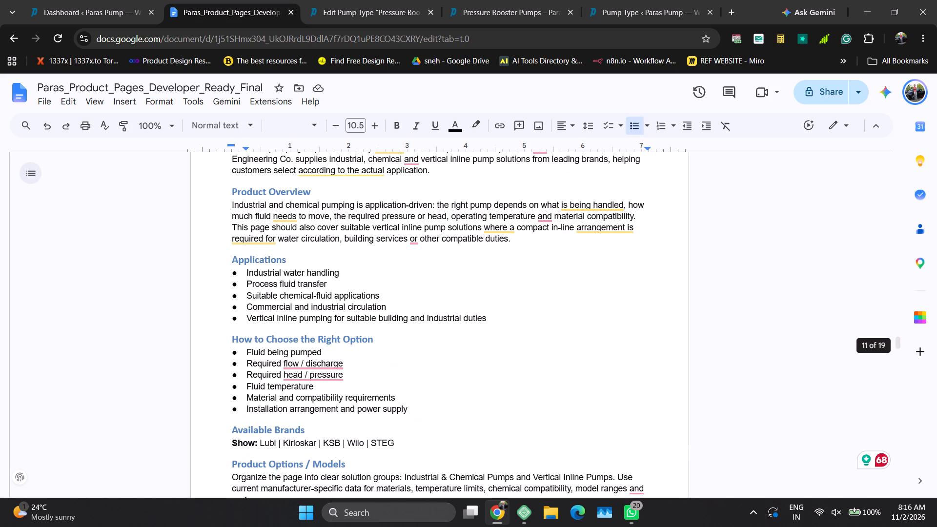
pyautogui.scroll(2, 371, 297)
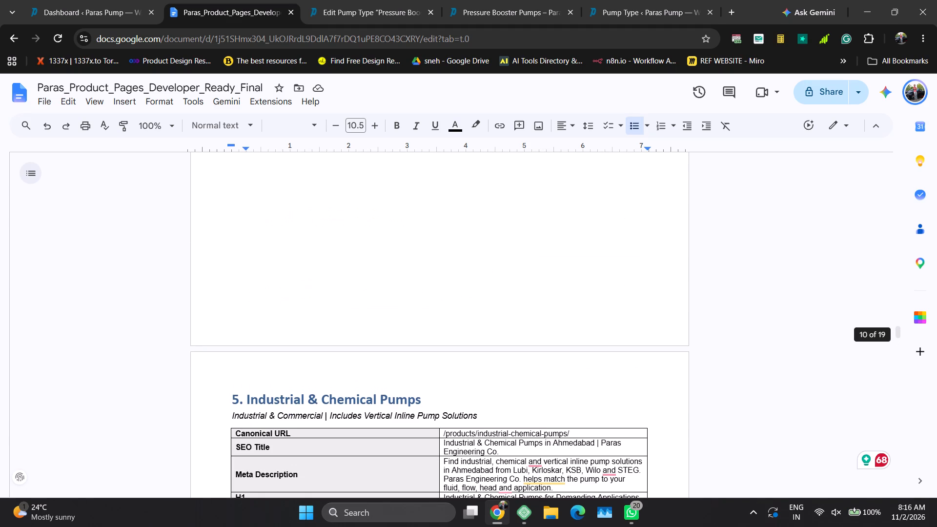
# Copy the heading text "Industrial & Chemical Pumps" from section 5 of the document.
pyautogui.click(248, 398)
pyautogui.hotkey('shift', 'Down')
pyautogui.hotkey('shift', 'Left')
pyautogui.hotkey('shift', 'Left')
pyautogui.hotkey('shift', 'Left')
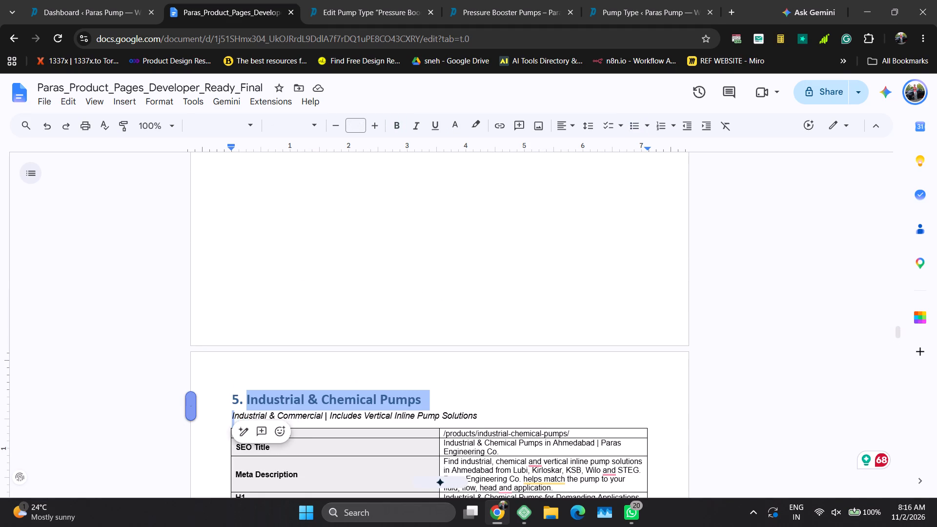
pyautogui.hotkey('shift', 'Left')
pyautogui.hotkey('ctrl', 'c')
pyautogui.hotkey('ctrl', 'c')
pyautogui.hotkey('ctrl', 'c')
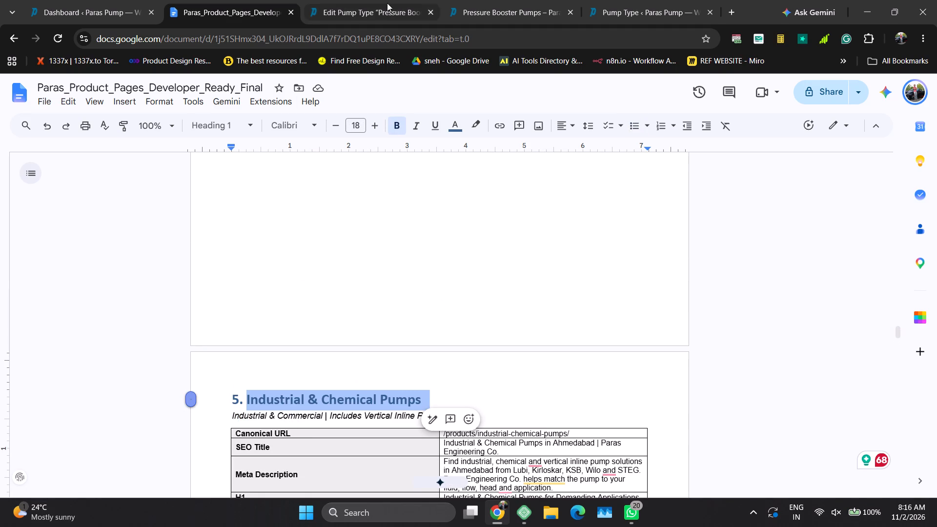
# Copy the full Product Overview paragraph from the document's Industrial & Chemical Pumps section.
pyautogui.scroll(-4, 328, 327)
pyautogui.click(288, 353)
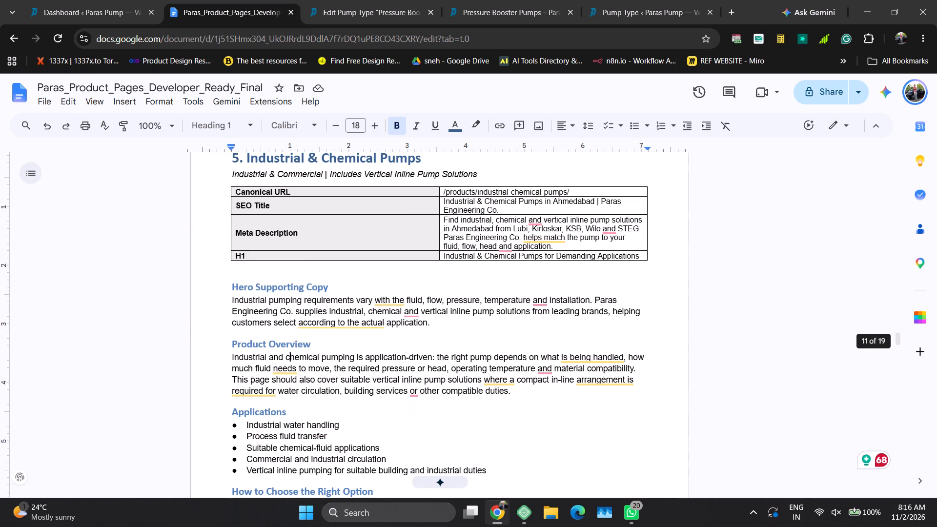
pyautogui.press('Left')
pyautogui.press('Left')
pyautogui.press('Left')
pyautogui.press('Left')
pyautogui.press('Left')
pyautogui.press('Left')
pyautogui.press('Left')
pyautogui.press('Left')
pyautogui.press('Left')
pyautogui.press('Left')
pyautogui.press('Left')
pyautogui.press('Left')
pyautogui.press('Left')
pyautogui.press('Left')
pyautogui.press('Left')
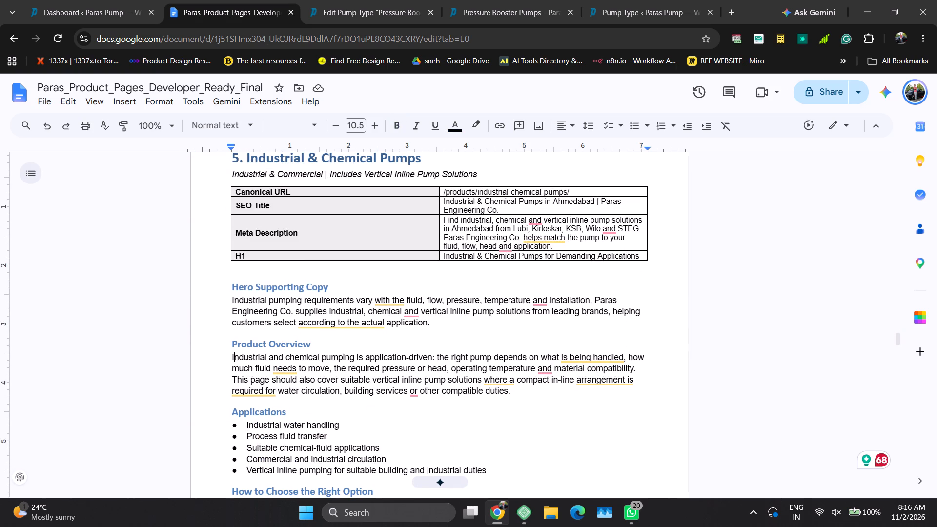
pyautogui.press('Left')
pyautogui.hotkey('shift', 'Down')
pyautogui.hotkey('shift', 'Down')
pyautogui.hotkey('shift', 'Down')
pyautogui.hotkey('shift', 'Down')
pyautogui.hotkey('ctrl', 'c')
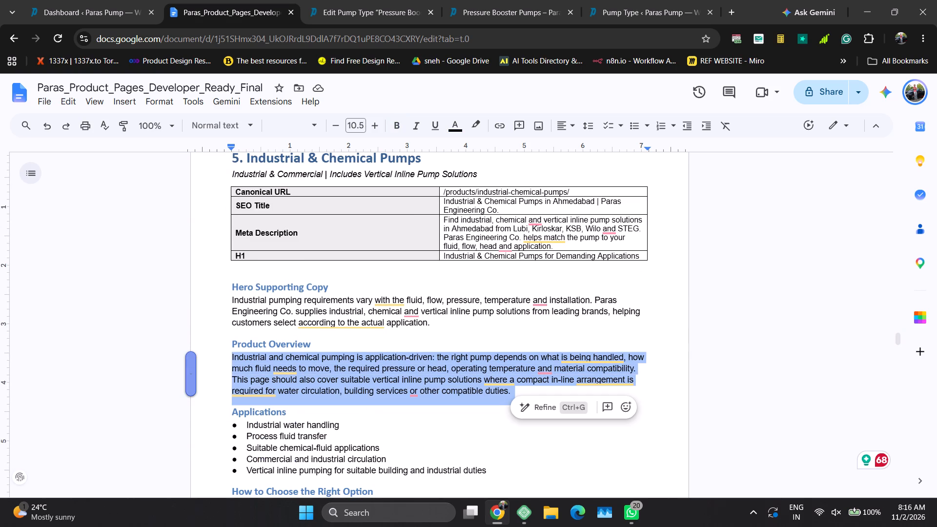
pyautogui.hotkey('ctrl', 'c')
pyautogui.hotkey('ctrl', 'c')
# Reload the live Pressure Booster Pumps page, bypassing the cache.
pyautogui.click(512, 0)
pyautogui.hotkey('ctrl', 'shift', 'r')
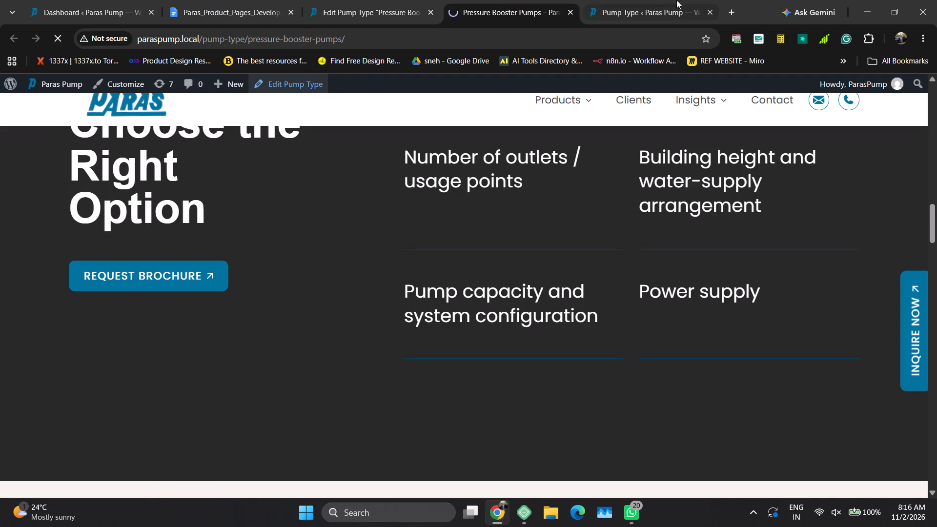
# Open the Industrial & Chemical Pumps entry for editing in a new tab from the Pump Type list.
pyautogui.click(669, 0)
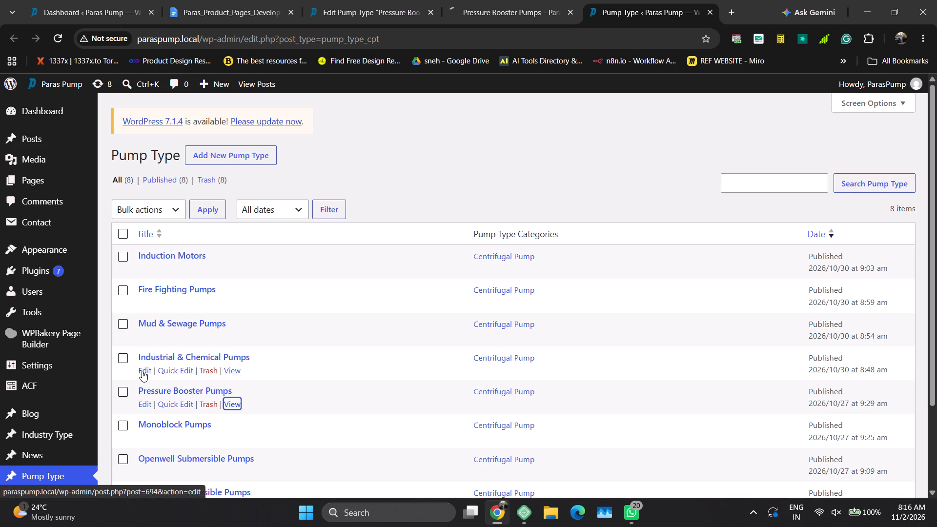
pyautogui.keyDown('ctrl'); pyautogui.click(142, 370); pyautogui.keyUp('ctrl')
# Review the live Pressure Booster Pumps page down to the footer, checking the brands section and both Industry usage tabs.
pyautogui.click(437, 0)
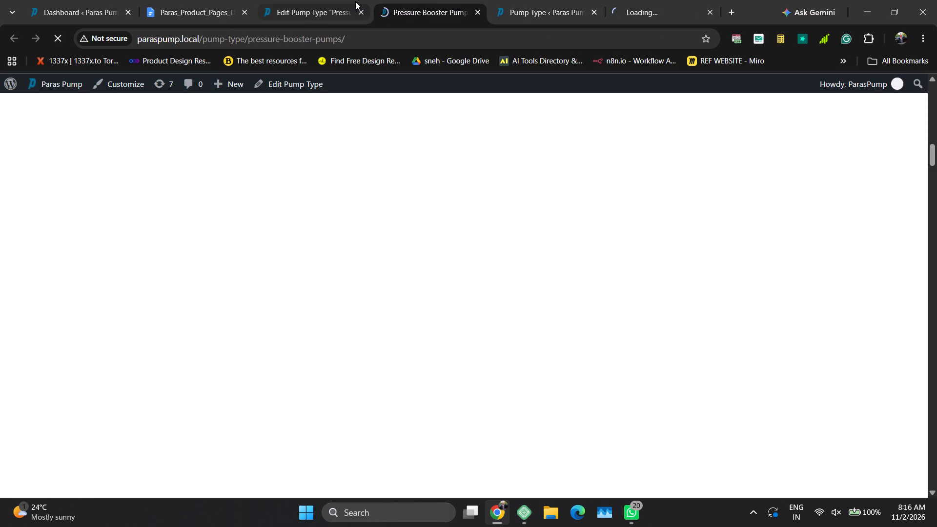
pyautogui.click(334, 0)
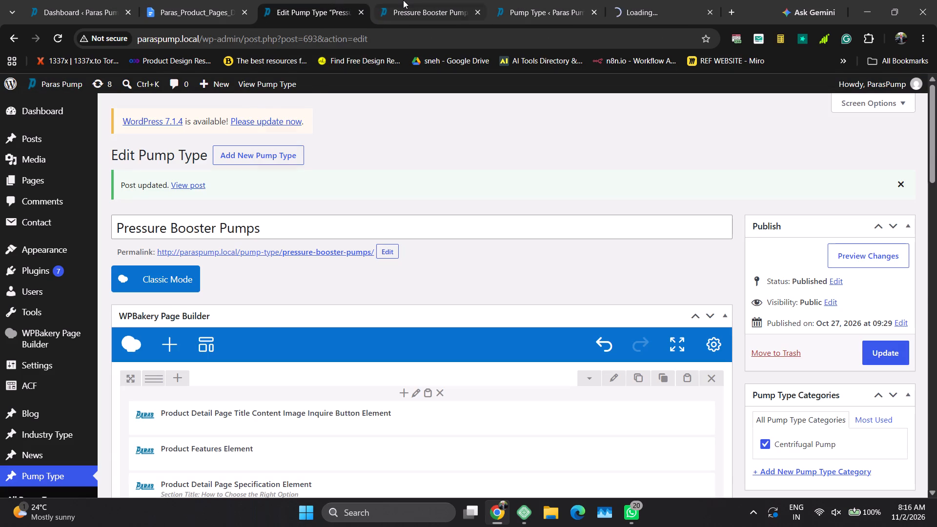
pyautogui.click(403, 0)
pyautogui.scroll(-4, 633, 366)
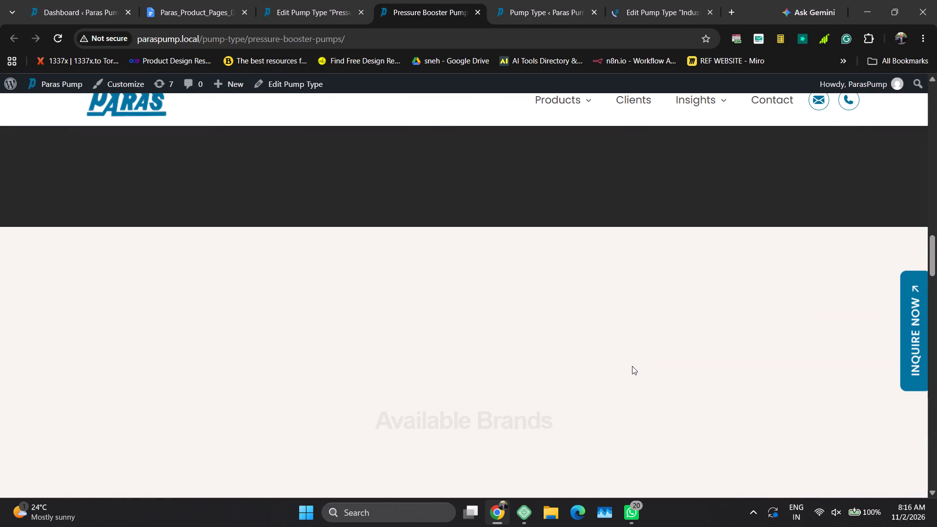
pyautogui.scroll(-4, 632, 366)
pyautogui.scroll(-4, 768, 341)
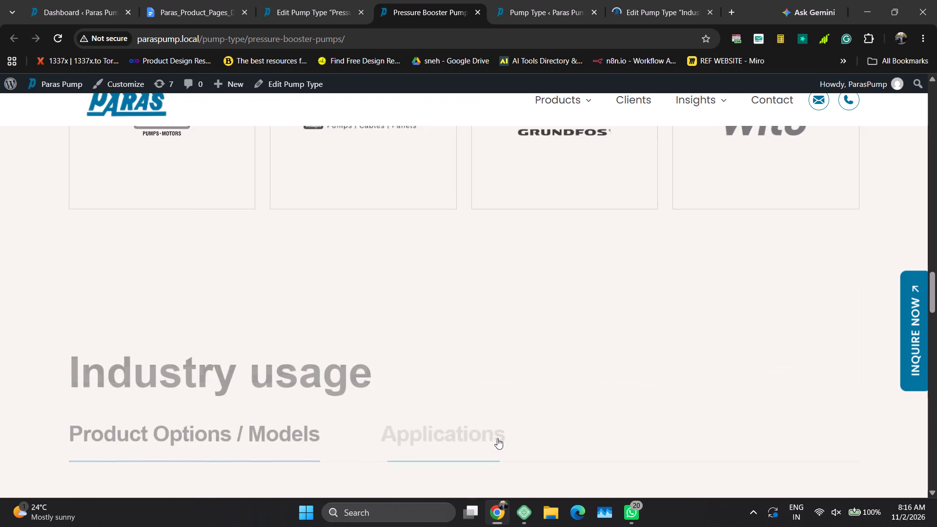
pyautogui.scroll(-3, 497, 438)
pyautogui.click(421, 171)
pyautogui.scroll(-1, 421, 171)
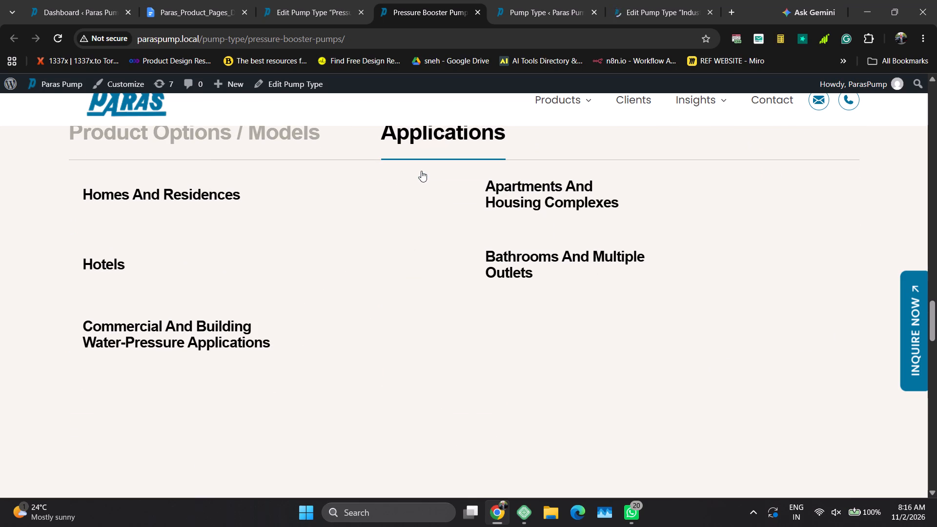
pyautogui.scroll(-1, 421, 171)
pyautogui.click(259, 140)
pyautogui.scroll(-3, 318, 264)
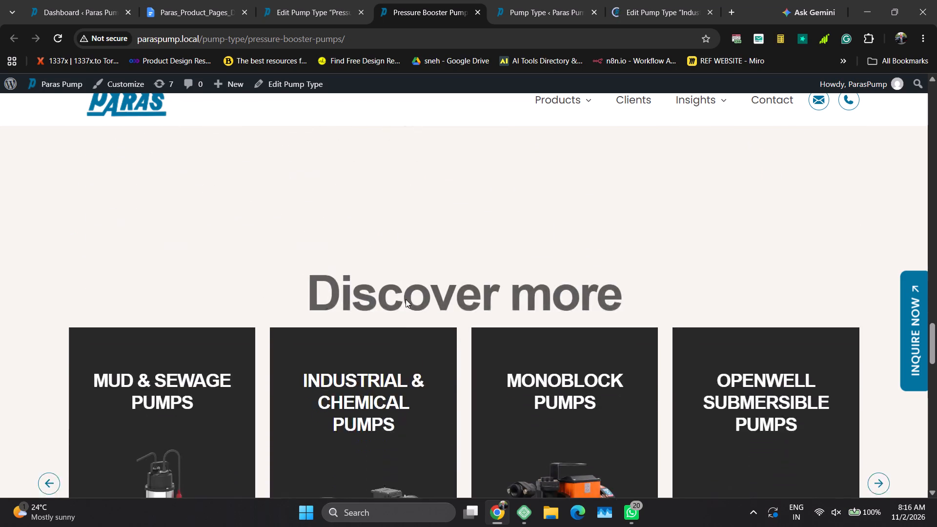
pyautogui.scroll(-12, 406, 299)
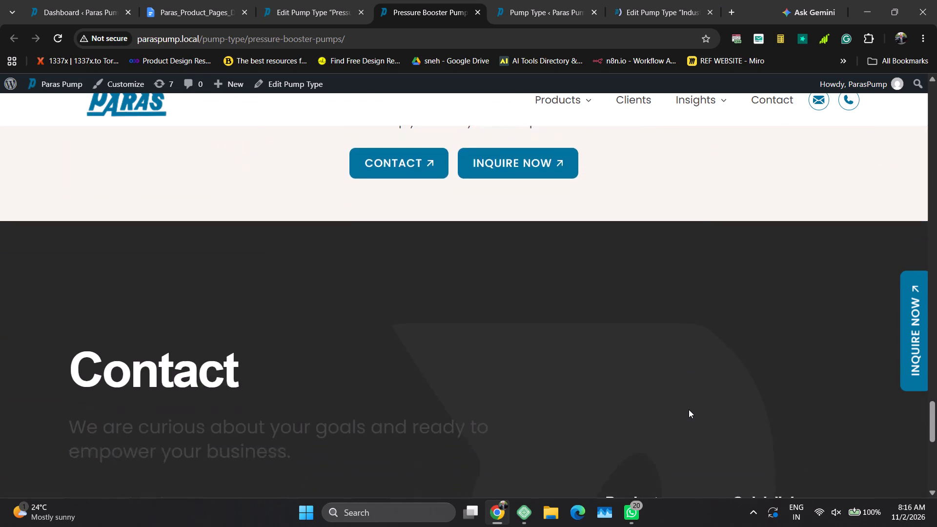
pyautogui.scroll(-5, 689, 409)
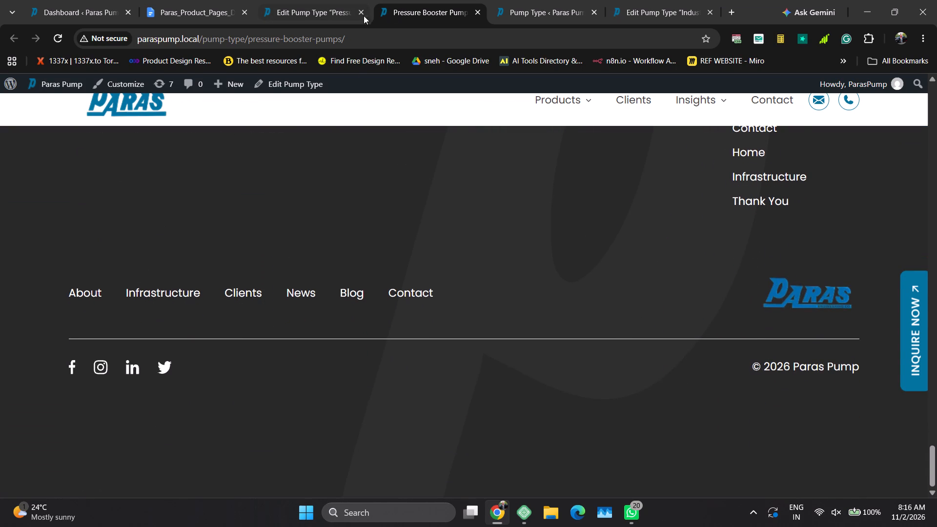
# Examine the Discover more carousel on the live Pressure Booster Pumps page by moving through its pump cards.
pyautogui.scroll(11, 498, 269)
pyautogui.scroll(-2, 499, 264)
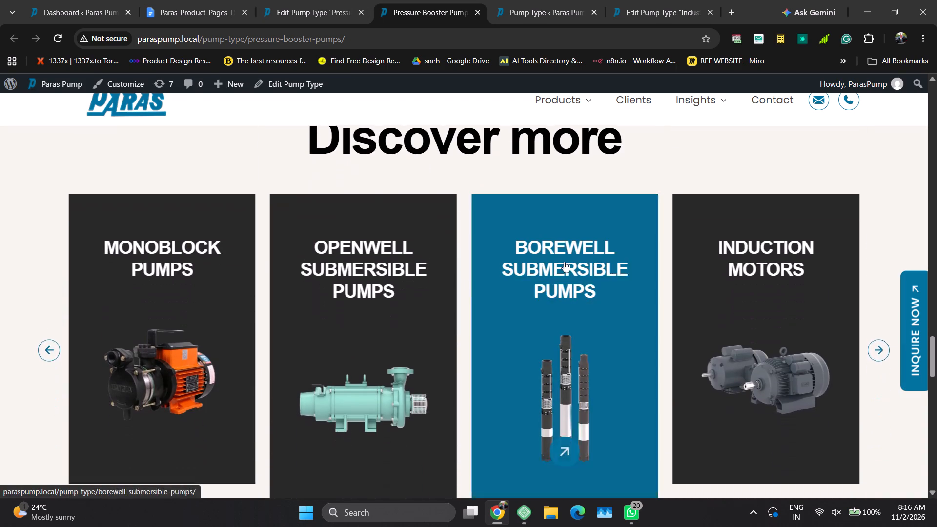
pyautogui.scroll(-2, 564, 262)
pyautogui.moveTo(378, 365); pyautogui.dragTo(492, 366)
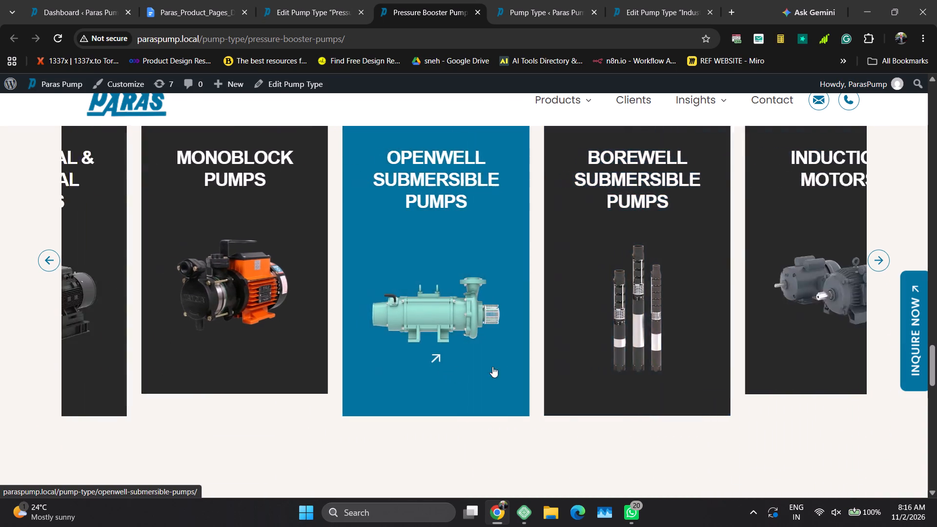
pyautogui.moveTo(492, 366); pyautogui.dragTo(872, 371)
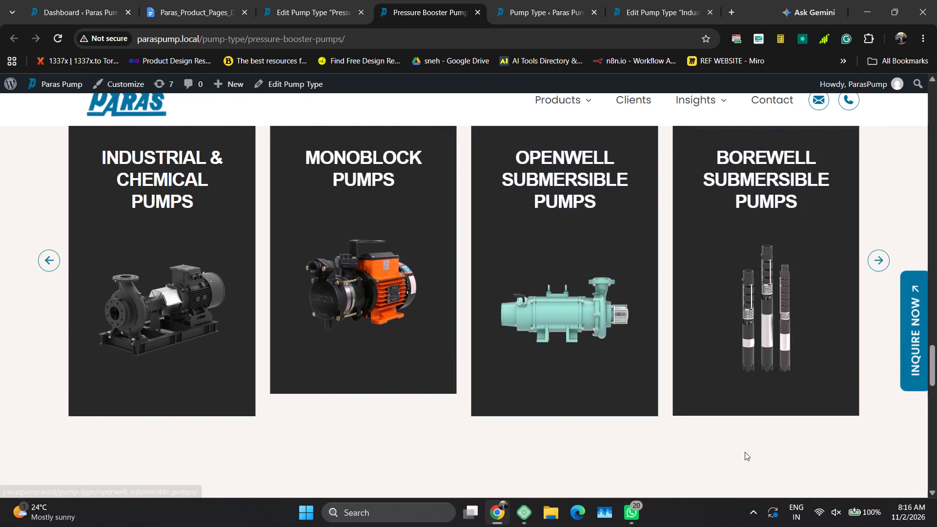
pyautogui.scroll(1, 745, 452)
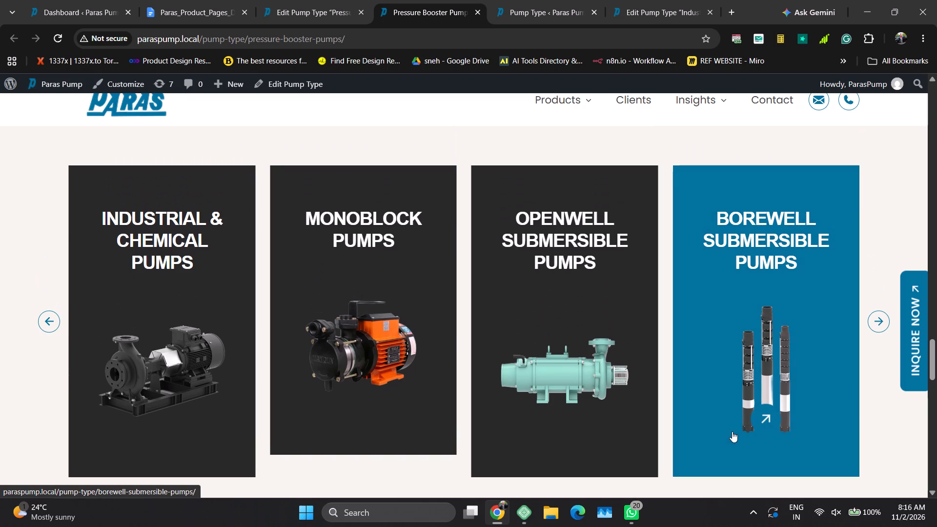
pyautogui.hscroll(-1, 727, 432)
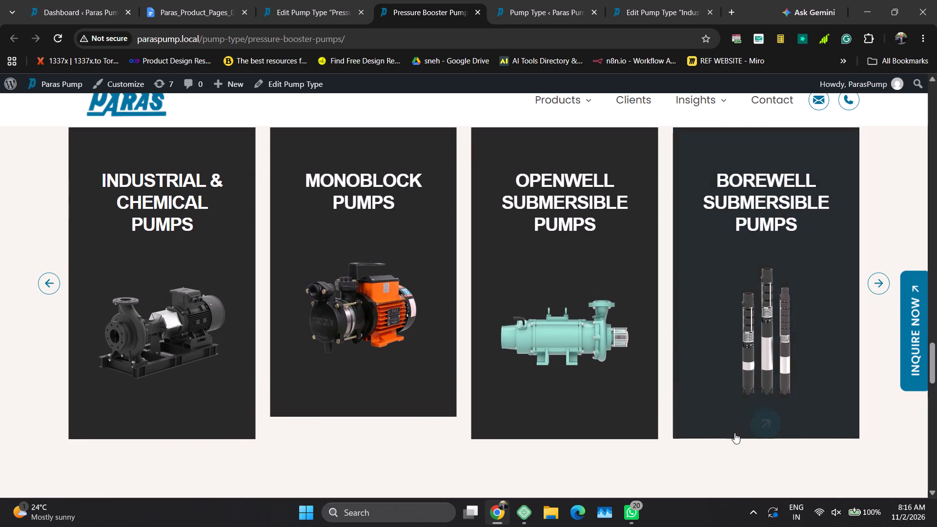
pyautogui.hscroll(-1, 734, 433)
# Replace the Product Features Element content on Industrial & Chemical Pumps with the document's Product Overview paragraph and save the element.
pyautogui.click(638, 0)
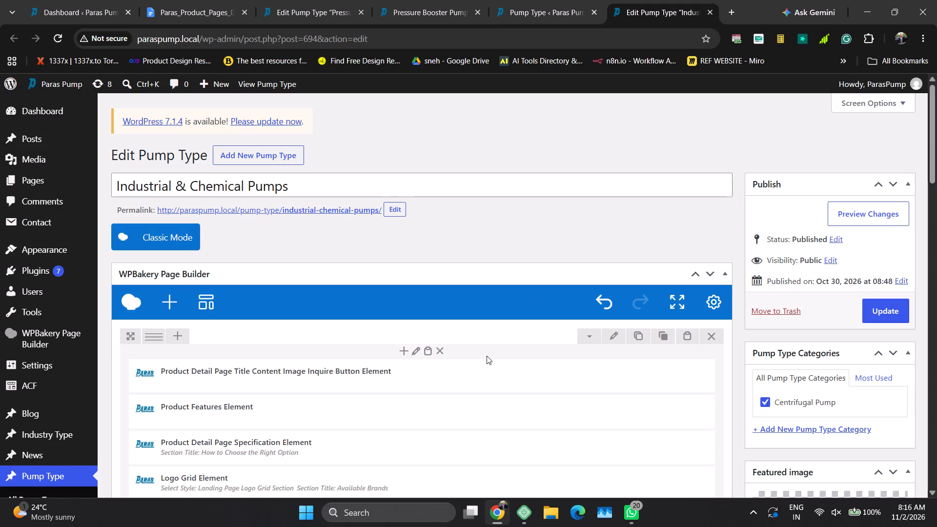
pyautogui.click(449, 410)
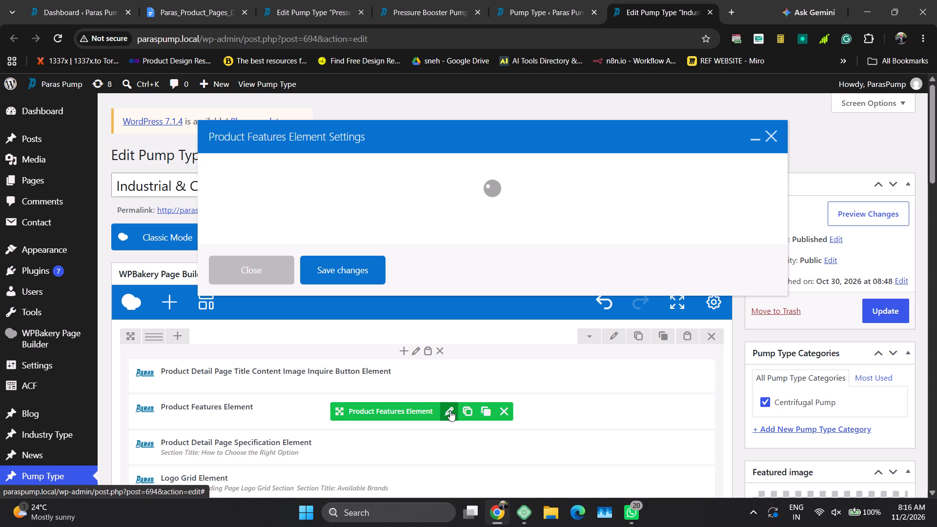
pyautogui.click(172, 0)
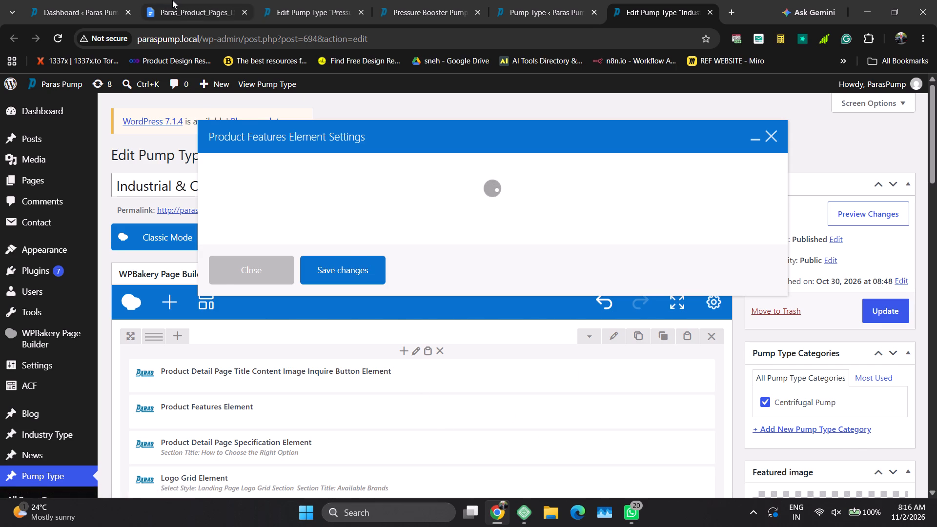
pyautogui.hotkey('ctrl', 'c')
pyautogui.click(679, 0)
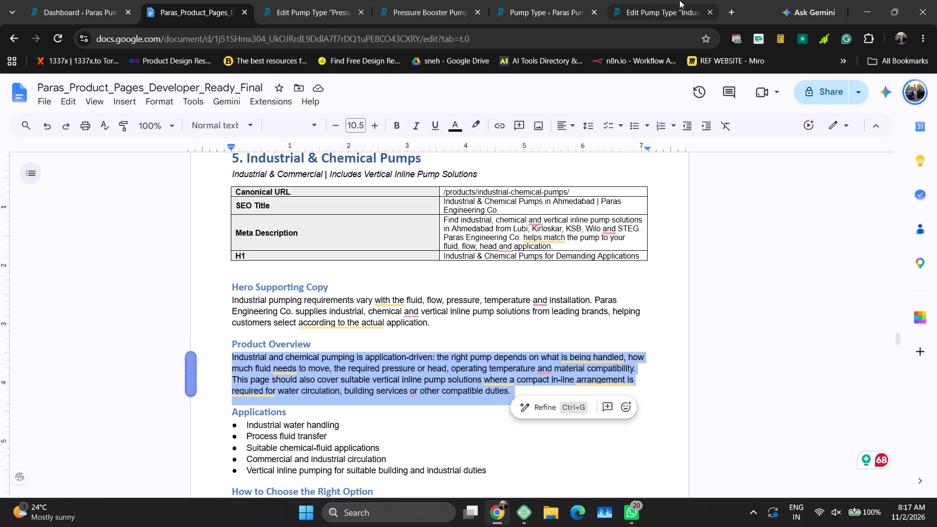
pyautogui.scroll(-1, 368, 336)
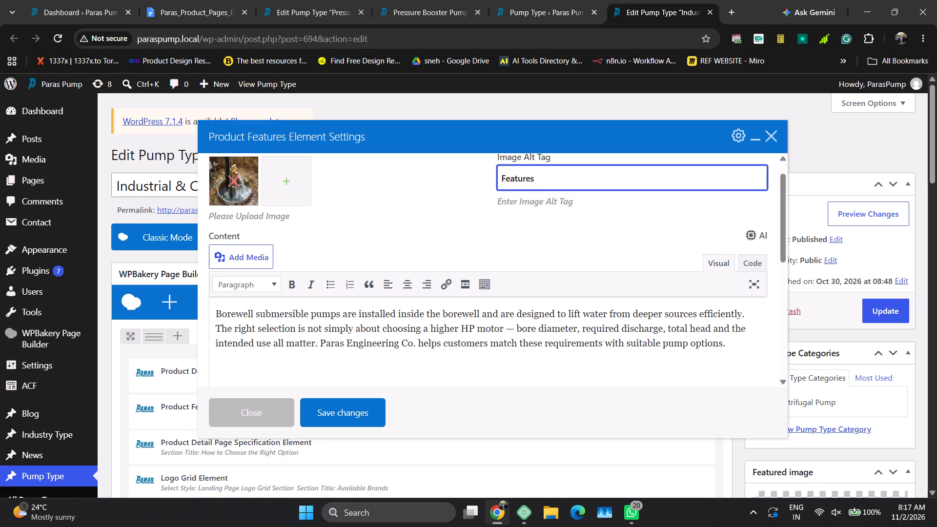
pyautogui.scroll(-1, 368, 336)
pyautogui.click(372, 327)
pyautogui.hotkey('ctrl', 'a')
pyautogui.hotkey('ctrl', 'v')
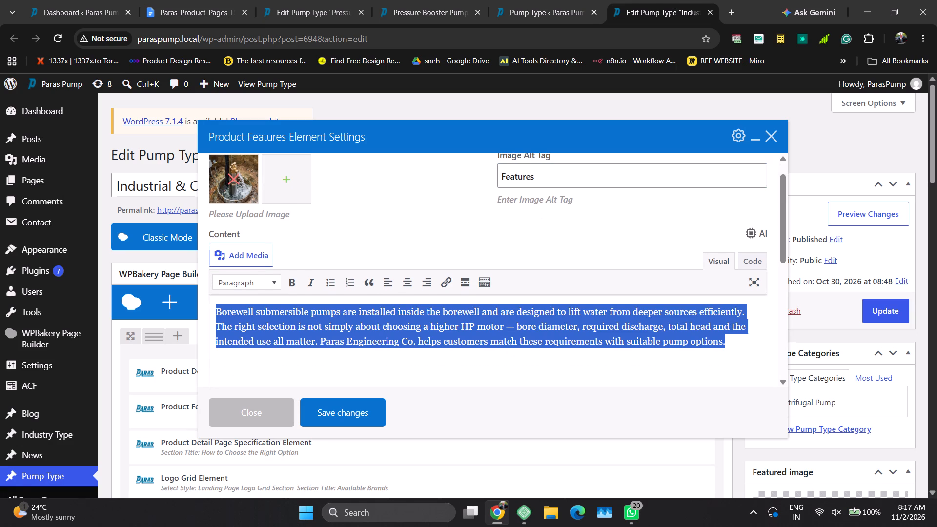
pyautogui.click(376, 405)
# Open the Product Detail Page Specification Element of Industrial & Chemical Pumps for editing.
pyautogui.click(477, 445)
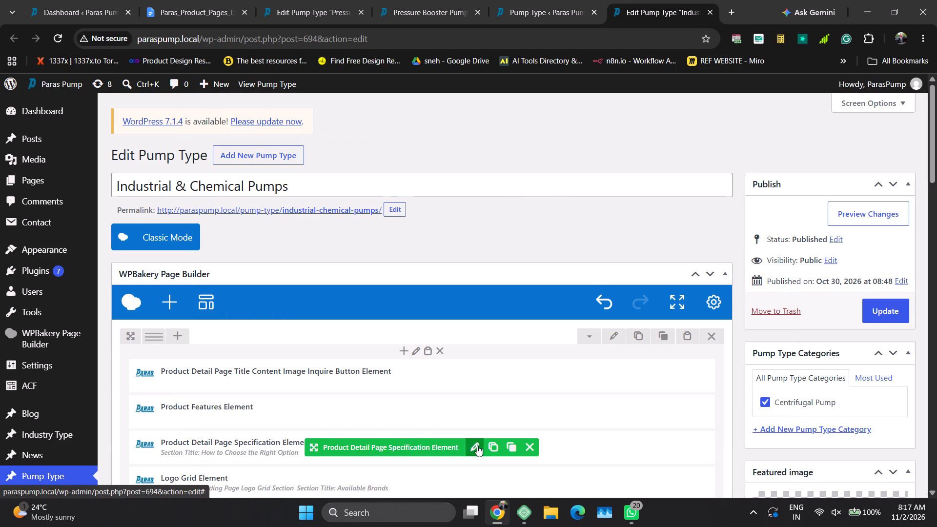
pyautogui.click(302, 0)
pyautogui.click(217, 0)
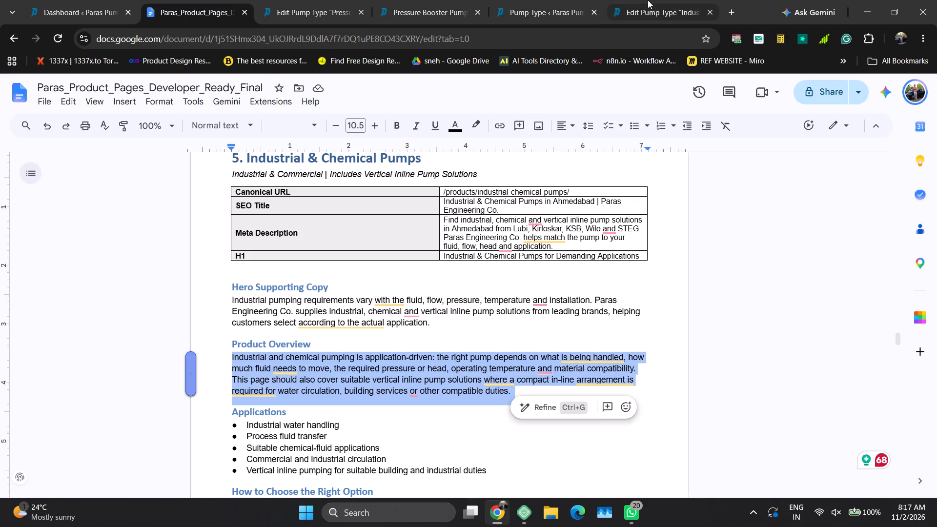
# Move the Industrial & Chemical Pumps editor tab beside the document tab and close both Pressure Booster Pumps tabs.
pyautogui.moveTo(648, 0); pyautogui.dragTo(292, 0)
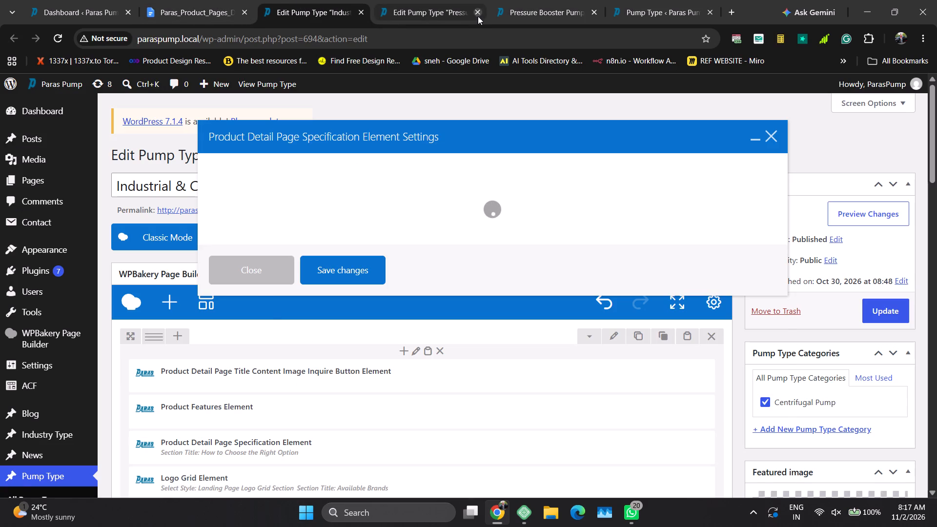
pyautogui.click(478, 16)
pyautogui.click(478, 16)
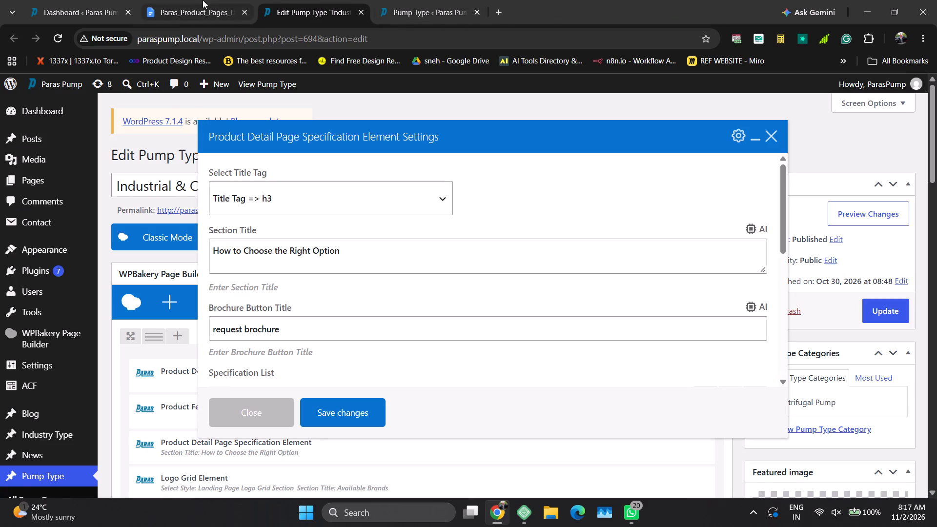
# Copy "Fluid being pumped" from the How to Choose the Right Option list in the document's Industrial & Chemical Pumps section.
pyautogui.scroll(-2, 359, 256)
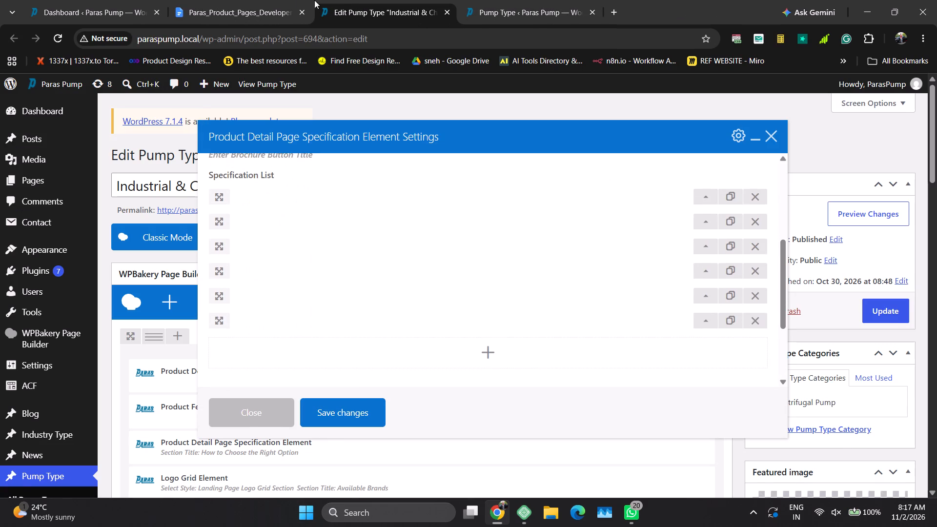
pyautogui.scroll(-1, 314, 0)
pyautogui.click(291, 0)
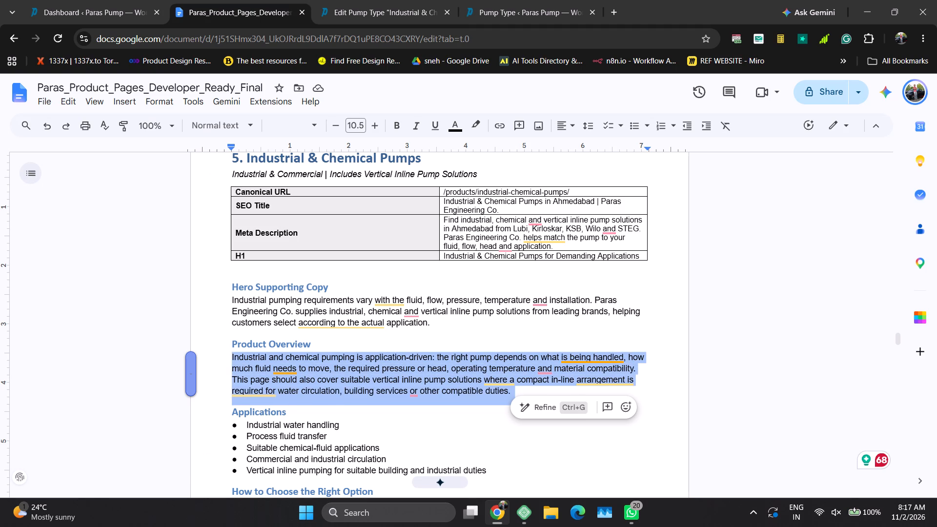
pyautogui.scroll(-1, 250, 439)
pyautogui.moveTo(246, 438); pyautogui.dragTo(306, 440)
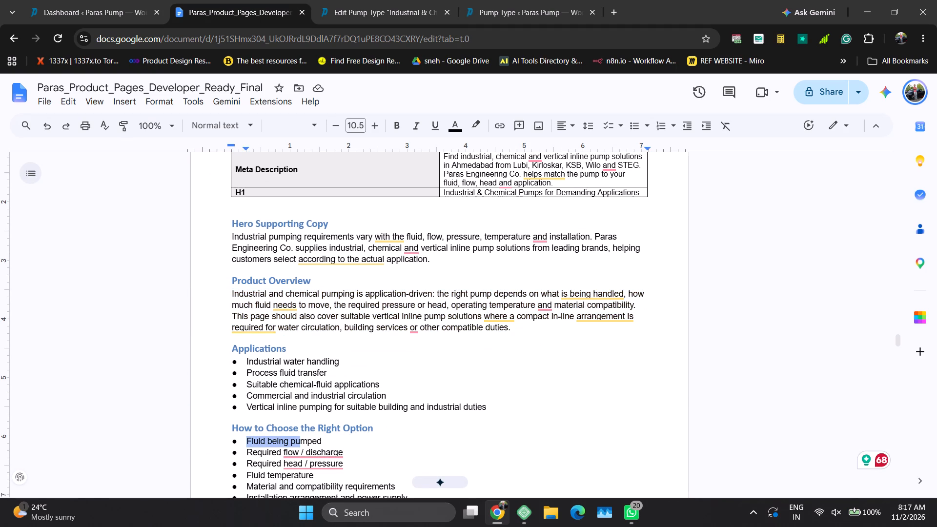
pyautogui.moveTo(306, 440); pyautogui.dragTo(321, 440)
pyautogui.hotkey('ctrl', 'c')
# Set the first Specification List item's content to "Fluid being pumped" and collapse the item.
pyautogui.click(367, 0)
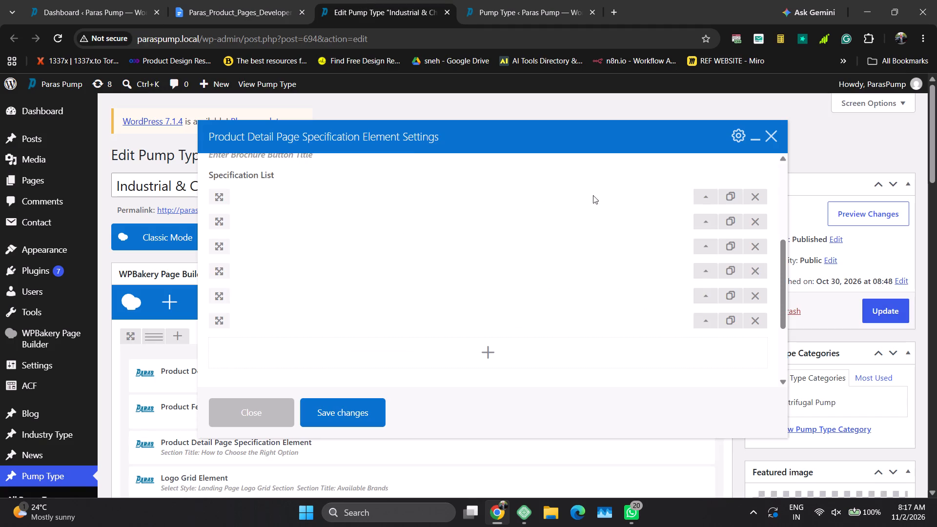
pyautogui.hscroll(-1, 670, 198)
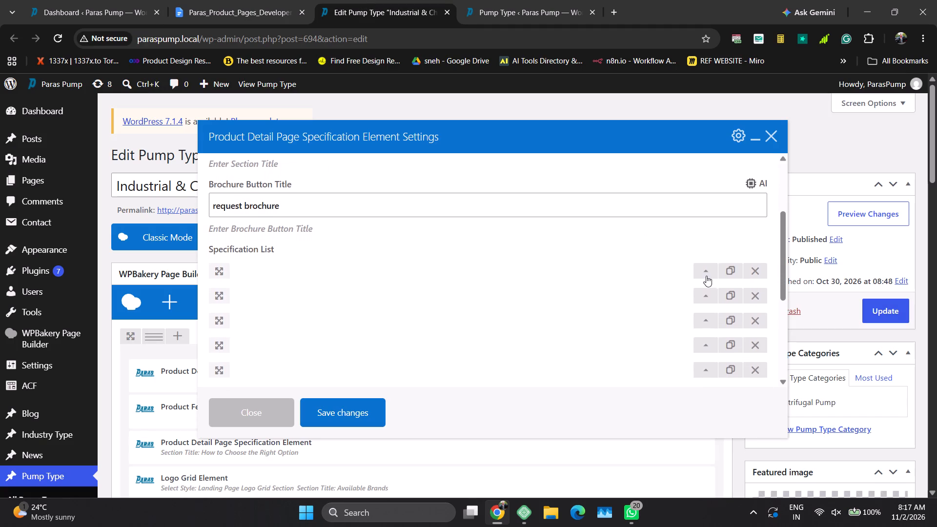
pyautogui.hscroll(-1, 706, 276)
pyautogui.click(704, 274)
pyautogui.scroll(-1, 337, 306)
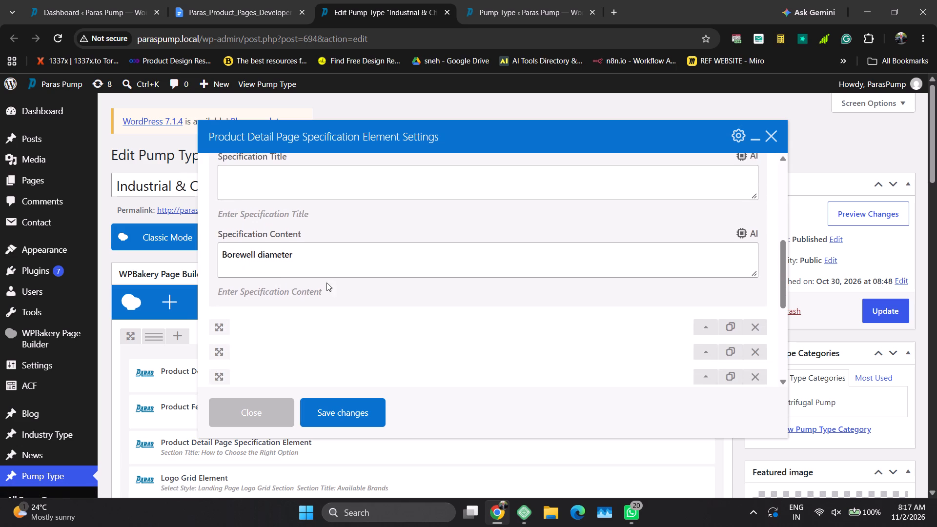
pyautogui.scroll(-1, 326, 283)
pyautogui.click(322, 262)
pyautogui.hotkey('ctrl', 'a')
pyautogui.hotkey('ctrl', 'v')
pyautogui.scroll(1, 648, 219)
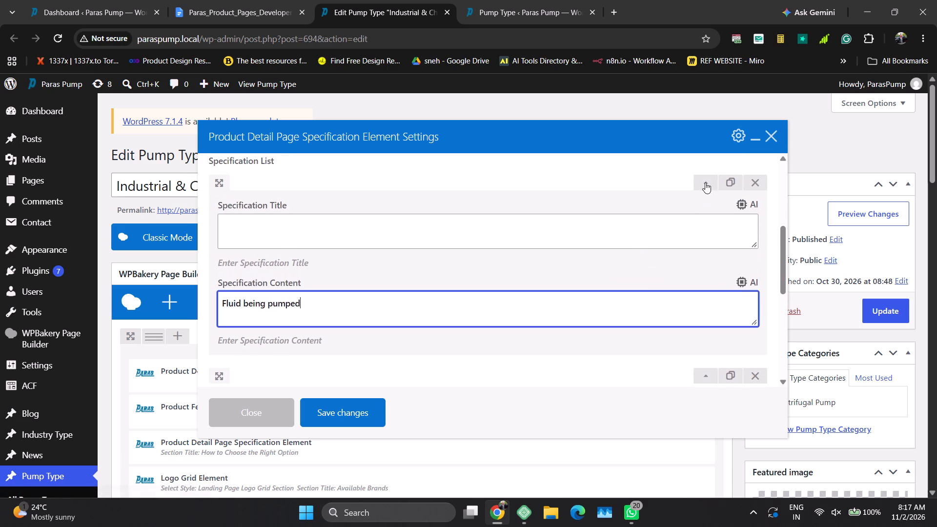
pyautogui.click(705, 182)
# Replace the second Specification List item's content with "Required flow / discharge" copied from the document, and collapse the item.
pyautogui.click(703, 212)
pyautogui.scroll(-1, 412, 251)
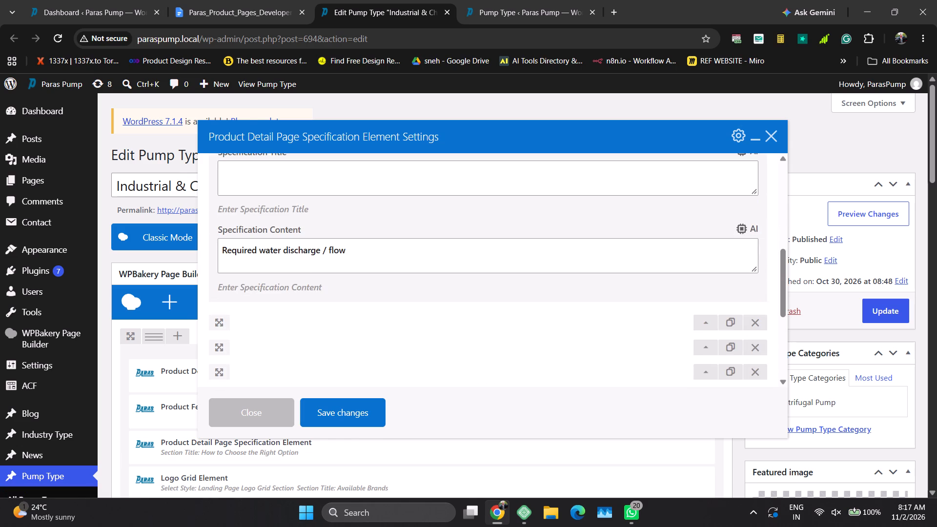
pyautogui.click(239, 0)
pyautogui.press('Left')
pyautogui.press('Down')
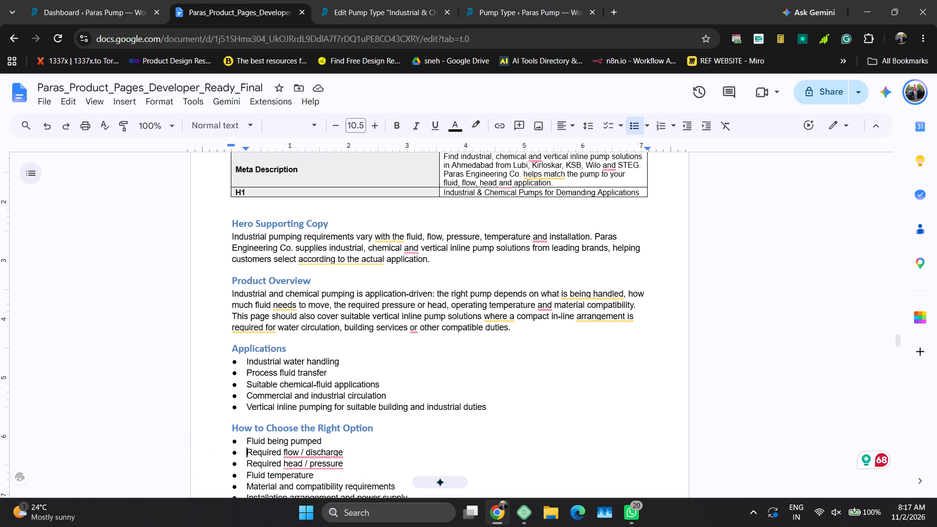
pyautogui.hotkey('shift', 'Down')
pyautogui.hotkey('ctrl', 'c')
pyautogui.click(355, 0)
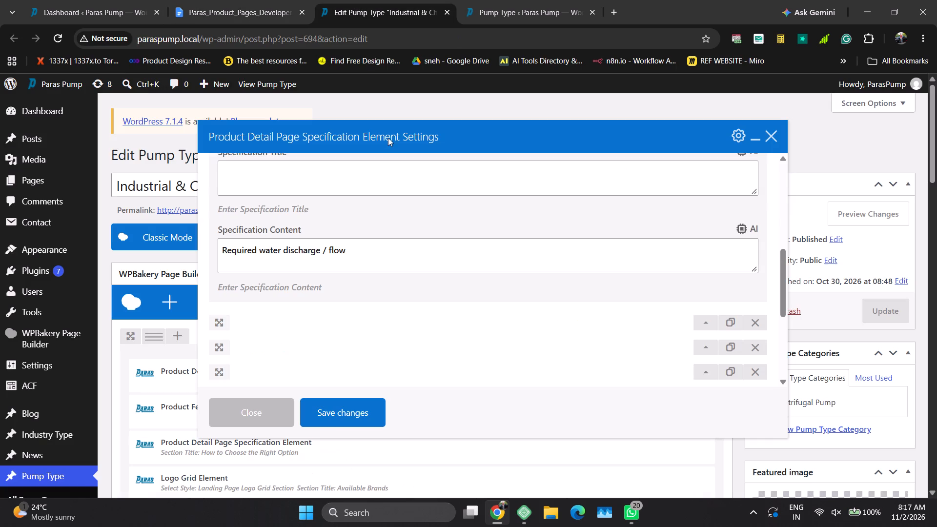
pyautogui.click(375, 254)
pyautogui.hotkey('ctrl', 'a')
pyautogui.hotkey('ctrl', 'v')
pyautogui.press('BackSpace')
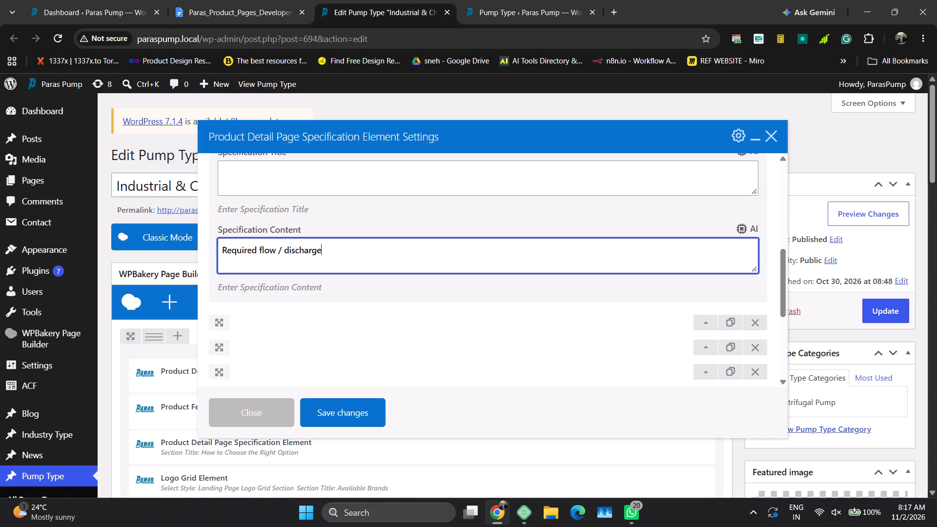
pyautogui.scroll(1, 723, 224)
pyautogui.click(705, 193)
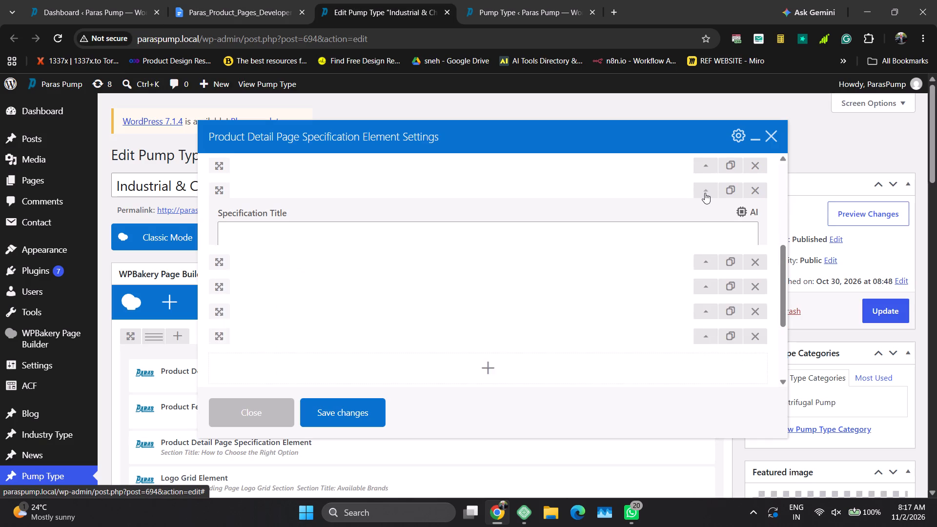
# Replace the third Specification List item's content with "Required head / pressure" copied from the document, and collapse the item.
pyautogui.click(710, 215)
pyautogui.click(225, 1)
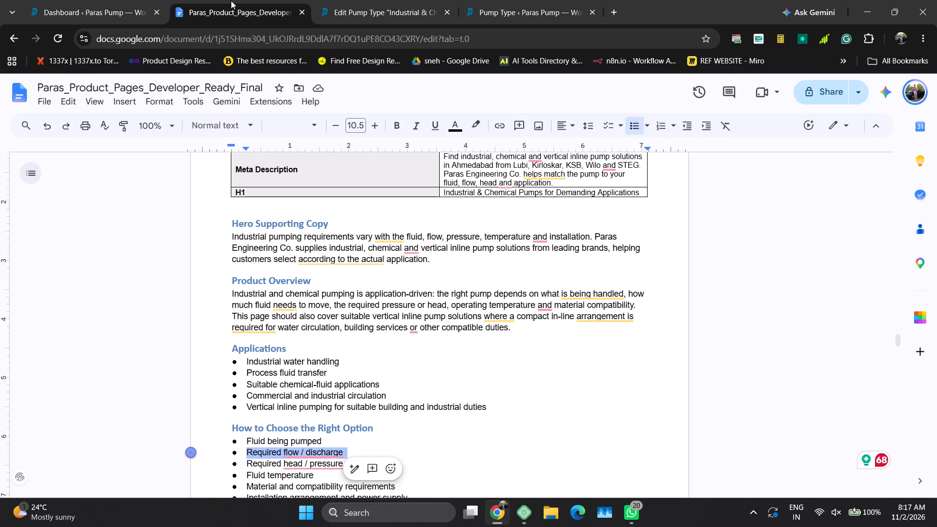
pyautogui.press('Left')
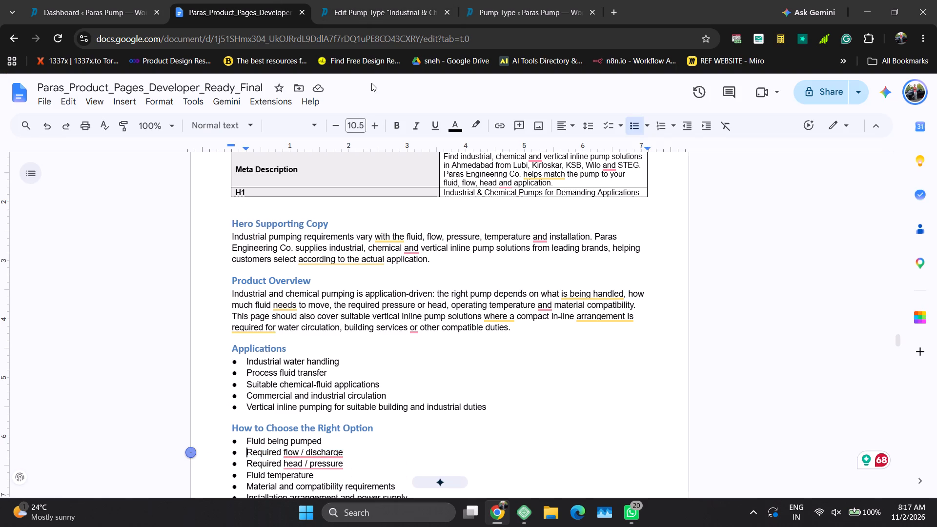
pyautogui.press('Down')
pyautogui.hotkey('shift', 'Down')
pyautogui.hotkey('ctrl', 'c')
pyautogui.click(409, 0)
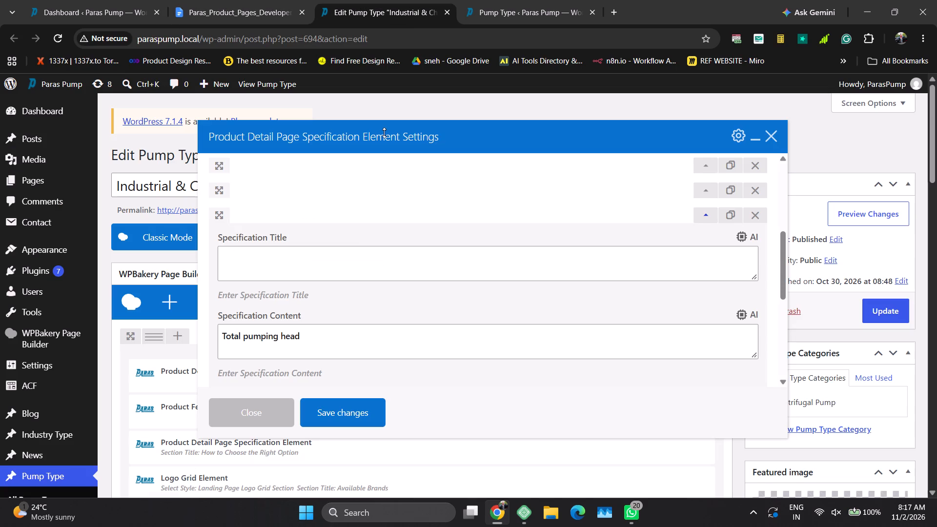
pyautogui.click(334, 329)
pyautogui.hotkey('ctrl', 'a')
pyautogui.hotkey('ctrl', 'v')
pyautogui.press('BackSpace')
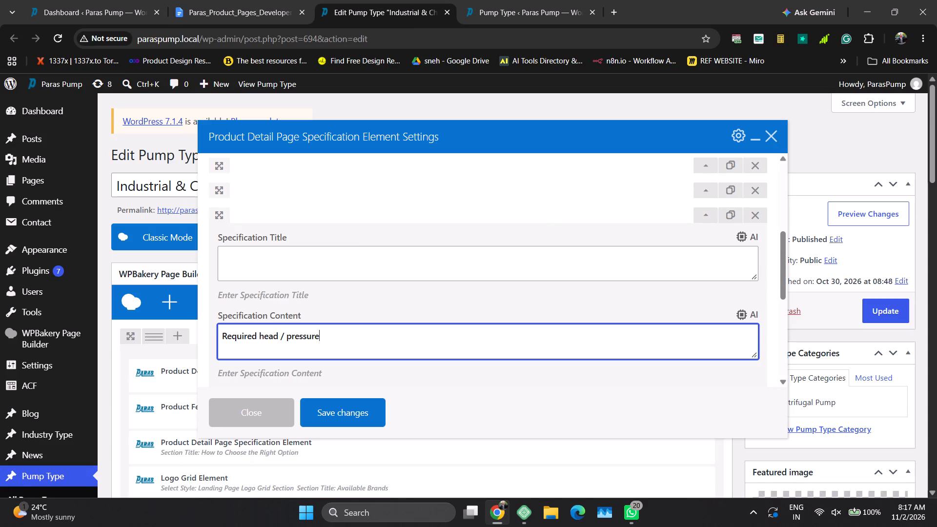
pyautogui.click(708, 218)
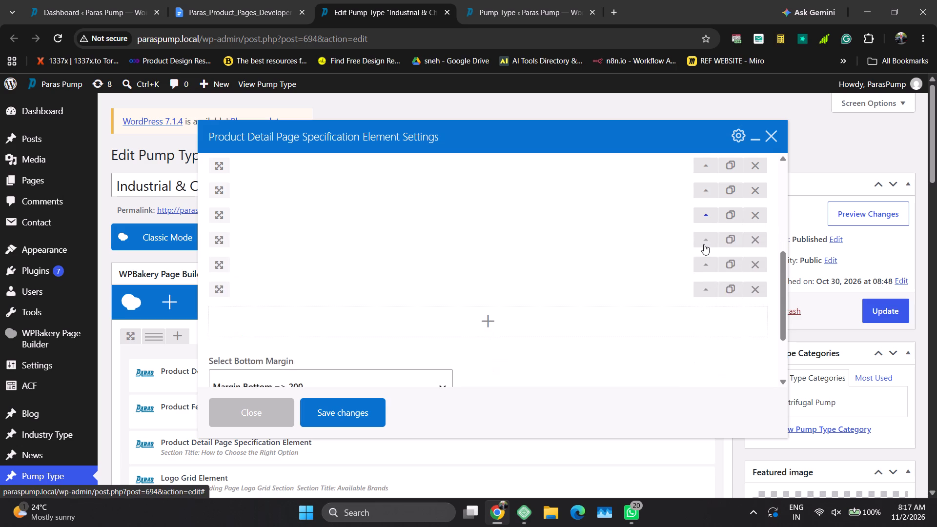
# Replace the fourth Specification List item's content with "Fluid temperature" copied from the document, and collapse the item.
pyautogui.click(704, 244)
pyautogui.click(250, 0)
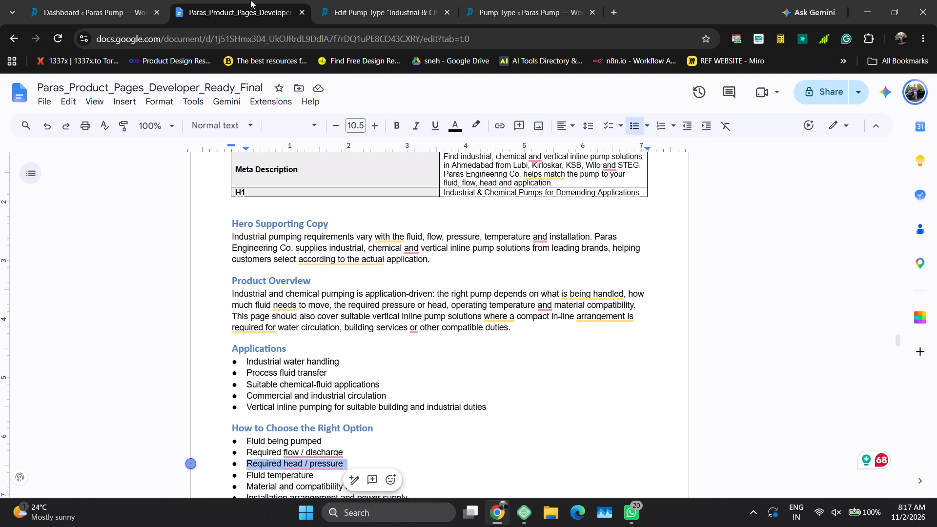
pyautogui.press('Left')
pyautogui.press('Down')
pyautogui.hotkey('shift', 'Down')
pyautogui.hotkey('ctrl', 'c')
pyautogui.click(407, 0)
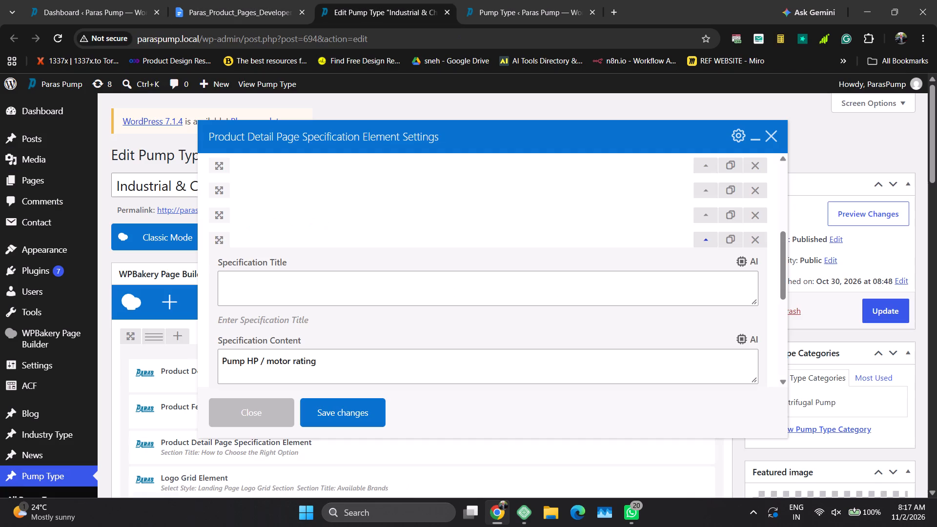
pyautogui.click(322, 346)
pyautogui.click(322, 373)
pyautogui.hotkey('ctrl', 'a')
pyautogui.hotkey('ctrl', 'v')
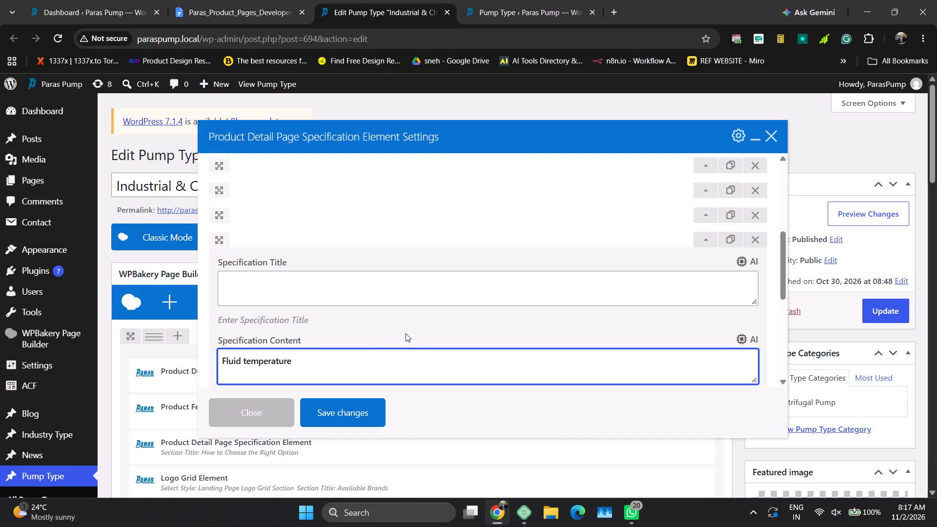
pyautogui.press('BackSpace')
pyautogui.click(703, 237)
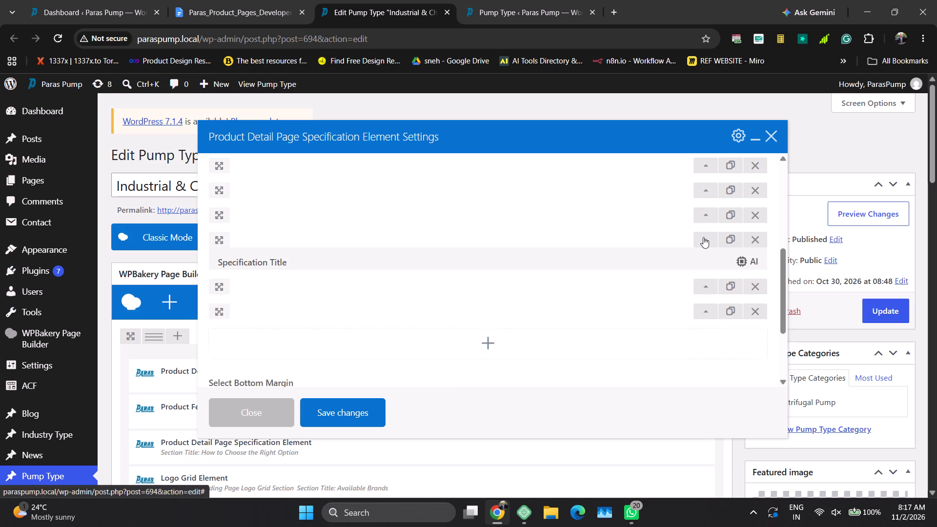
# Replace the fifth Specification List item's content with "Material and compatibility requirements" copied from the document, and collapse the item.
pyautogui.click(704, 261)
pyautogui.scroll(-1, 485, 316)
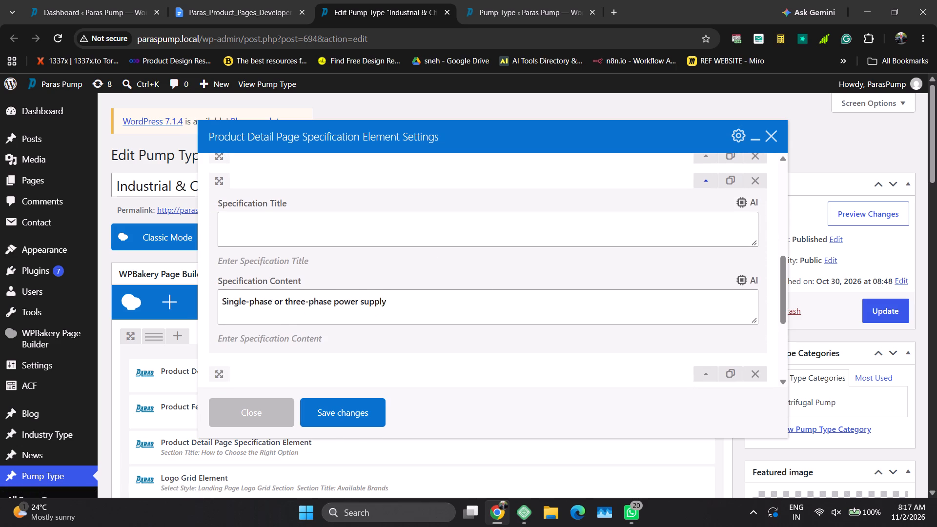
pyautogui.scroll(-1, 483, 314)
pyautogui.click(259, 0)
pyautogui.press('Left')
pyautogui.press('Down')
pyautogui.hotkey('shift', 'Down')
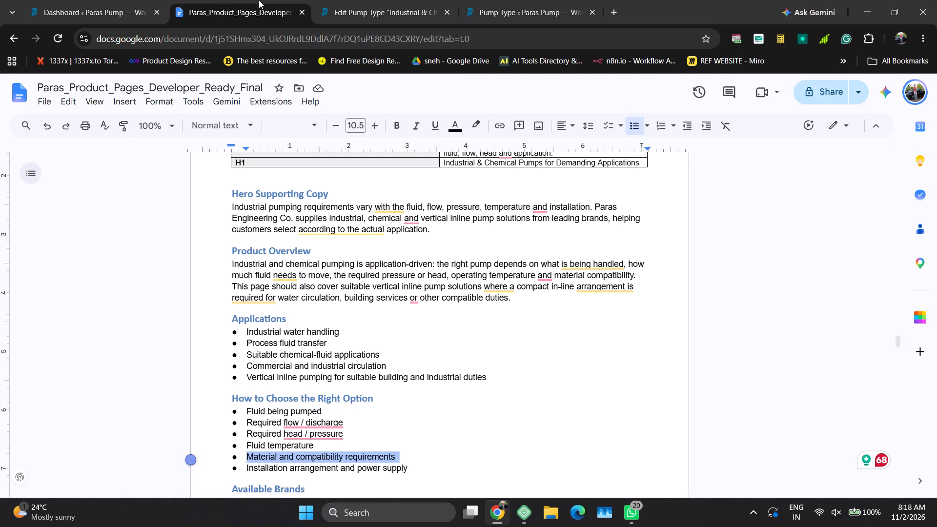
pyautogui.hotkey('ctrl', 'c')
pyautogui.click(335, 0)
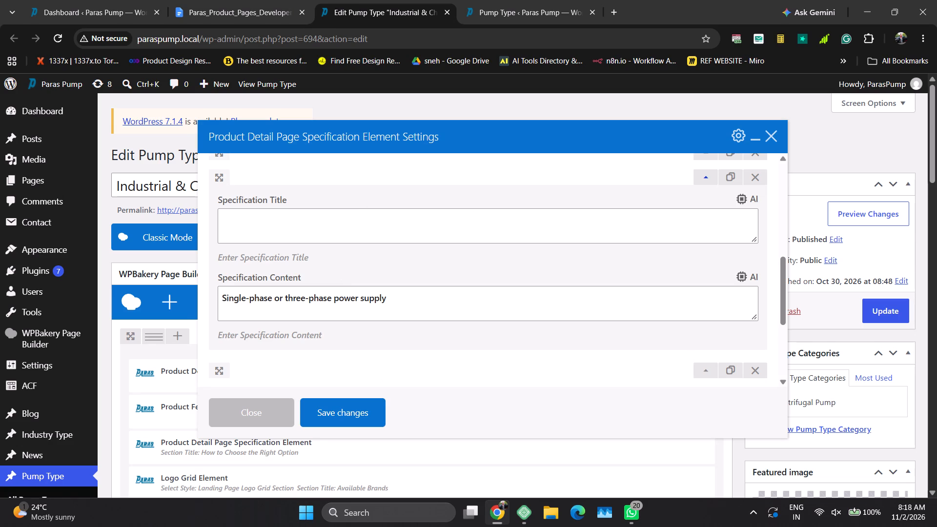
pyautogui.click(323, 303)
pyautogui.hotkey('ctrl', 'a')
pyautogui.hotkey('ctrl', 'v')
pyautogui.press('BackSpace')
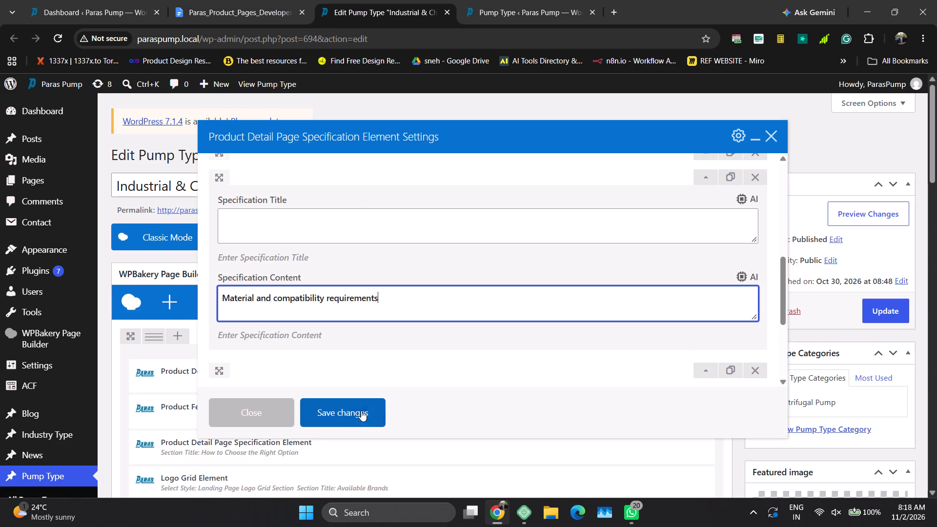
pyautogui.click(710, 180)
# Replace the sixth Specification List item's content with "Installation arrangement and power supply" from the document, and save the specification element.
pyautogui.click(698, 207)
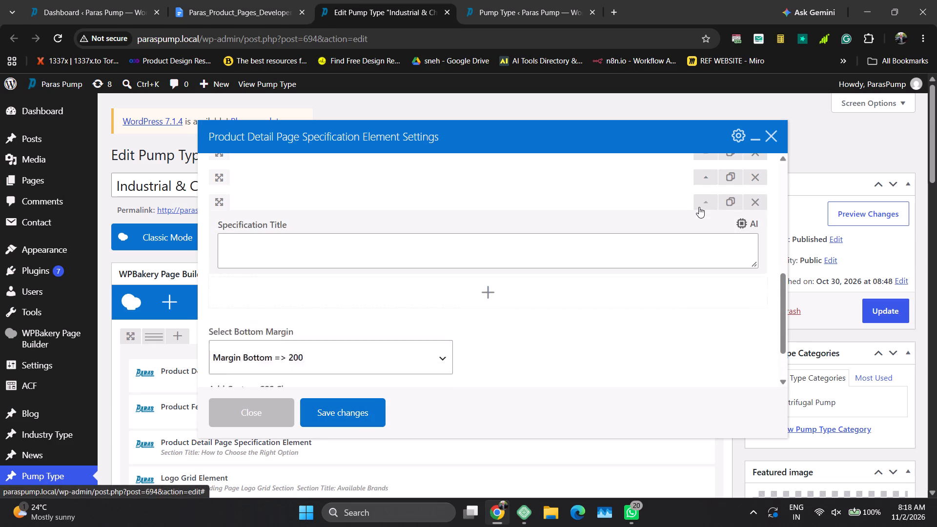
pyautogui.scroll(-1, 531, 243)
pyautogui.click(290, 0)
pyautogui.press('Left')
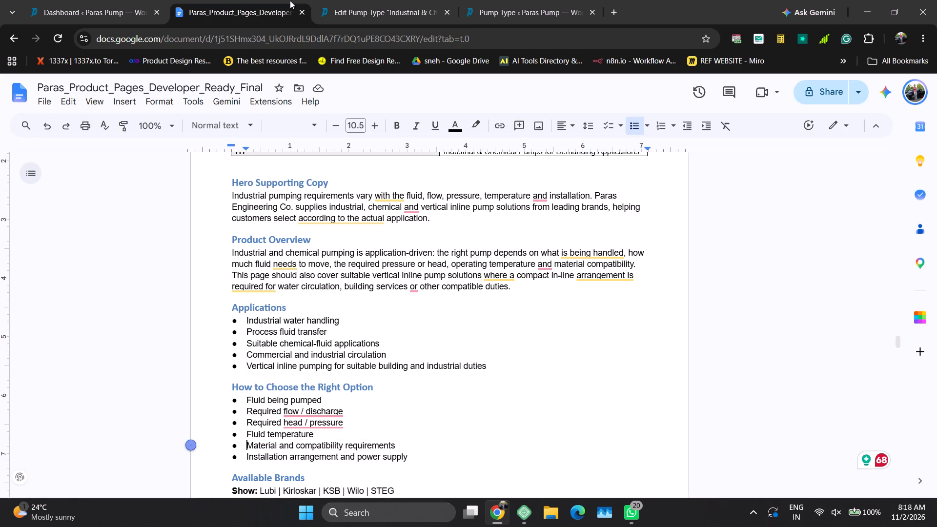
pyautogui.press('Down')
pyautogui.hotkey('shift', 'Down')
pyautogui.hotkey('shift', 'Left')
pyautogui.hotkey('shift', 'Left')
pyautogui.hotkey('shift', 'Left')
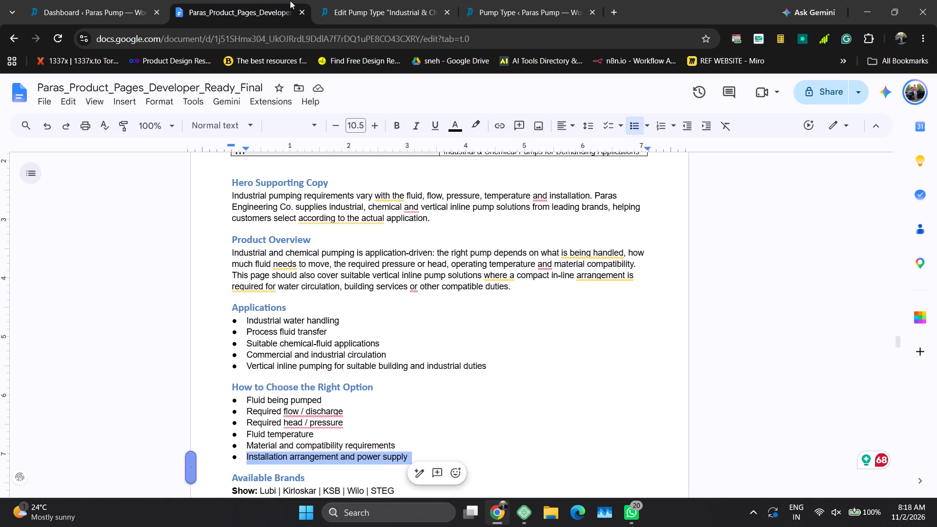
pyautogui.hotkey('ctrl', 'c')
pyautogui.click(347, 0)
pyautogui.click(348, 282)
pyautogui.hotkey('ctrl', 'a')
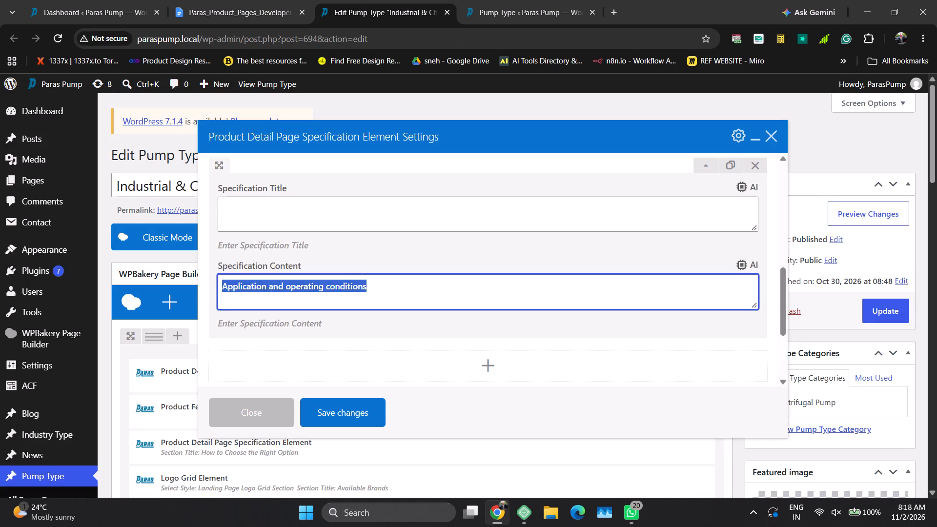
pyautogui.hotkey('ctrl', 'v')
pyautogui.press('BackSpace')
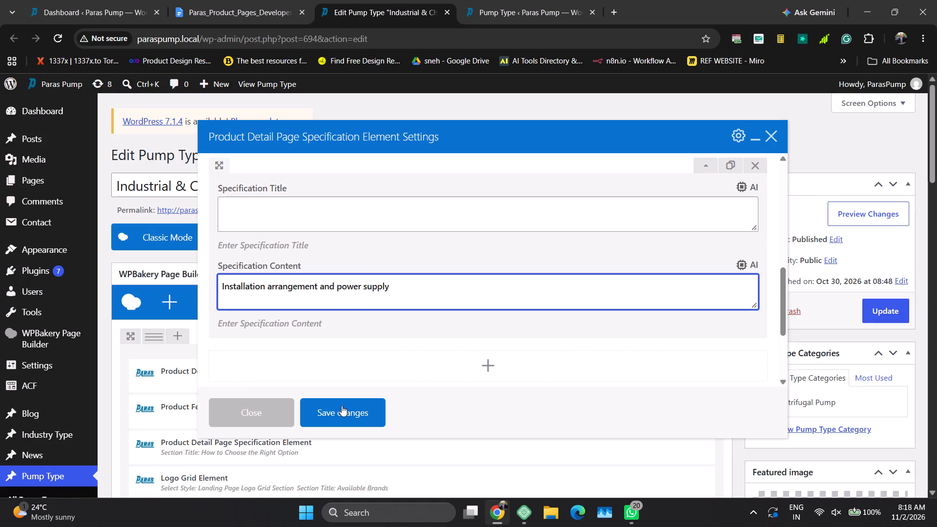
pyautogui.click(344, 409)
# Reorder the Logo Grid Element's list to match the document's Available Brands, placing Kirloskar_Group after Lubi and KSB third.
pyautogui.scroll(-3, 344, 409)
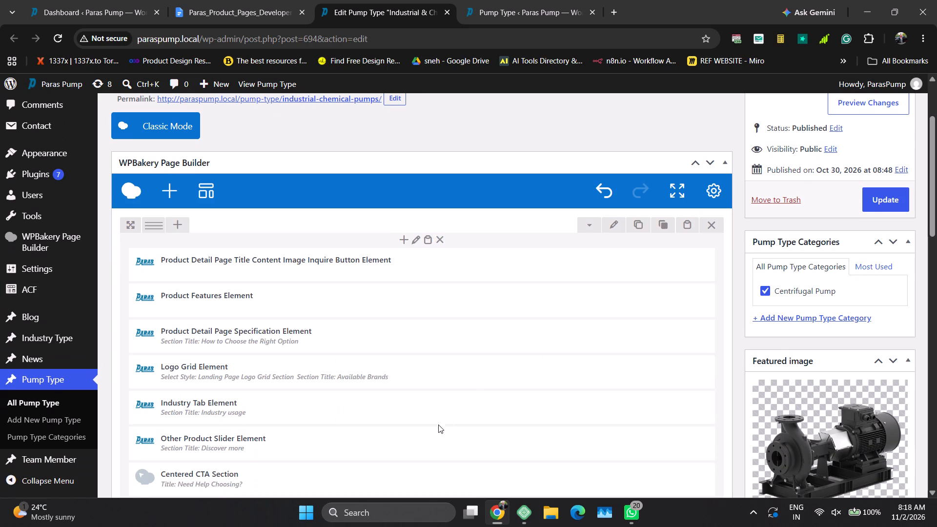
pyautogui.click(442, 375)
pyautogui.click(249, 0)
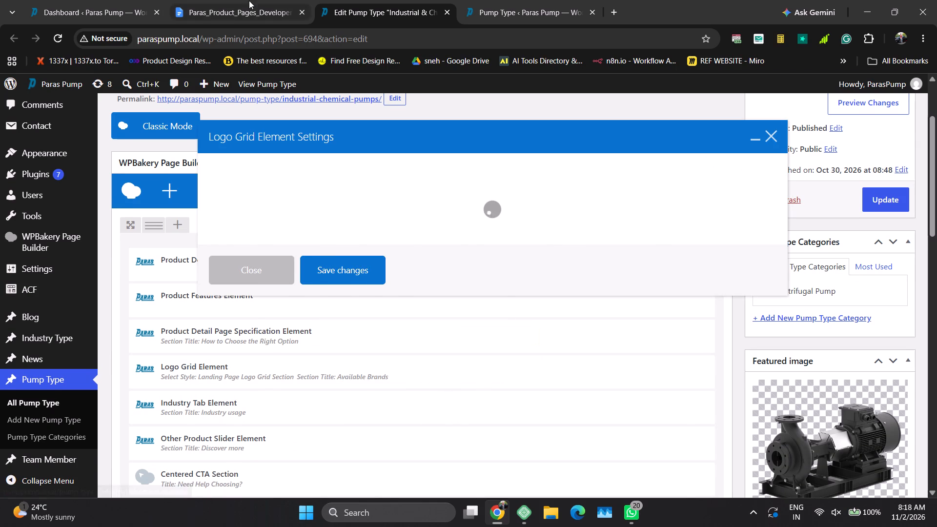
pyautogui.scroll(-3, 308, 319)
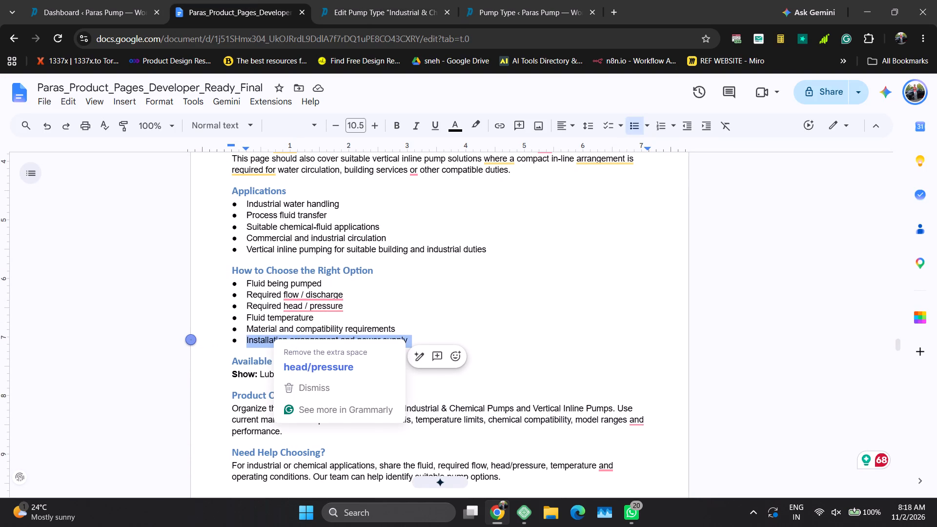
pyautogui.click(384, 434)
pyautogui.click(406, 0)
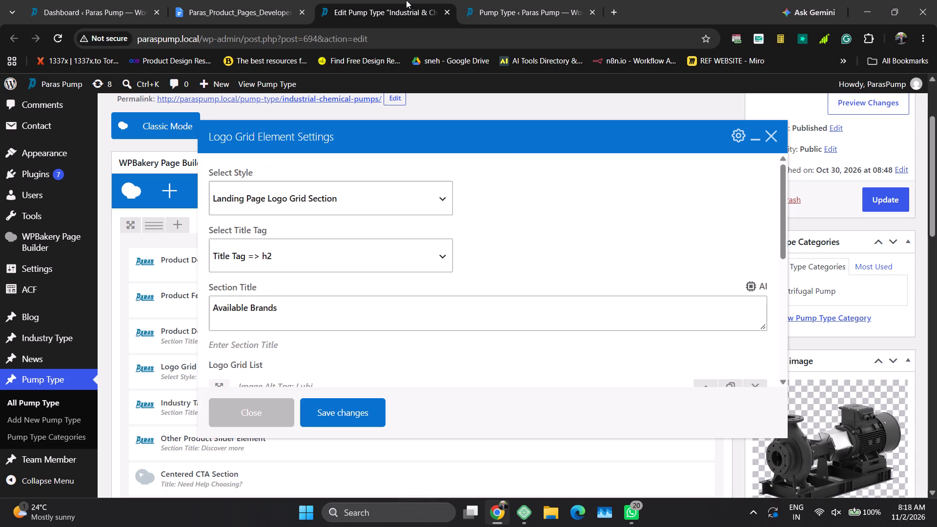
pyautogui.scroll(-3, 357, 266)
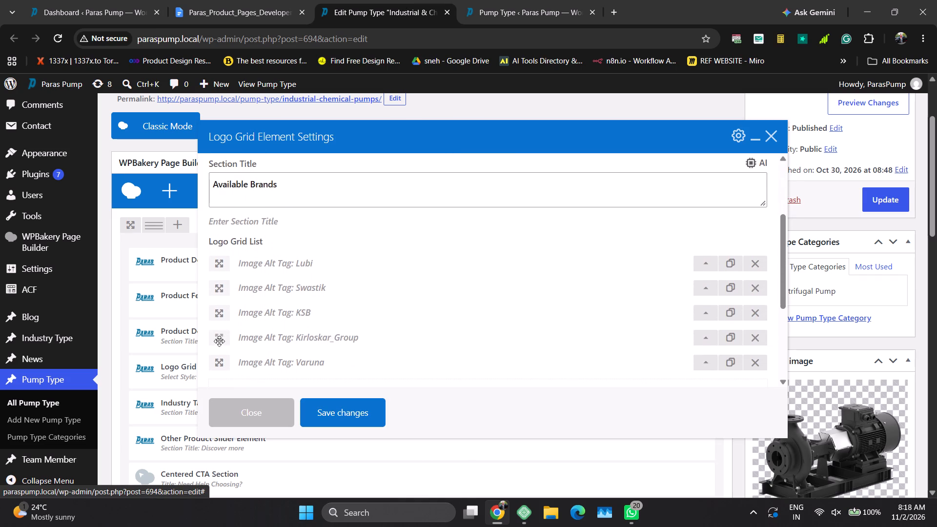
pyautogui.moveTo(219, 342); pyautogui.dragTo(223, 287)
pyautogui.click(225, 0)
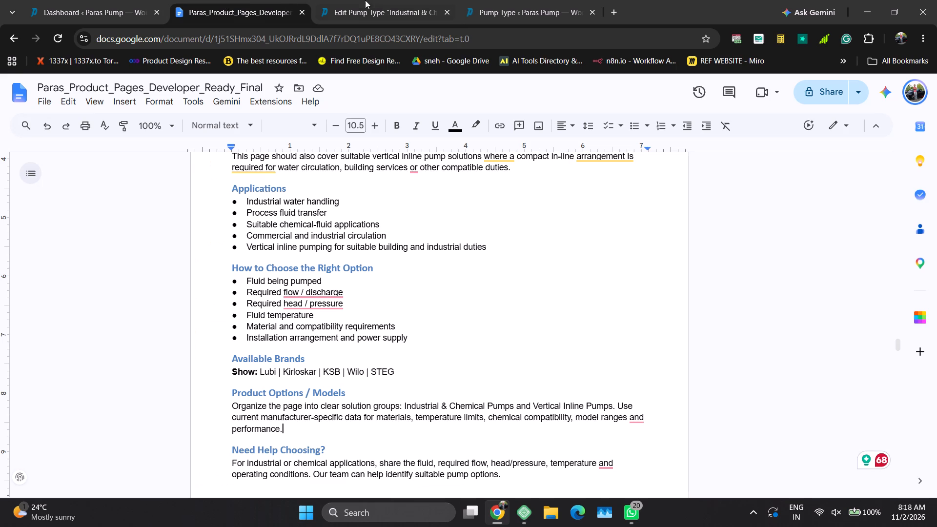
pyautogui.click(377, 0)
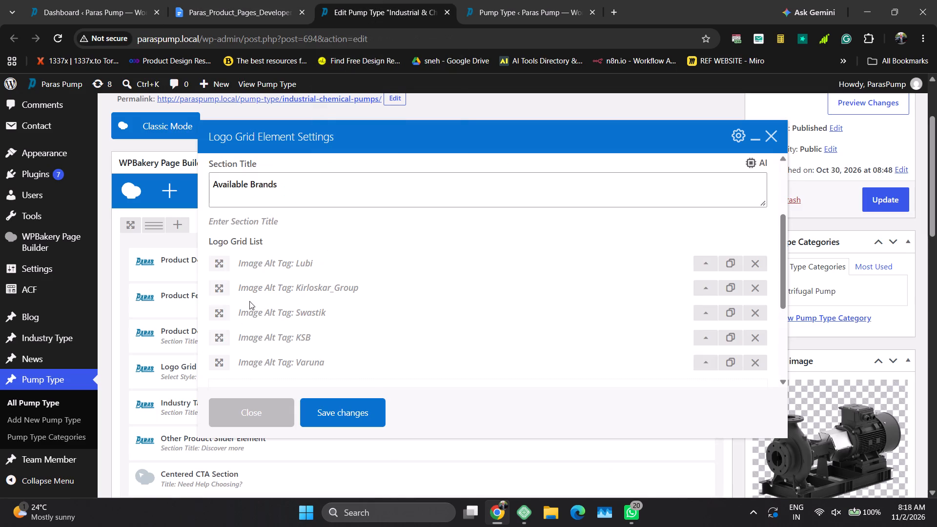
pyautogui.moveTo(220, 335); pyautogui.dragTo(223, 308)
# Check the document's Available Brands list and delete the Swastik item from the Logo Grid List.
pyautogui.click(258, 0)
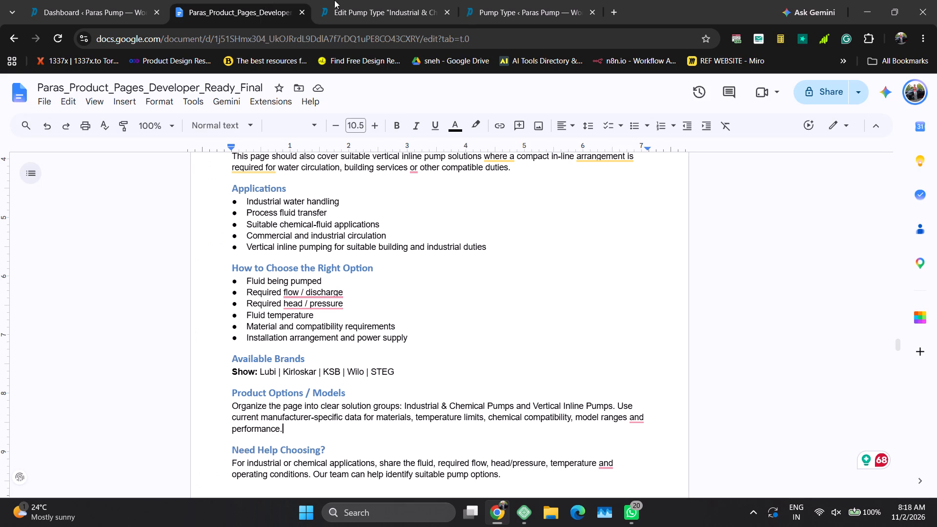
pyautogui.click(367, 0)
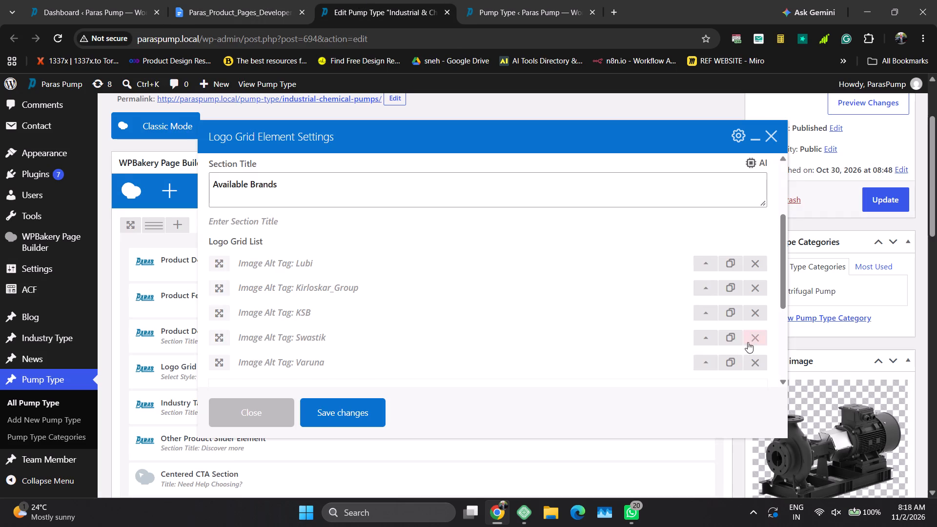
pyautogui.click(754, 340)
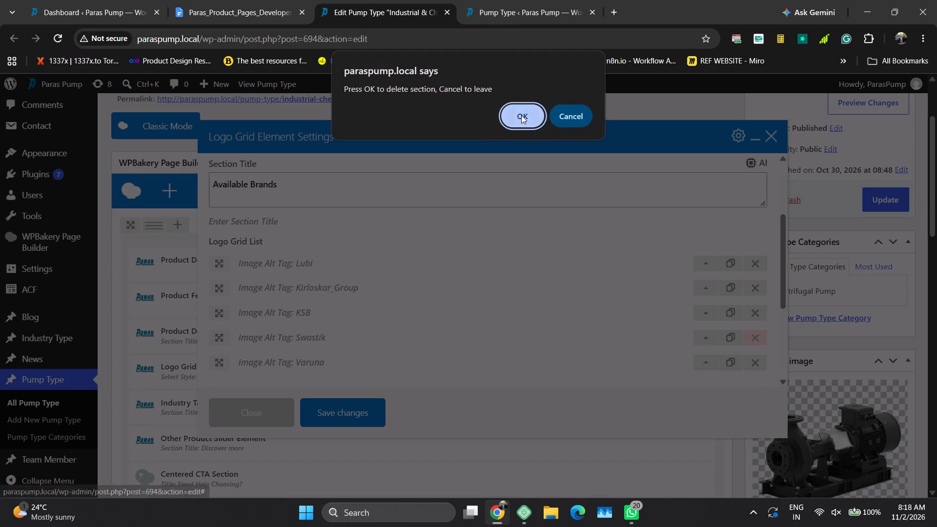
pyautogui.click(521, 115)
# Replace the Varuna item's image with Wilo-logo-215x80 from the media library, copying "Wilo" from the image title.
pyautogui.click(703, 341)
pyautogui.scroll(-1, 409, 354)
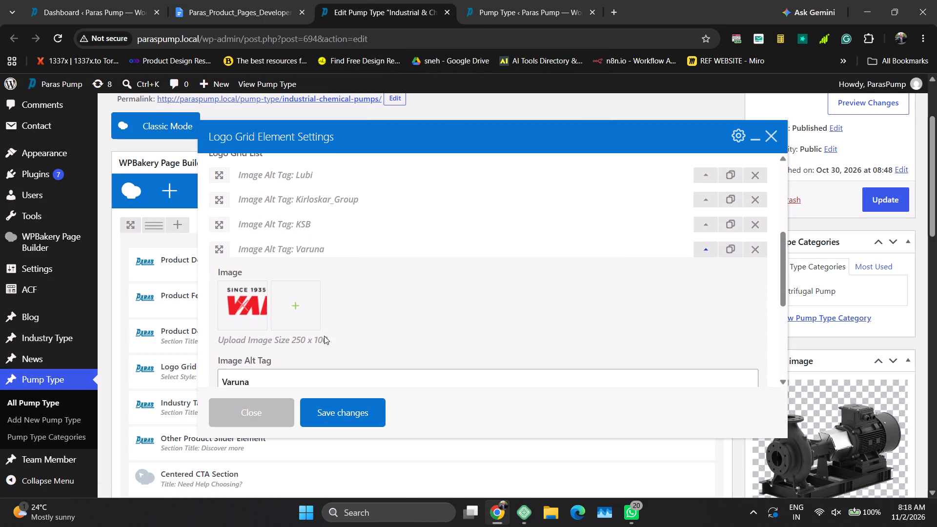
pyautogui.scroll(-1, 324, 336)
pyautogui.click(241, 298)
pyautogui.click(244, 305)
pyautogui.click(245, 305)
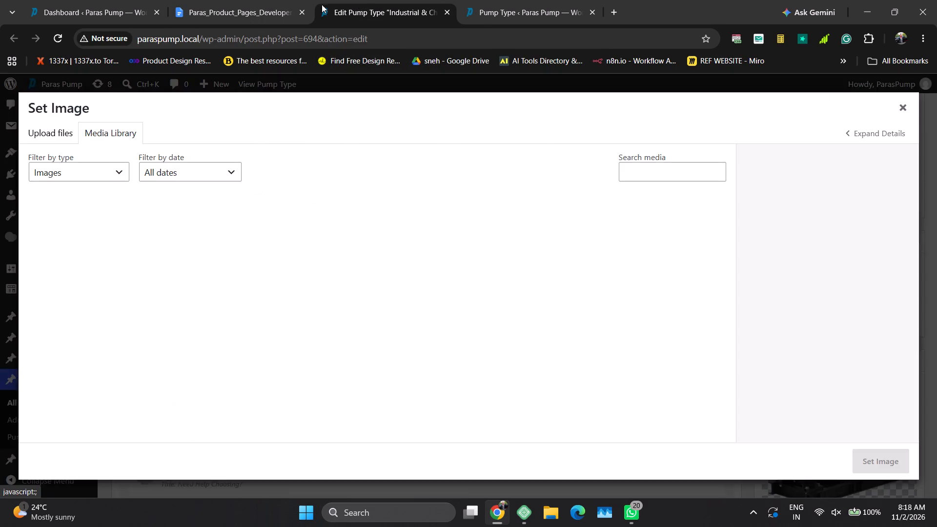
pyautogui.click(273, 0)
pyautogui.click(352, 0)
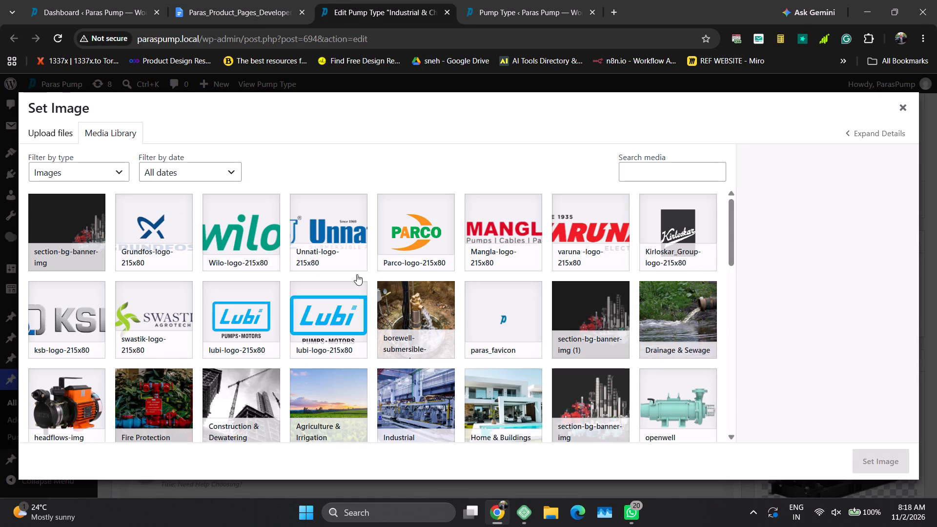
pyautogui.click(274, 243)
pyautogui.doubleClick(817, 410)
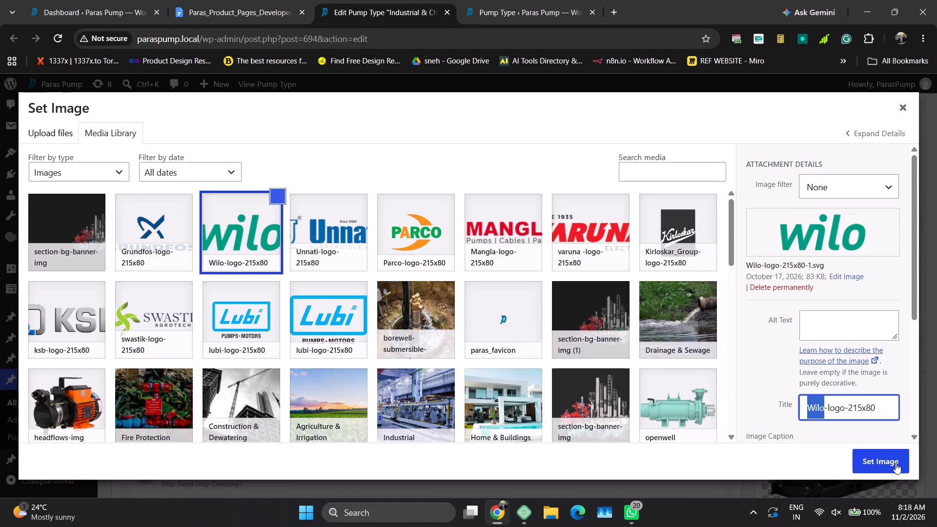
pyautogui.hotkey('ctrl', 'c')
pyautogui.click(904, 464)
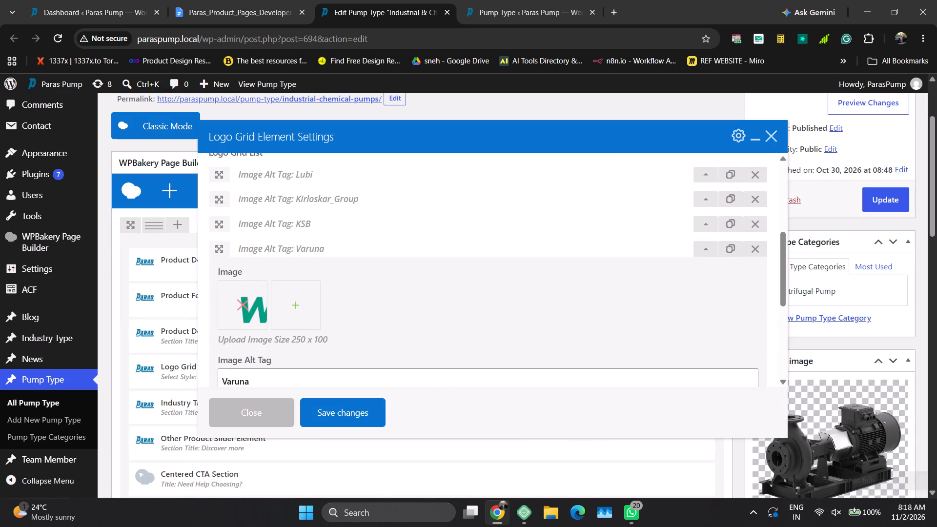
# Set the image alt tag of the fourth Logo Grid List item to "Wilo".
pyautogui.click(424, 386)
pyautogui.hotkey('ctrl', 'a')
pyautogui.hotkey('ctrl', 'v')
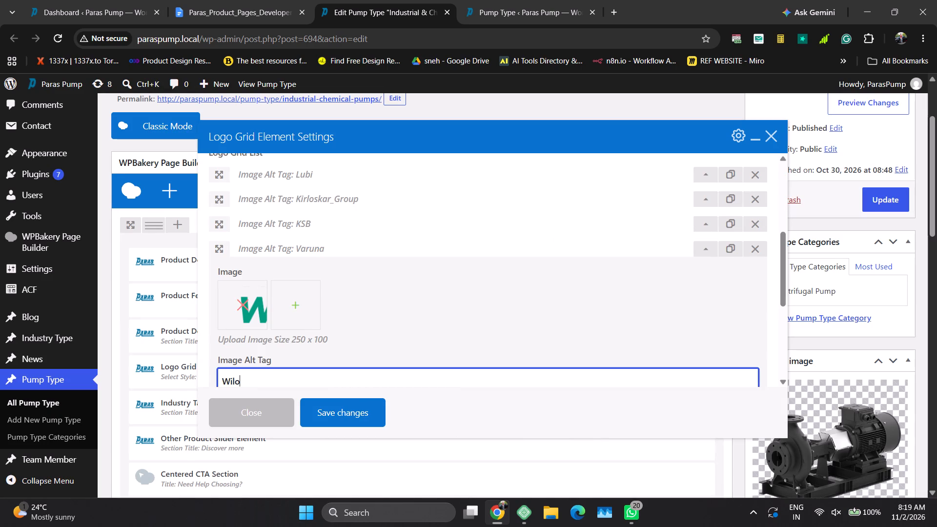
pyautogui.scroll(-2, 628, 308)
pyautogui.scroll(1, 655, 251)
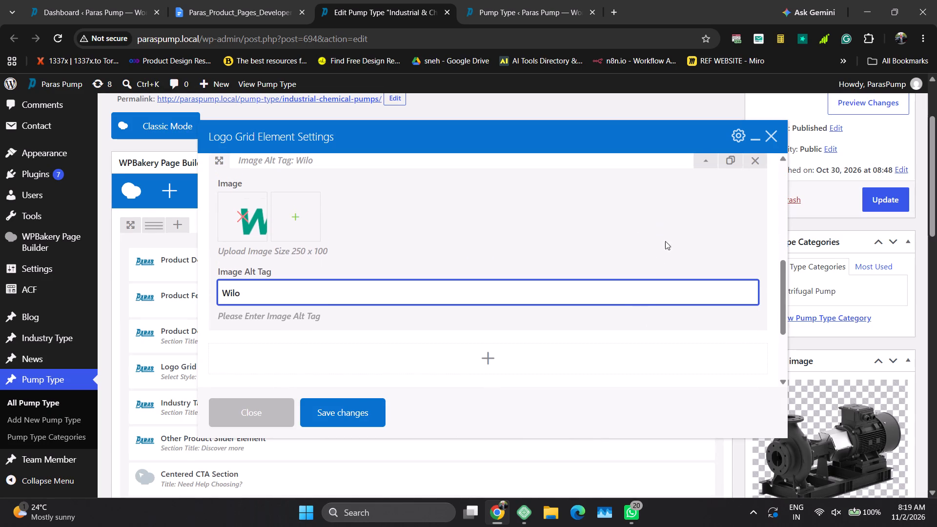
# Collapse the Wilo item in the Logo Grid List.
pyautogui.scroll(1, 665, 241)
pyautogui.click(708, 171)
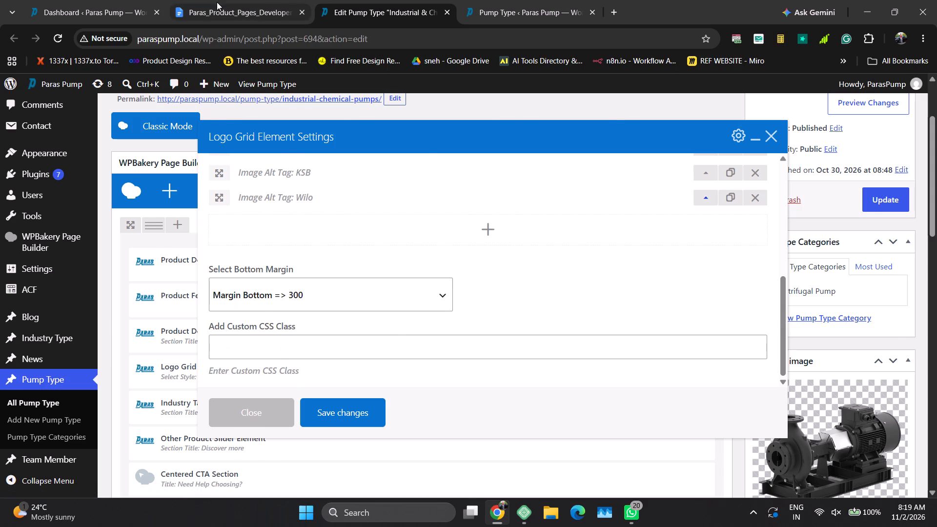
# Copy "STEG" from the document's Available Brands and search the web for "STEG pump", including image results.
pyautogui.click(217, 2)
pyautogui.click(458, 358)
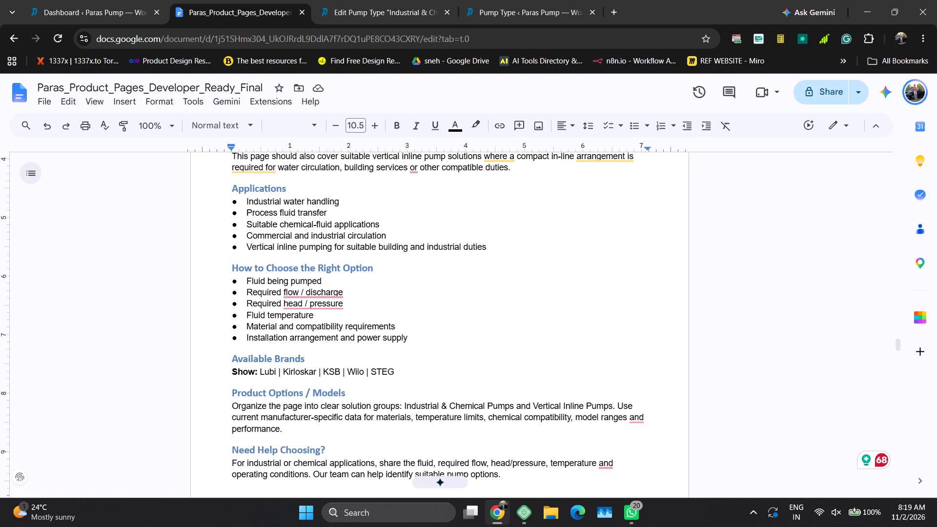
pyautogui.click(467, 459)
pyautogui.click(409, 374)
pyautogui.hotkey('shift', 'Left')
pyautogui.hotkey('shift', 'Left')
pyautogui.hotkey('shift', 'Left')
pyautogui.hotkey('shift', 'Left')
pyautogui.hotkey('shift', 'Left')
pyautogui.hotkey('shift', 'Right')
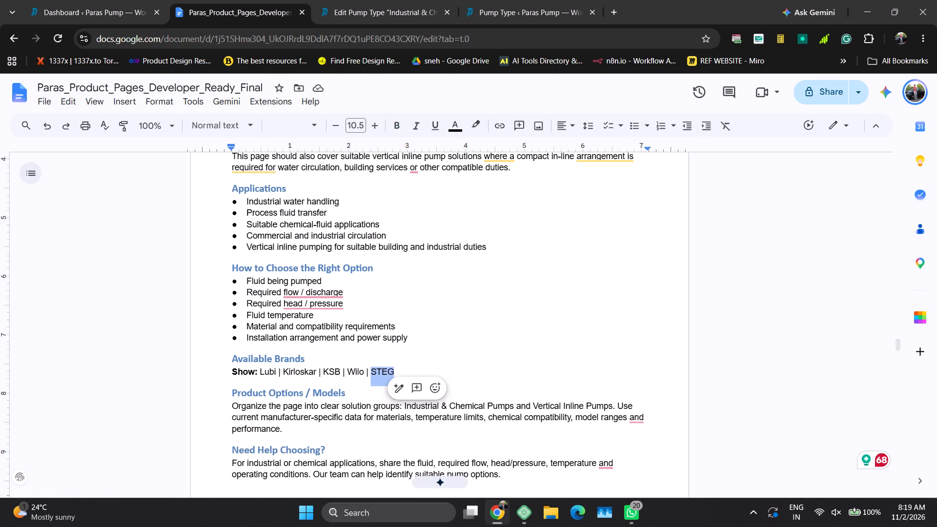
pyautogui.hotkey('ctrl', 'c')
pyautogui.hotkey('ctrl', 'c')
pyautogui.click(610, 10)
pyautogui.hotkey('ctrl', 'v')
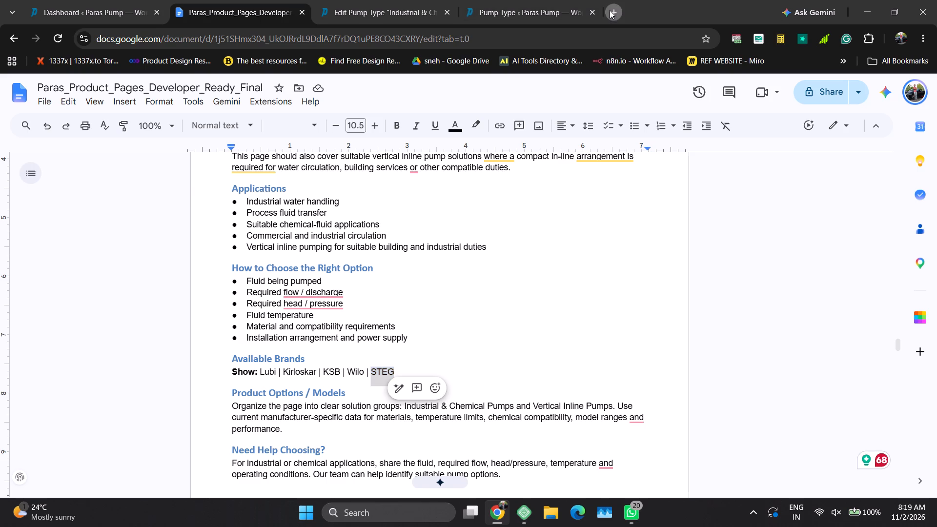
pyautogui.press('space')
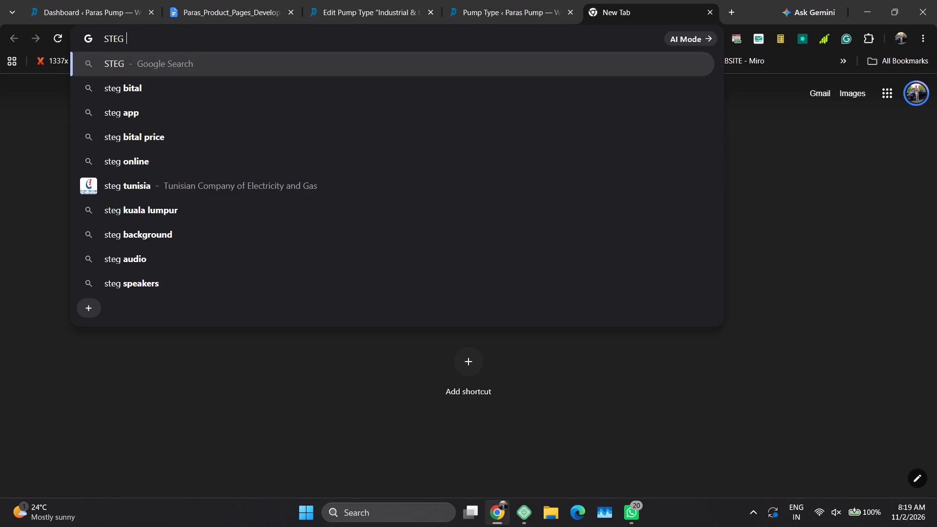
pyautogui.write('pump')
pyautogui.press('Return')
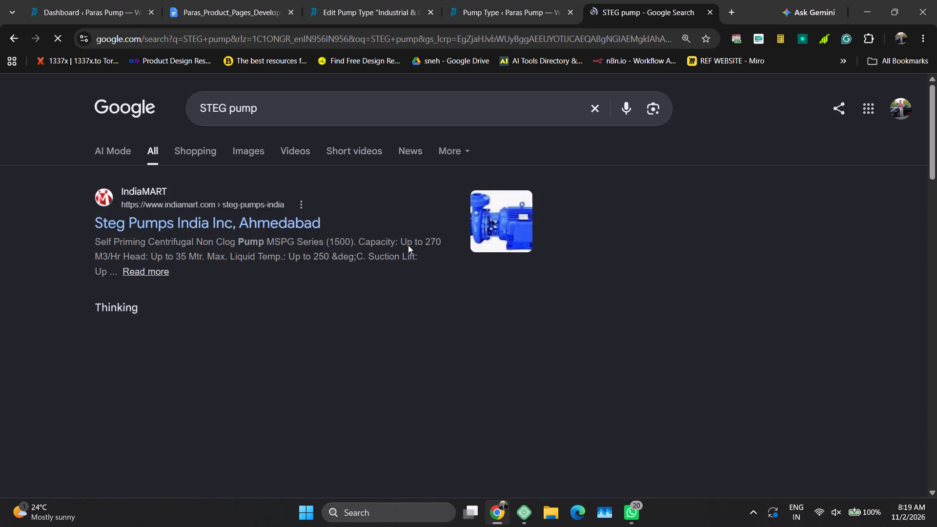
pyautogui.click(232, 147)
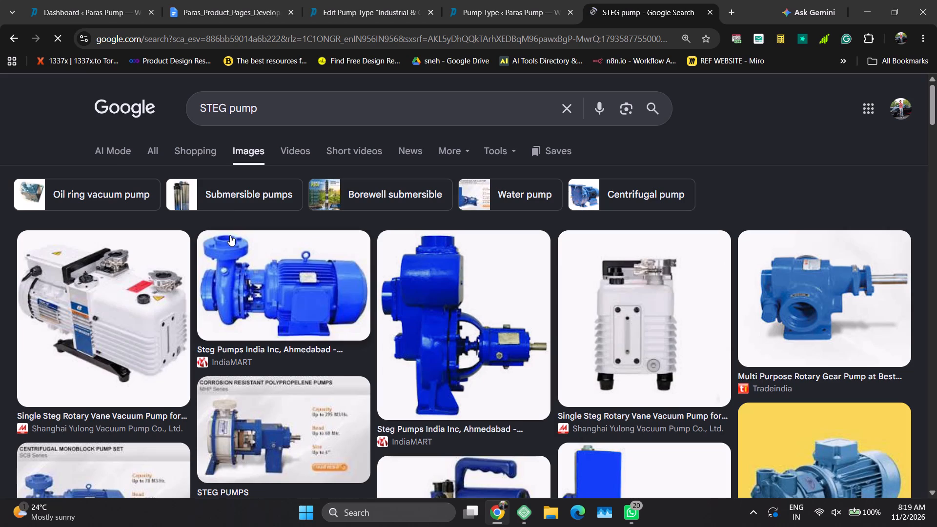
# Return to the all-results view, copy the company name "Steg Pumps India Inc" and search the web for it.
pyautogui.click(156, 154)
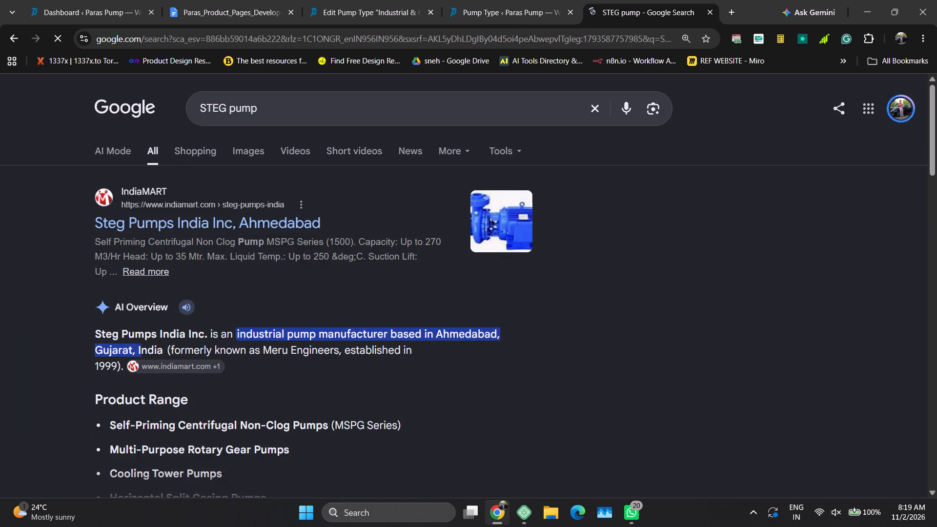
pyautogui.moveTo(92, 335); pyautogui.dragTo(181, 335)
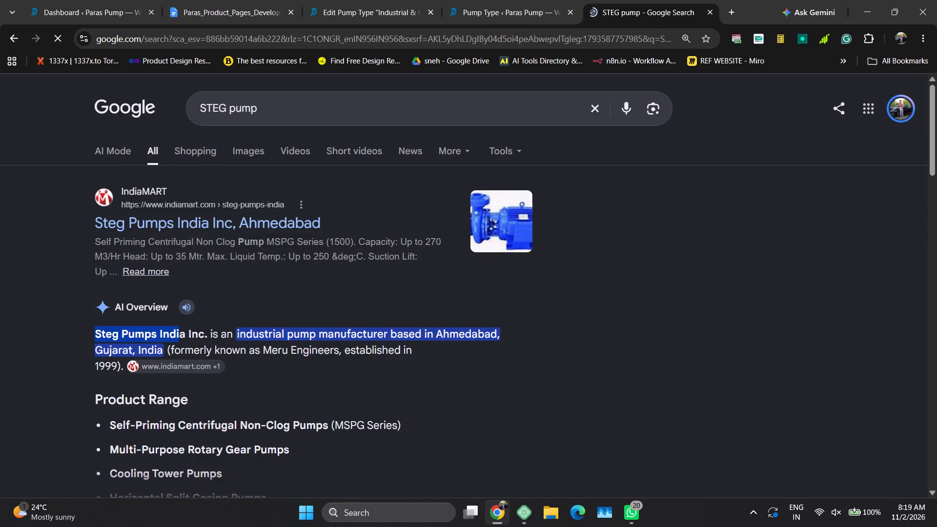
pyautogui.moveTo(206, 335); pyautogui.dragTo(95, 340)
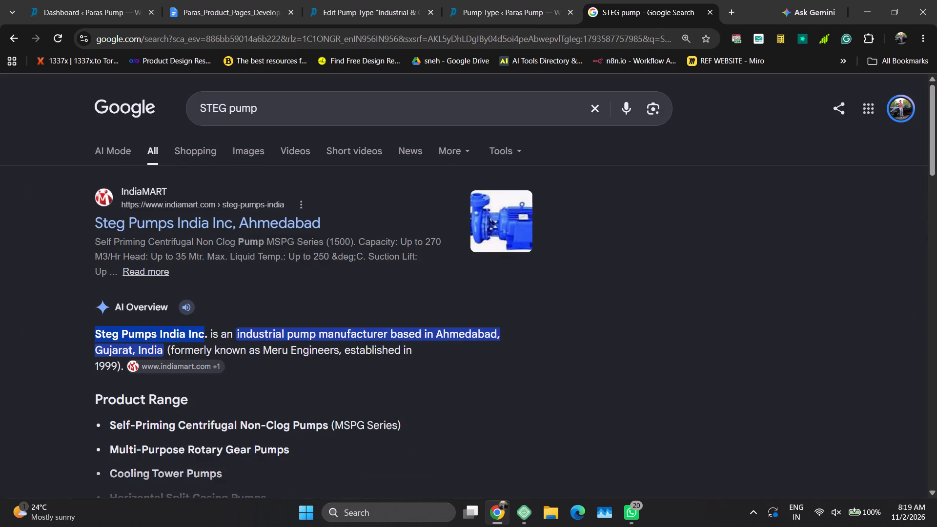
pyautogui.hotkey('ctrl', 'c')
pyautogui.keyDown('ctrl'); pyautogui.click(267, 104); pyautogui.keyUp('ctrl')
pyautogui.hotkey('ctrl', 'a')
pyautogui.hotkey('ctrl', 'v')
pyautogui.press('Return')
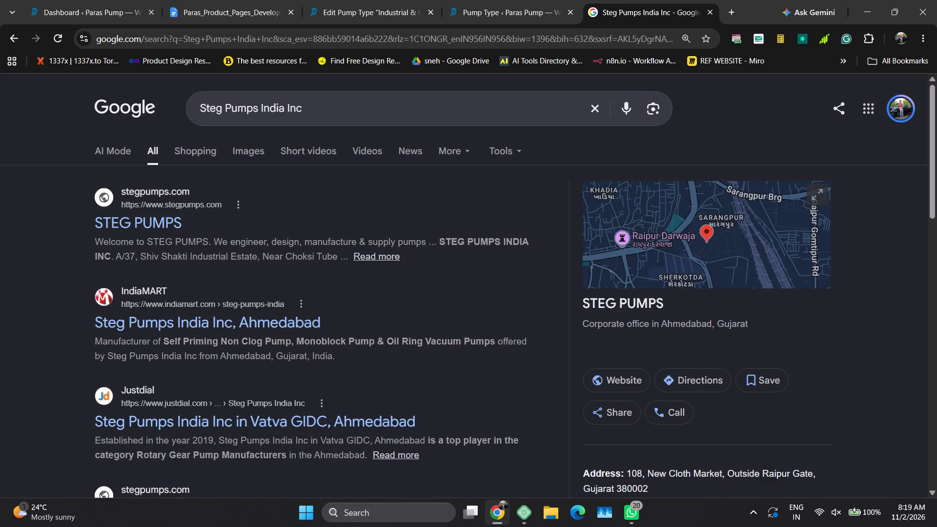
# Open the stegpumps.com result in a new tab and look over the search results while it loads.
pyautogui.rightClick(163, 226)
pyautogui.click(180, 238)
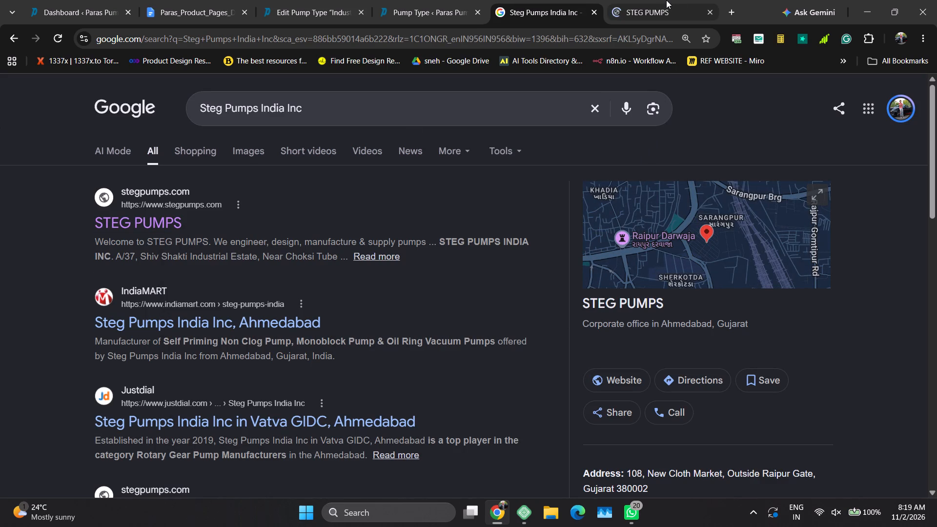
pyautogui.click(666, 0)
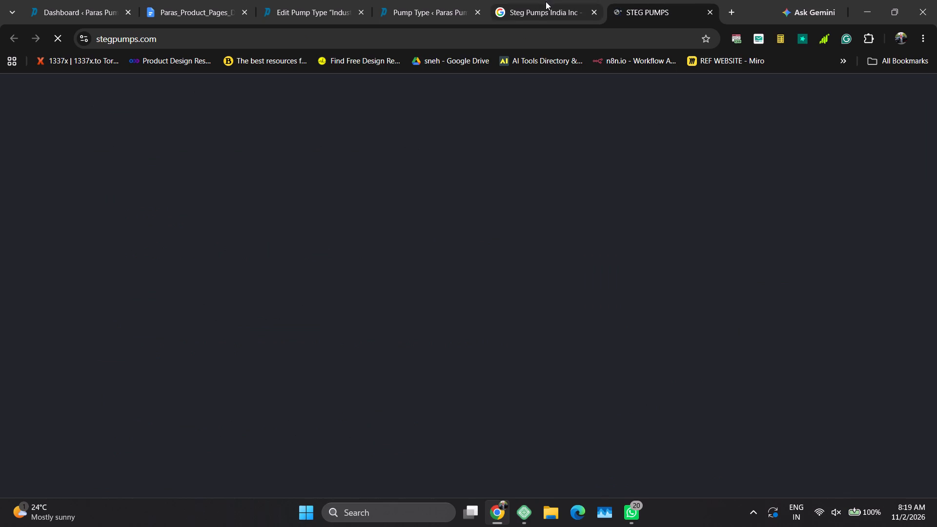
pyautogui.click(546, 9)
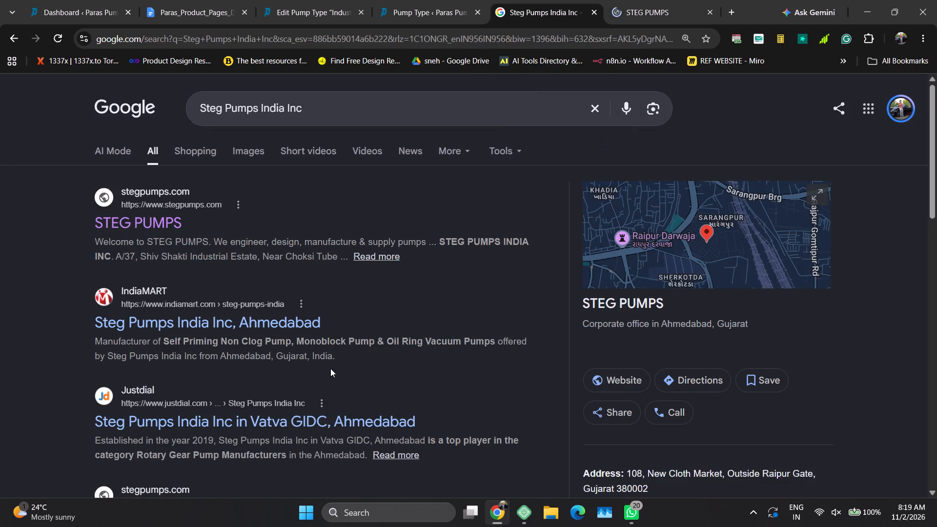
pyautogui.scroll(-1, 329, 368)
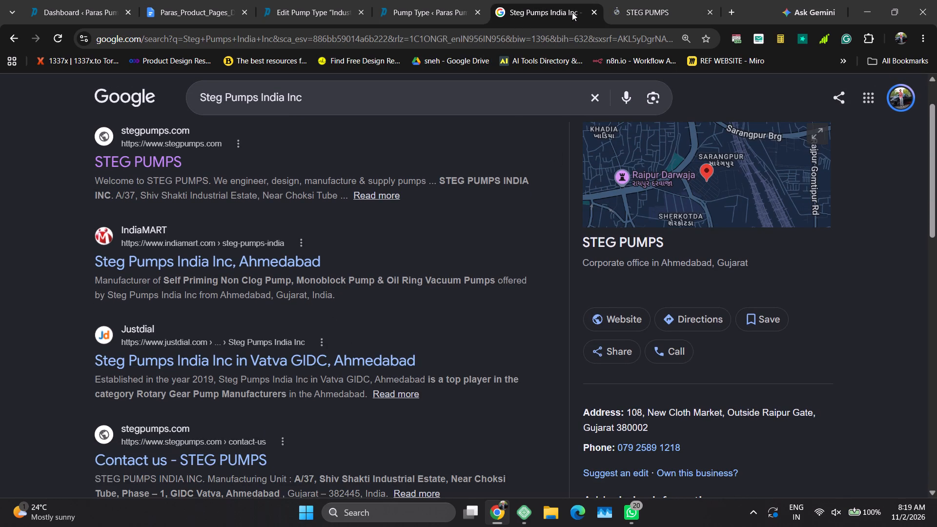
pyautogui.click(612, 0)
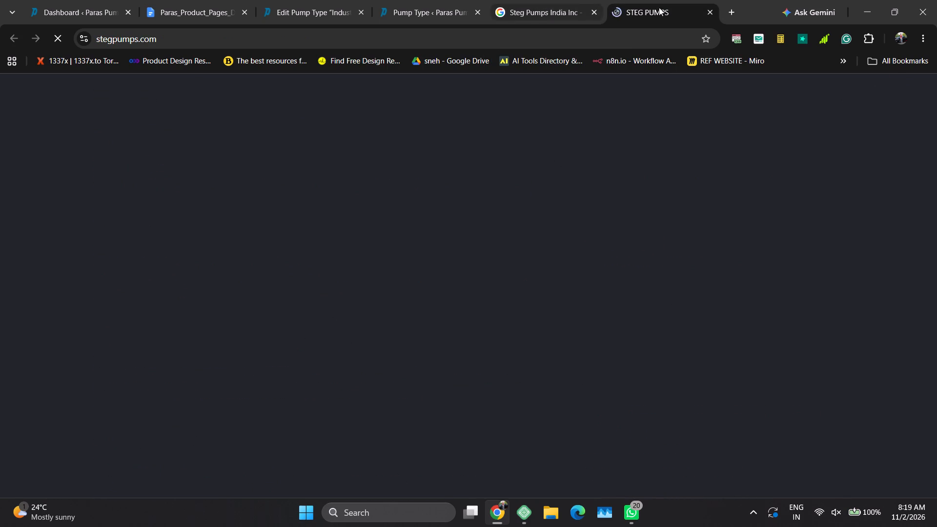
# Return to the Industrial & Chemical Pumps editor and save the Logo Grid Element's changes.
pyautogui.click(376, 0)
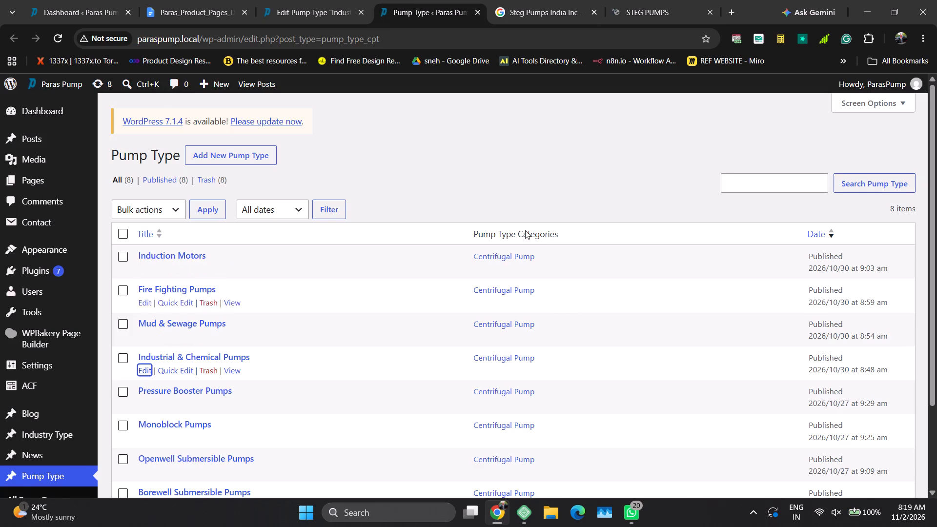
pyautogui.click(328, 4)
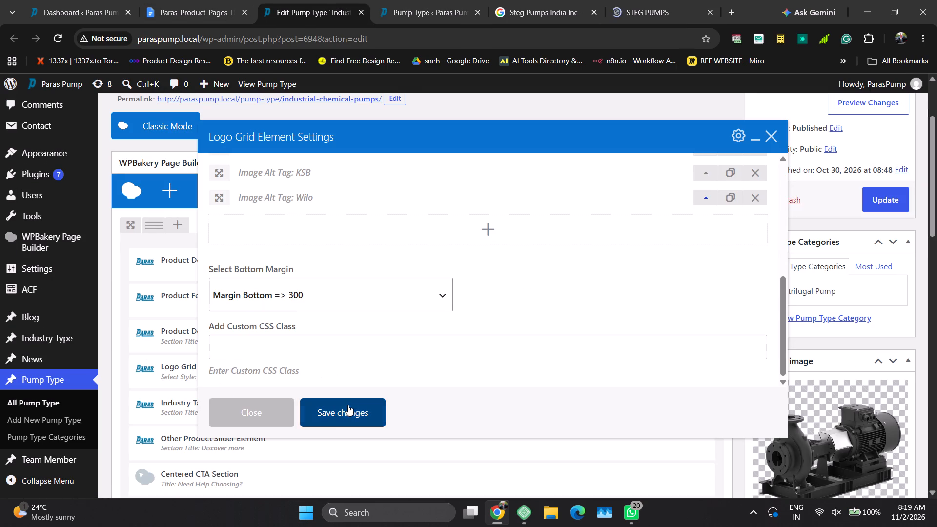
pyautogui.click(350, 403)
# Open the Industry Tab Element's settings and copy the Product Options / Models paragraph from the document.
pyautogui.click(447, 405)
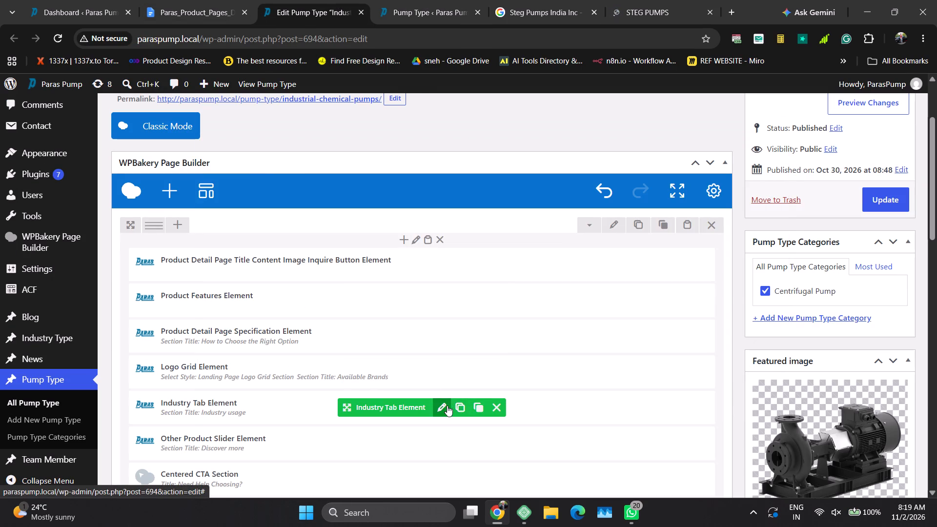
pyautogui.click(219, 0)
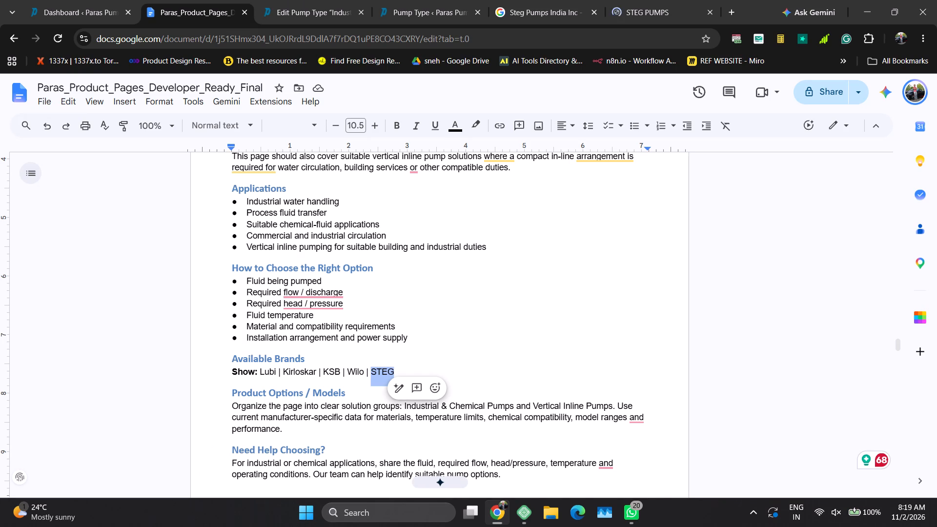
pyautogui.press('Up')
pyautogui.press('Up')
pyautogui.press('Up')
pyautogui.press('Up')
pyautogui.press('Up')
pyautogui.press('Up')
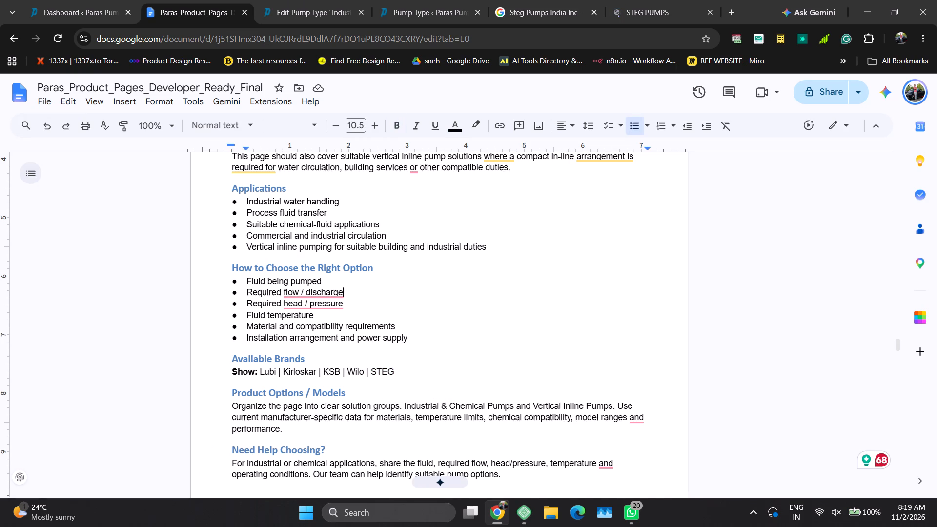
pyautogui.press('Up')
pyautogui.click(406, 0)
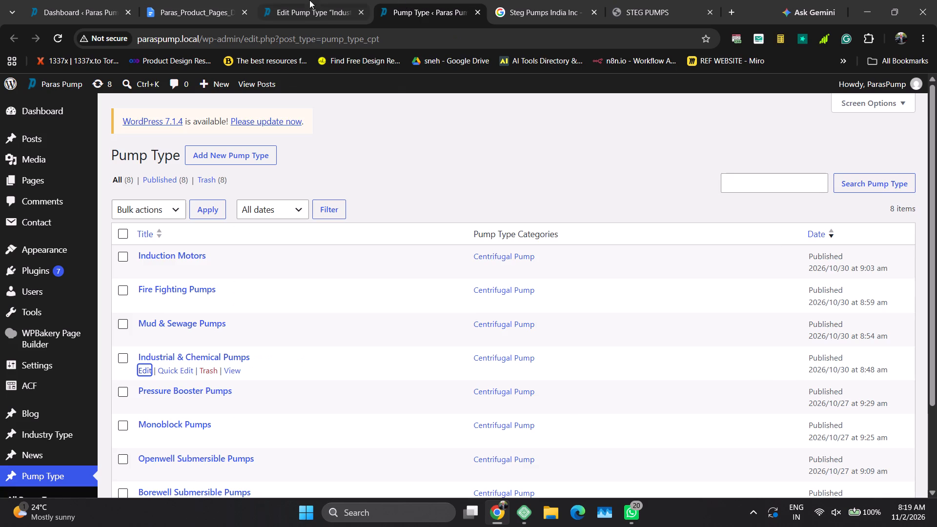
pyautogui.click(309, 0)
pyautogui.click(226, 0)
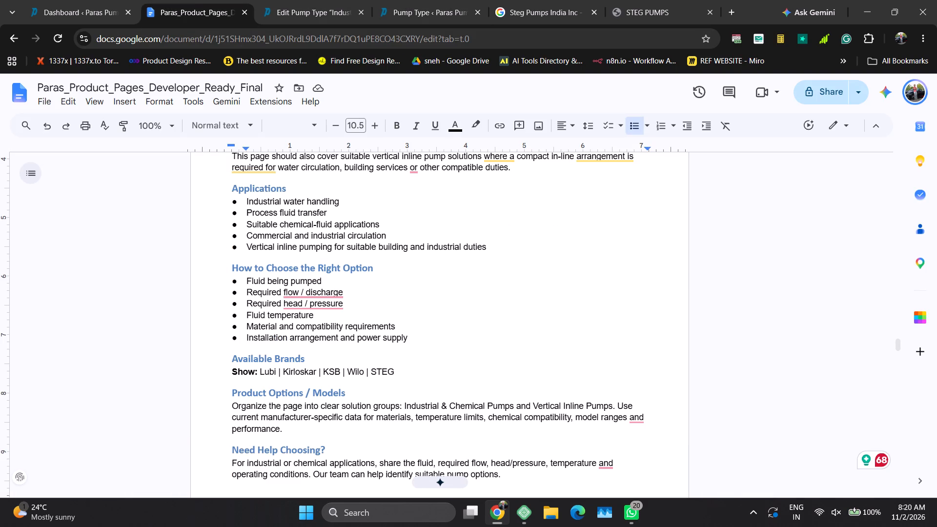
pyautogui.click(189, 438)
pyautogui.click(226, 403)
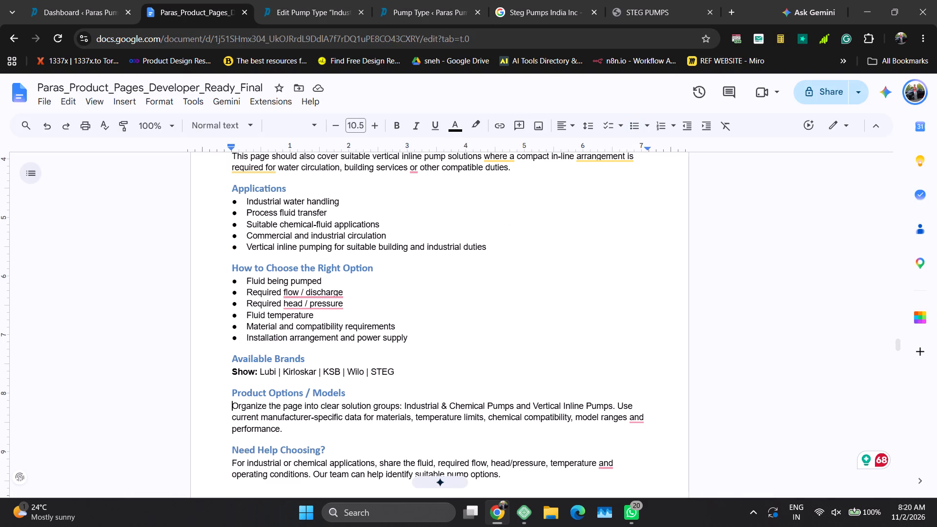
pyautogui.hotkey('shift', 'Down')
pyautogui.hotkey('shift', 'Down')
pyautogui.hotkey('shift', 'Down')
pyautogui.hotkey('ctrl', 'c')
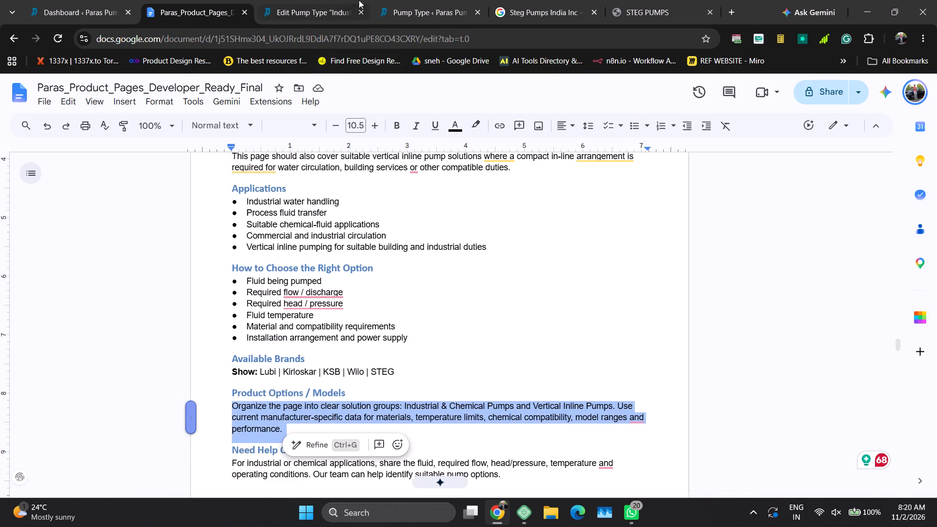
# Replace the Chemical Industry list item's title with the copied "Organize the page into clear solution groups…" paragraph.
pyautogui.click(336, 0)
pyautogui.scroll(-3, 292, 320)
pyautogui.click(331, 166)
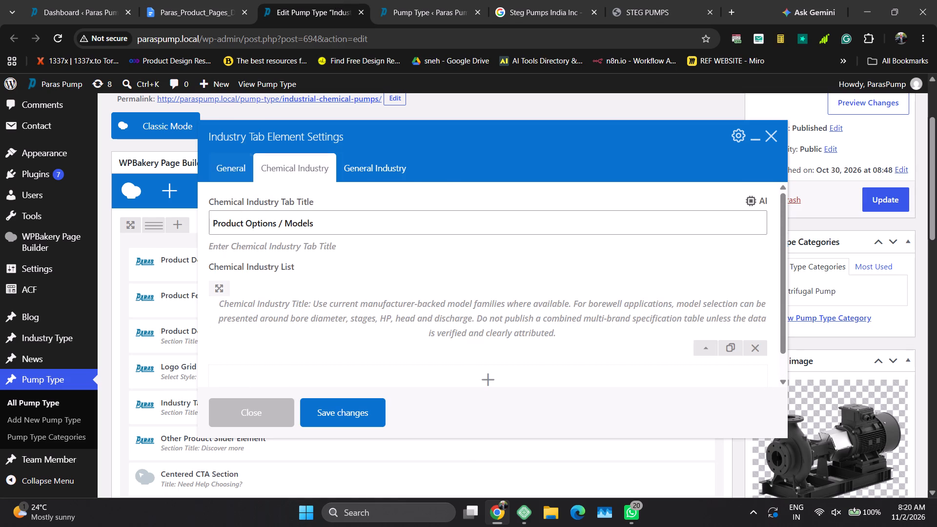
pyautogui.click(699, 348)
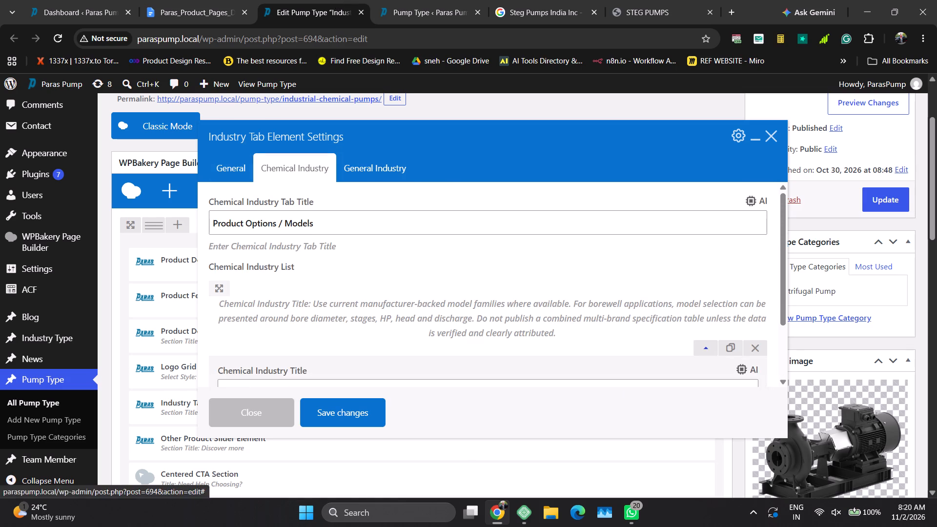
pyautogui.scroll(-1, 419, 302)
pyautogui.click(353, 320)
pyautogui.hotkey('ctrl', 'a')
pyautogui.hotkey('ctrl', 'v')
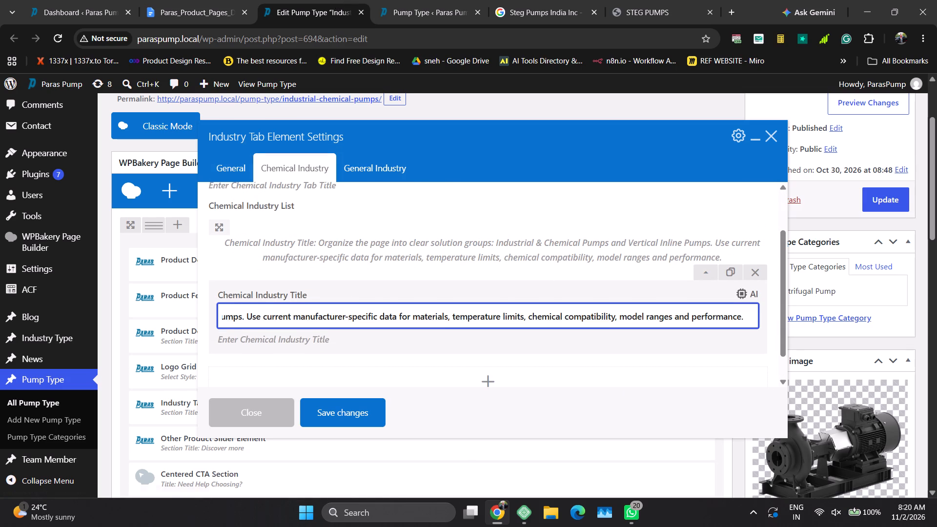
pyautogui.click(709, 275)
# Review the Industry Tab Element's industry lists and copy "Industrial water handling" from the document's Applications section.
pyautogui.click(387, 174)
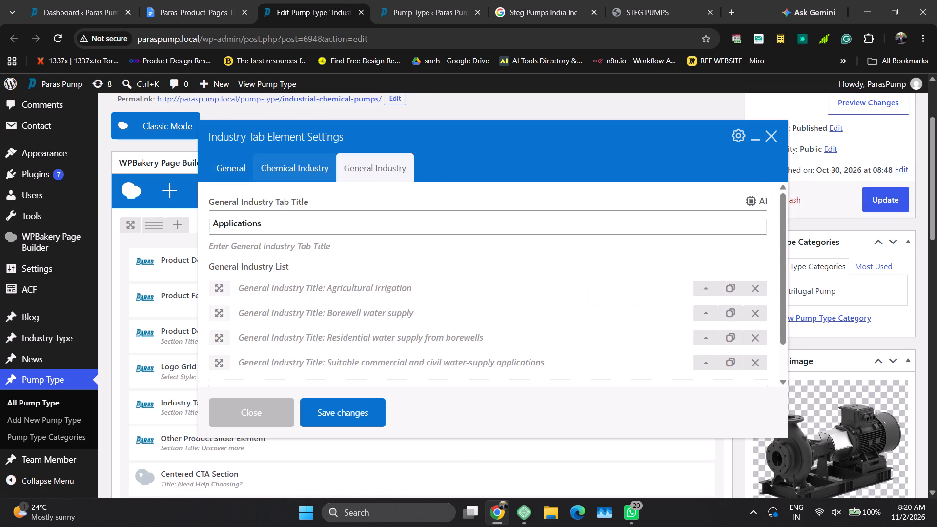
pyautogui.click(271, 165)
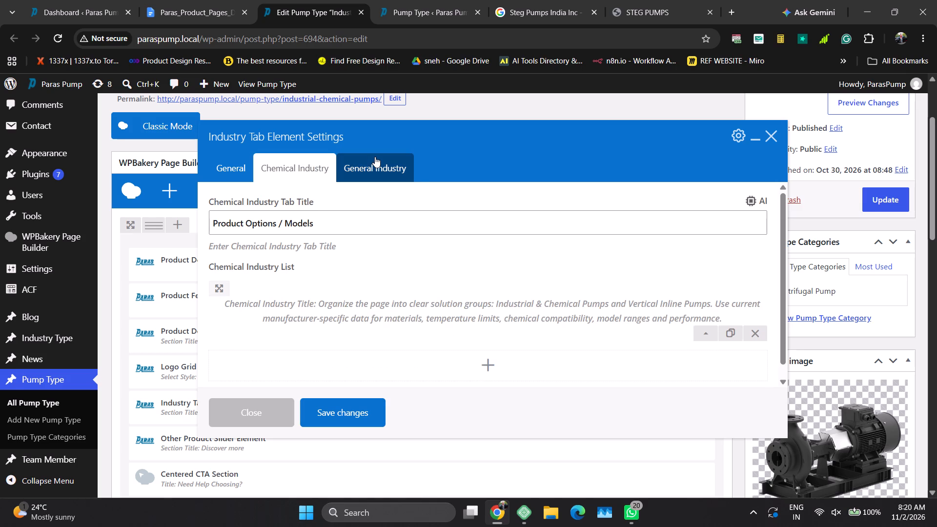
pyautogui.click(375, 157)
pyautogui.click(215, 0)
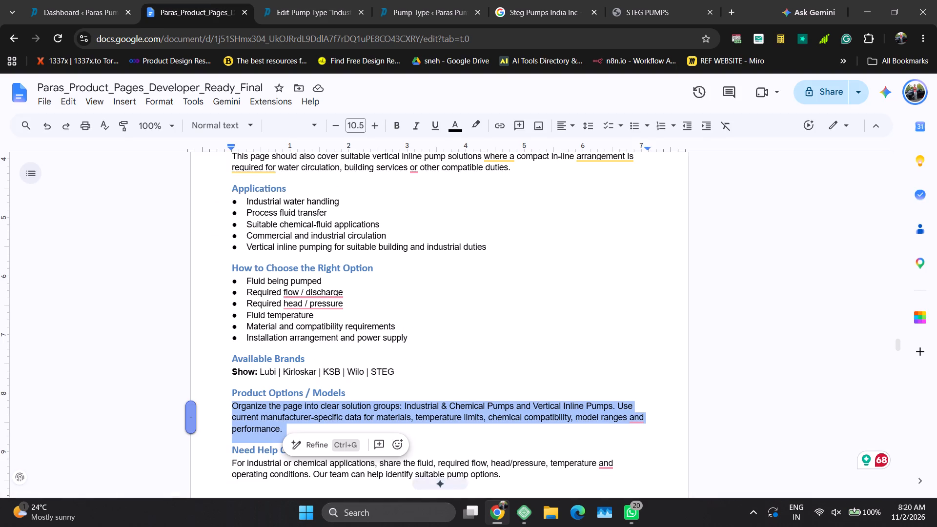
pyautogui.press('Up')
pyautogui.press('Up')
pyautogui.press('Up')
pyautogui.press('Up')
pyautogui.press('Up')
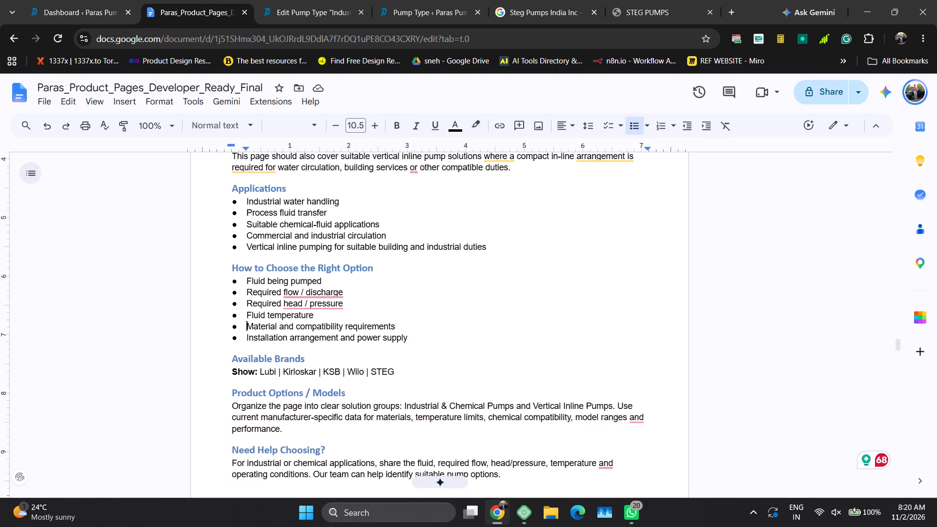
pyautogui.press('Up')
pyautogui.press('Up')
pyautogui.press('Up')
pyautogui.press('Up')
pyautogui.press('Up')
pyautogui.press('Up')
pyautogui.press('Up')
pyautogui.press('Up')
pyautogui.press('Up')
pyautogui.press('Up')
pyautogui.press('Up')
pyautogui.hotkey('shift', 'Down')
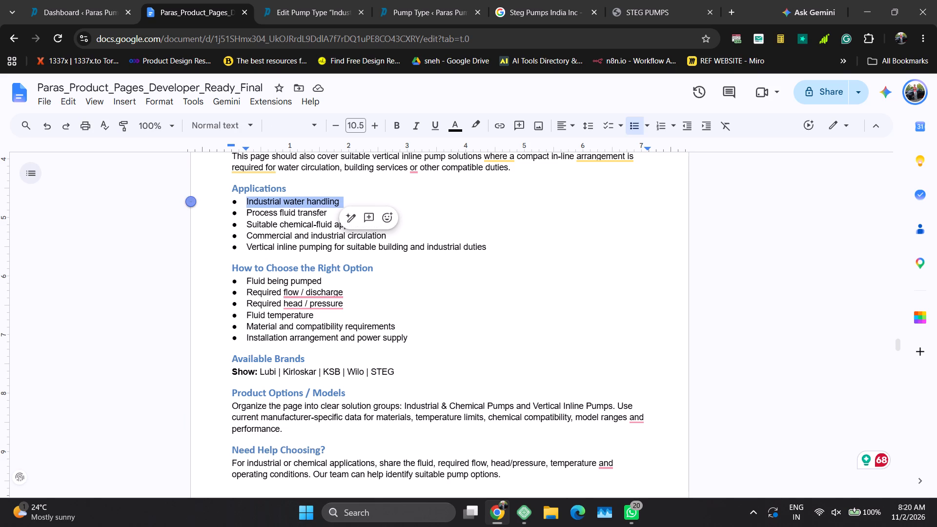
pyautogui.hotkey('ctrl', 'c')
# Replace the first General Industry list item's title with the copied "Industrial water handling", without a trailing line break.
pyautogui.click(342, 0)
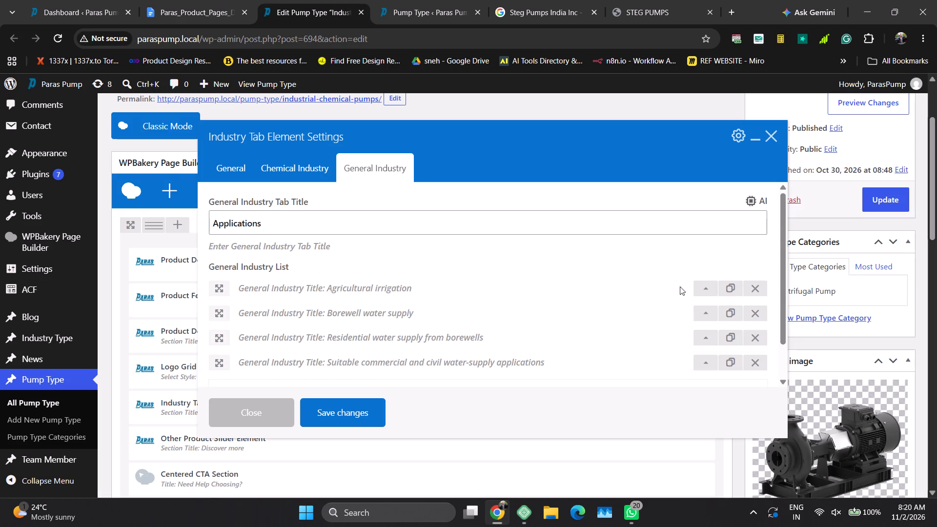
pyautogui.click(703, 289)
pyautogui.click(323, 336)
pyautogui.hotkey('ctrl', 'a')
pyautogui.hotkey('ctrl', 'v')
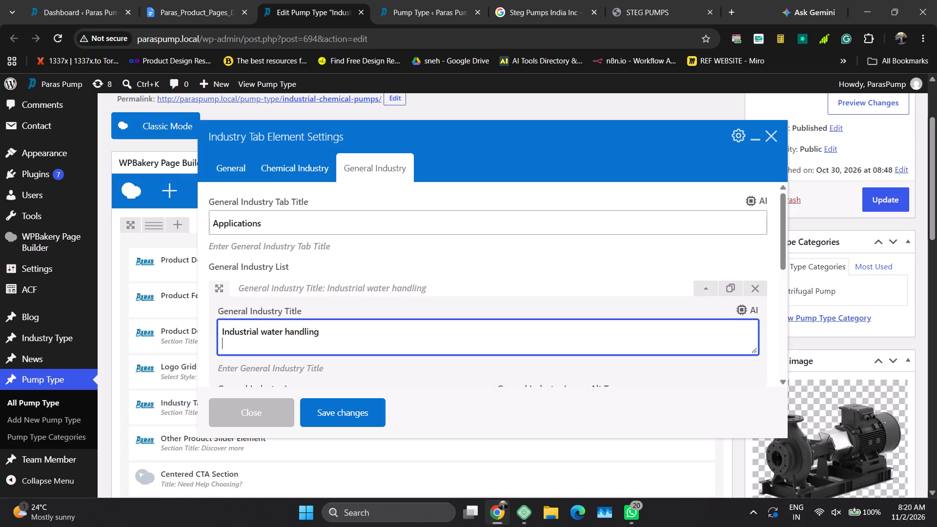
pyautogui.press('BackSpace')
pyautogui.click(710, 288)
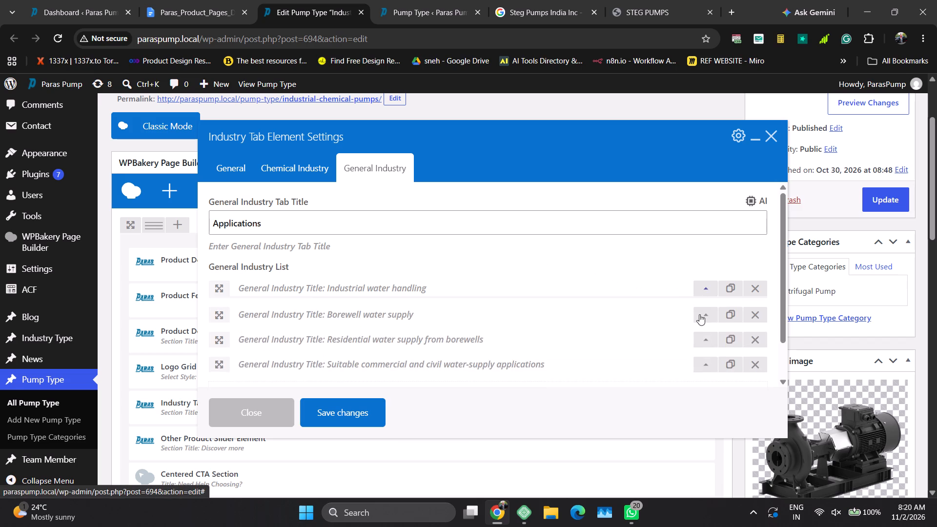
# Replace the second General Industry list item's title with "Process fluid transfer" copied from the document's Applications list.
pyautogui.click(699, 314)
pyautogui.click(204, 0)
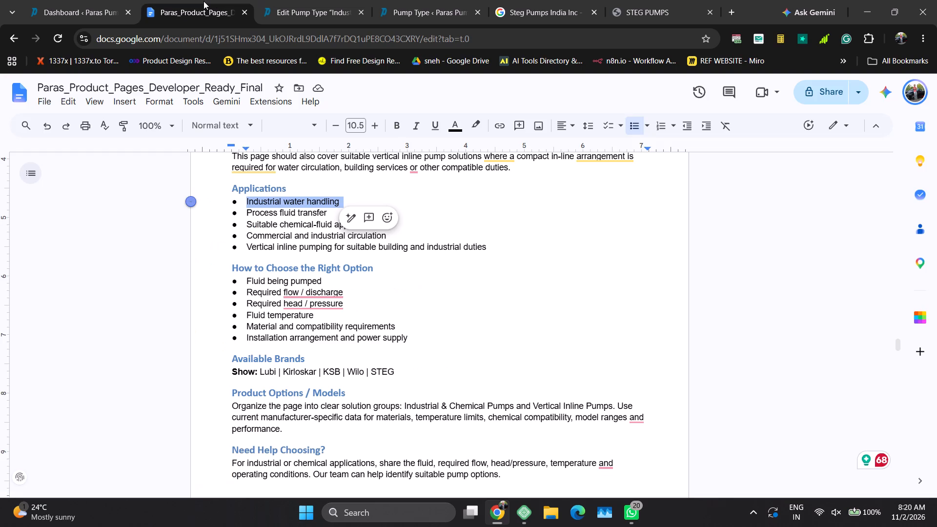
pyautogui.press('Left')
pyautogui.press('Down')
pyautogui.hotkey('shift', 'Down')
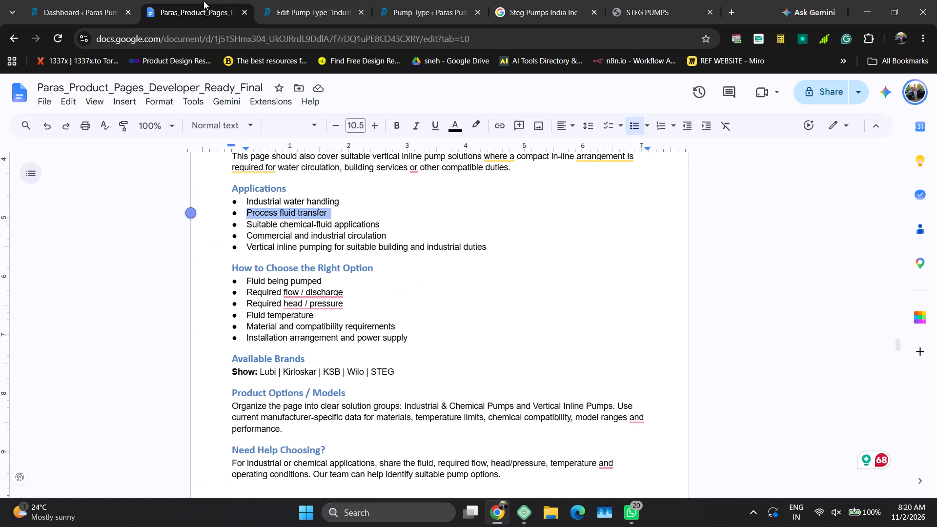
pyautogui.hotkey('ctrl', 'c')
pyautogui.click(318, 0)
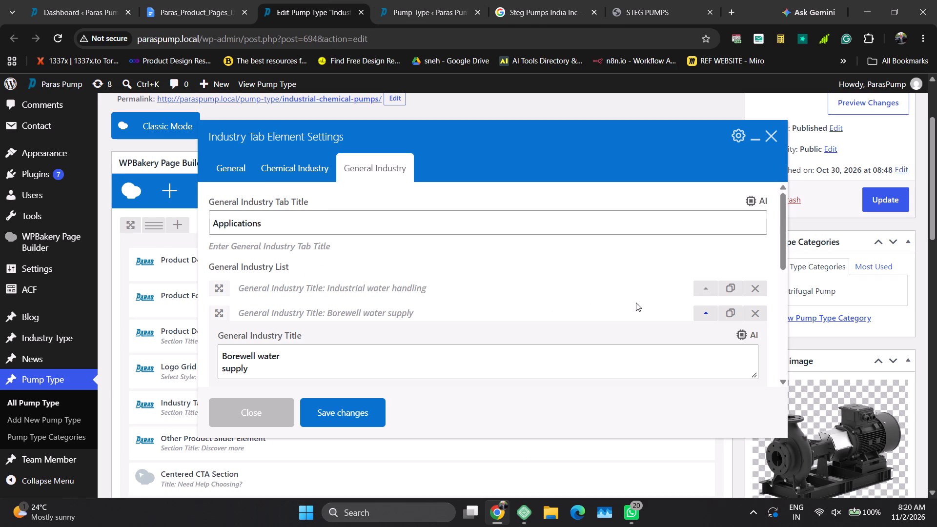
pyautogui.click(708, 312)
pyautogui.scroll(-1, 570, 310)
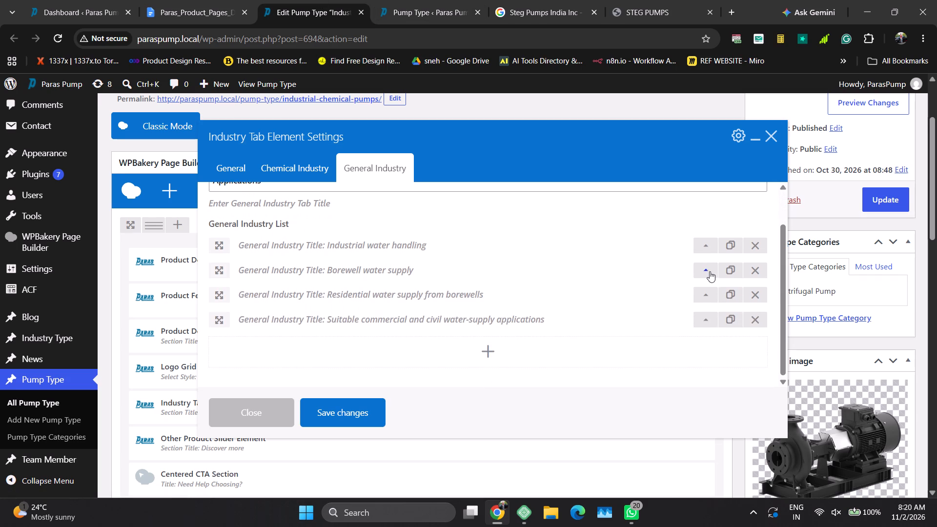
pyautogui.click(706, 268)
pyautogui.click(299, 329)
pyautogui.hotkey('ctrl', 'a')
pyautogui.hotkey('ctrl', 'v')
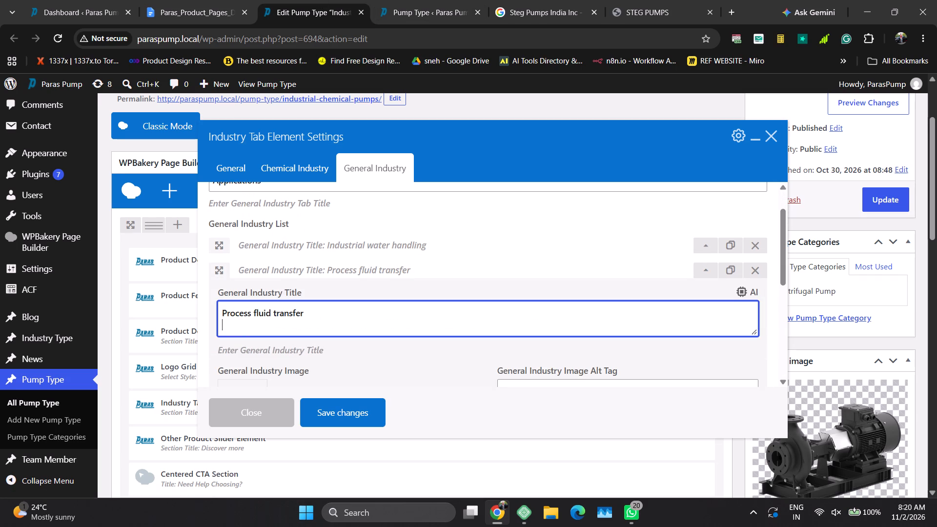
# Split the "Process fluid transfer" title onto two lines, breaking it before "transfer".
pyautogui.press('Up')
pyautogui.click(331, 312)
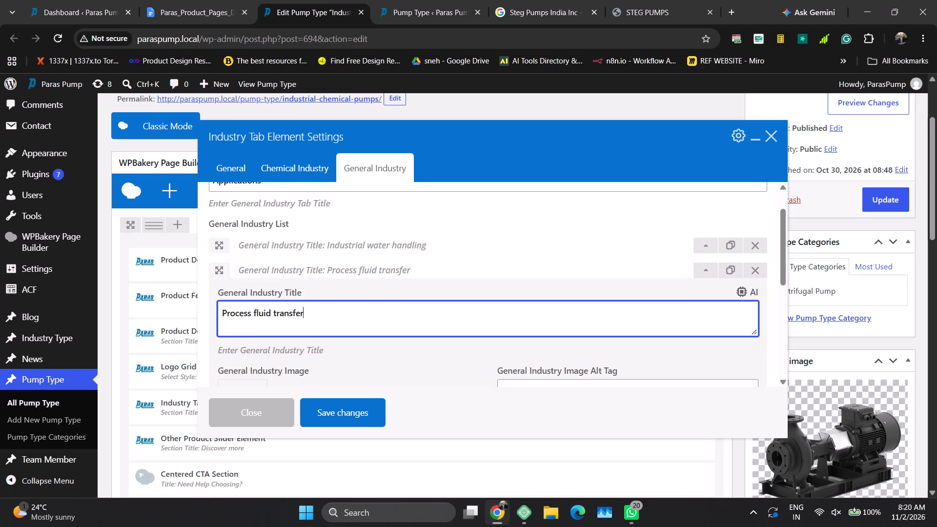
pyautogui.click(306, 310)
pyautogui.click(320, 306)
pyautogui.press('Left')
pyautogui.press('Left')
pyautogui.press('Left')
pyautogui.press('Left')
pyautogui.press('Left')
pyautogui.press('Left')
pyautogui.press('Left')
pyautogui.press('Left')
pyautogui.press('Left')
pyautogui.press('Right')
pyautogui.press('BackSpace')
pyautogui.press('Return')
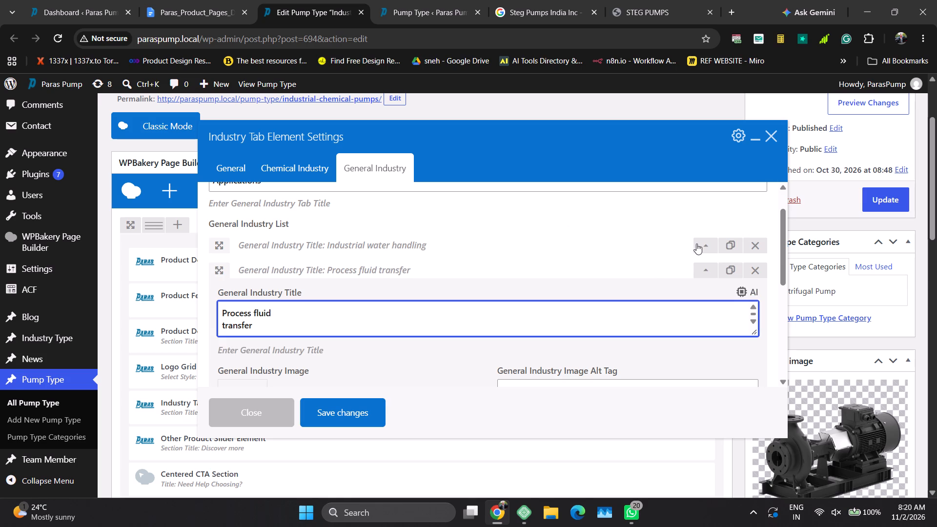
# Split the first General Industry item's title onto two lines, breaking it before "handling".
pyautogui.click(699, 243)
pyautogui.click(285, 292)
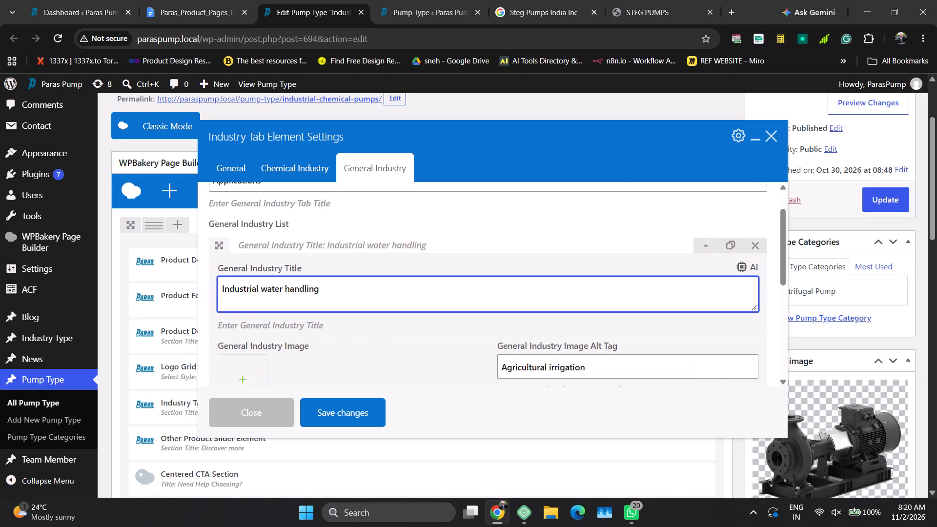
pyautogui.press('BackSpace')
pyautogui.press('Return')
pyautogui.click(714, 247)
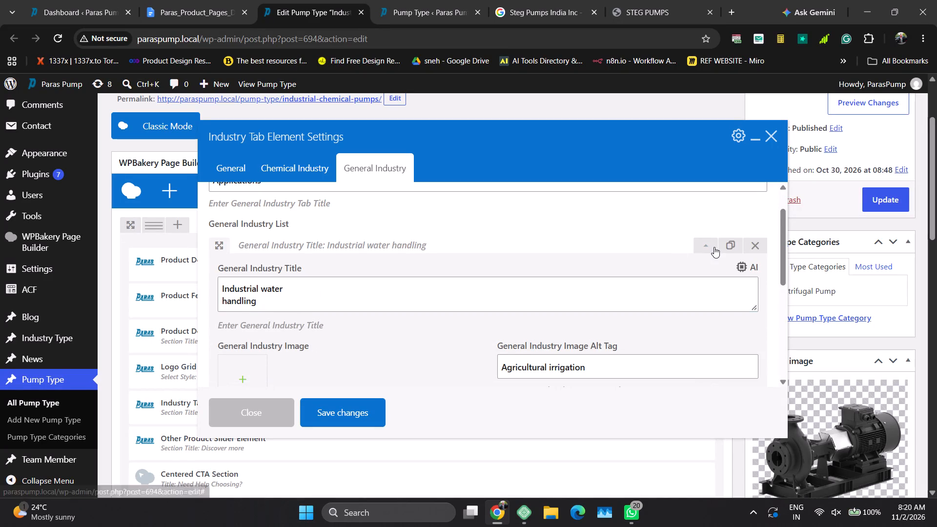
# Replace the third General Industry item's title with the document's "Suitable chemical-fluid applications", breaking the line before "applications".
pyautogui.click(705, 291)
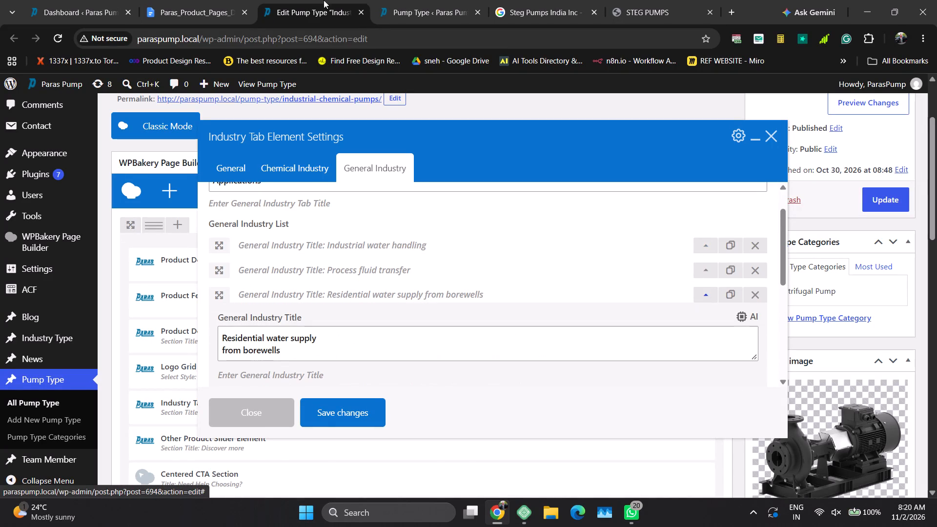
pyautogui.click(203, 3)
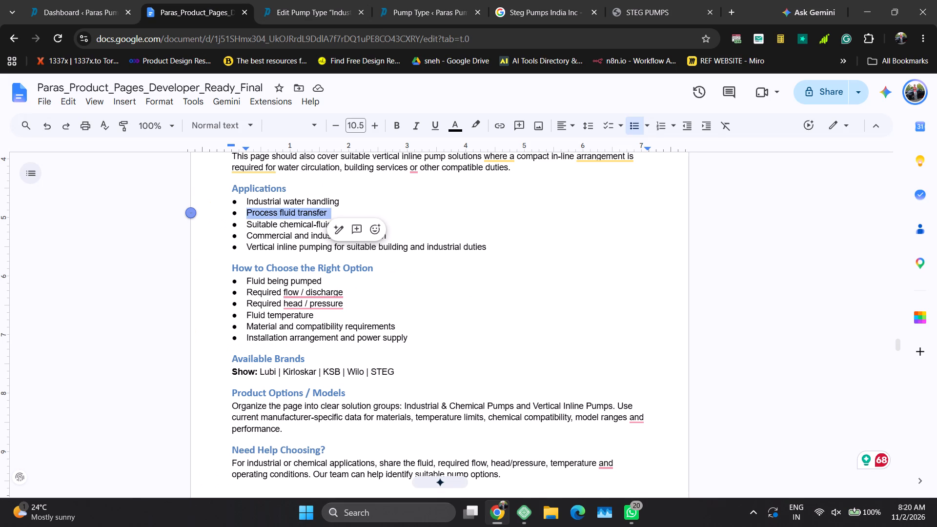
pyautogui.press('Left')
pyautogui.press('Down')
pyautogui.hotkey('shift', 'Down')
pyautogui.hotkey('ctrl', 'c')
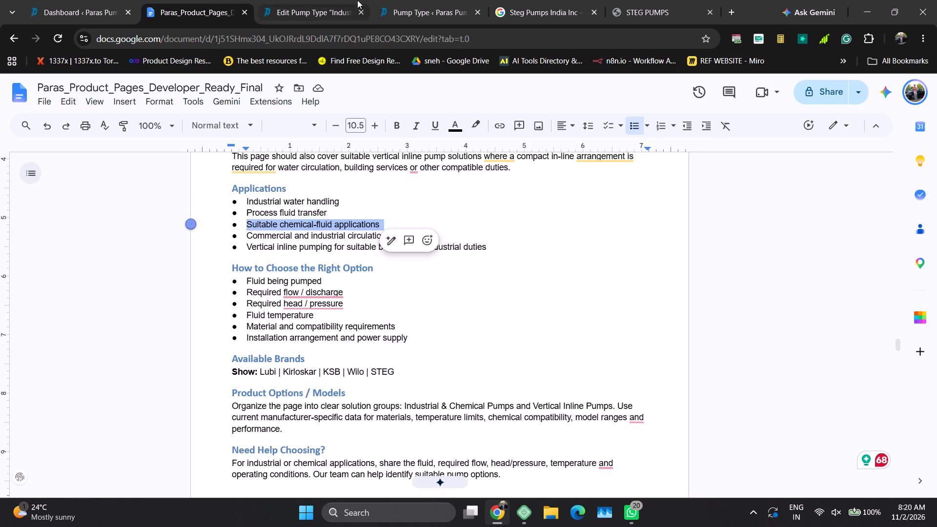
pyautogui.click(347, 0)
pyautogui.click(313, 351)
pyautogui.hotkey('ctrl', 'a')
pyautogui.hotkey('ctrl', 'v')
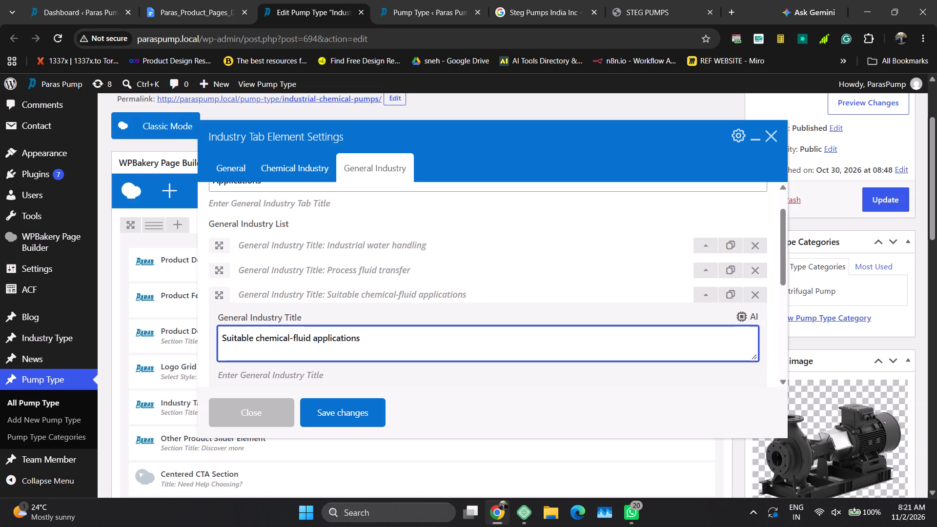
pyautogui.click(313, 339)
pyautogui.press('BackSpace')
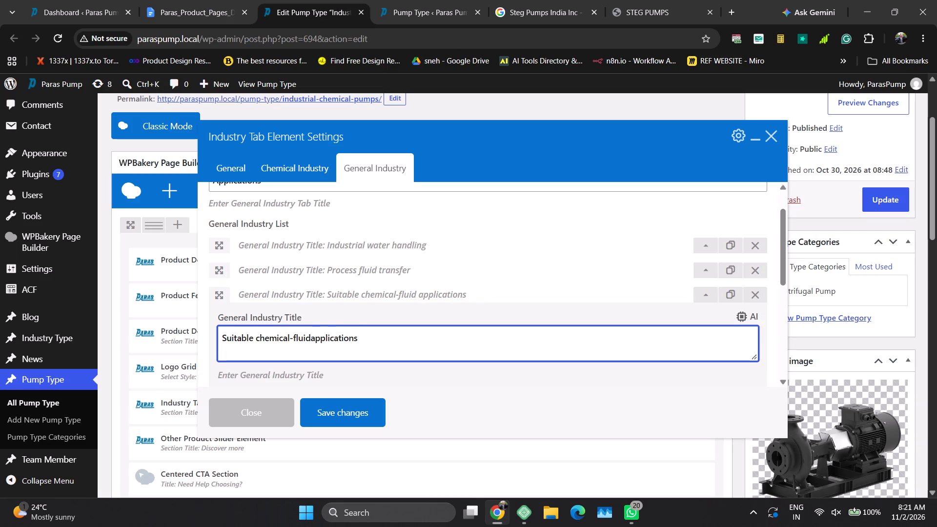
pyautogui.press('Return')
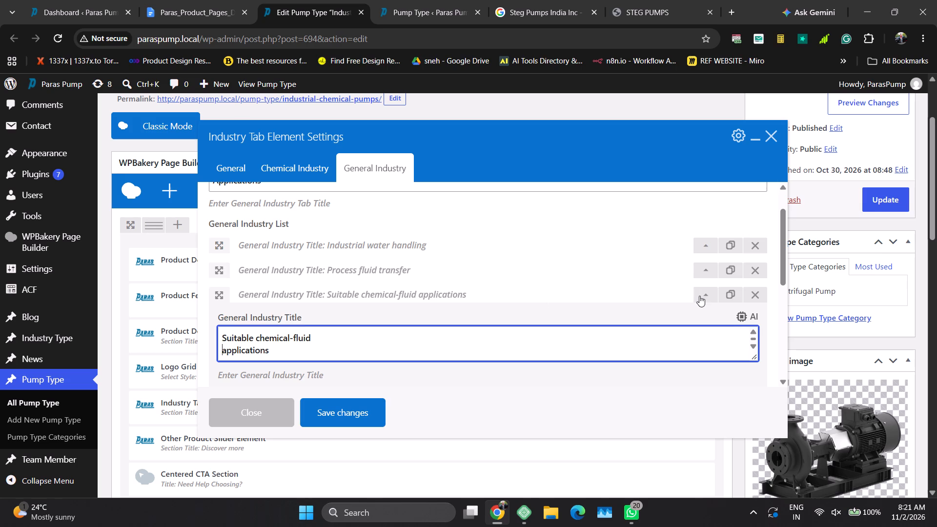
pyautogui.click(700, 296)
# Replace the fourth General Industry item's title with the document's "Commercial and industrial circulation", breaking the line before "circulation".
pyautogui.click(705, 316)
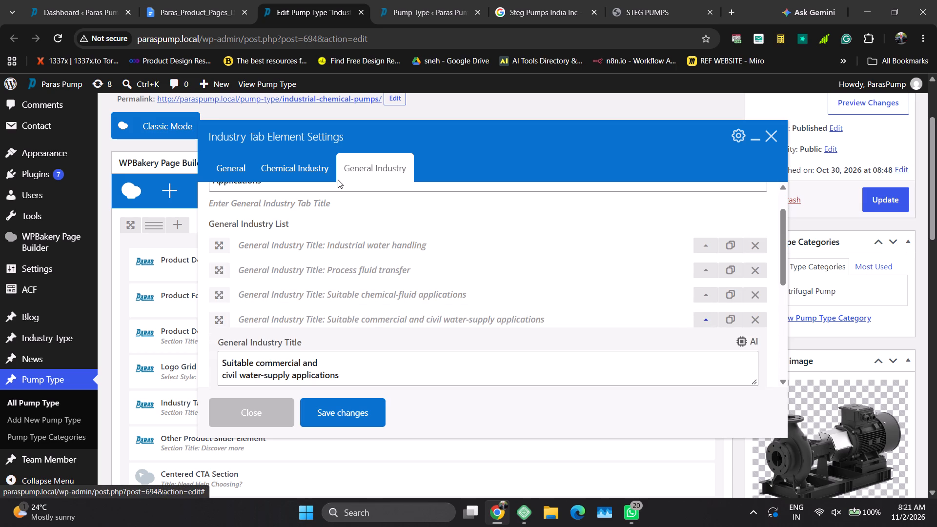
pyautogui.click(185, 0)
pyautogui.press('Left')
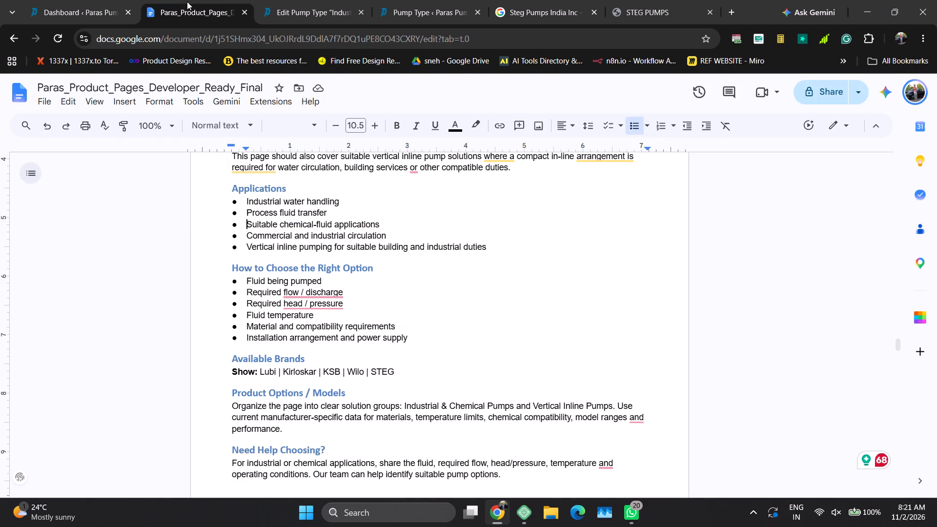
pyautogui.press('Down')
pyautogui.hotkey('shift', 'Down')
pyautogui.hotkey('ctrl', 'c')
pyautogui.click(306, 4)
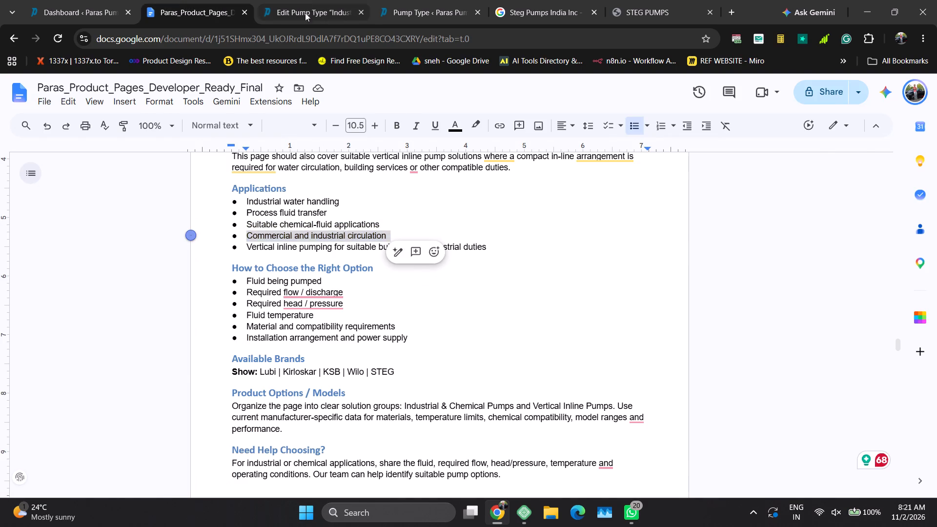
pyautogui.click(340, 364)
pyautogui.hotkey('ctrl', 'a')
pyautogui.hotkey('ctrl', 'v')
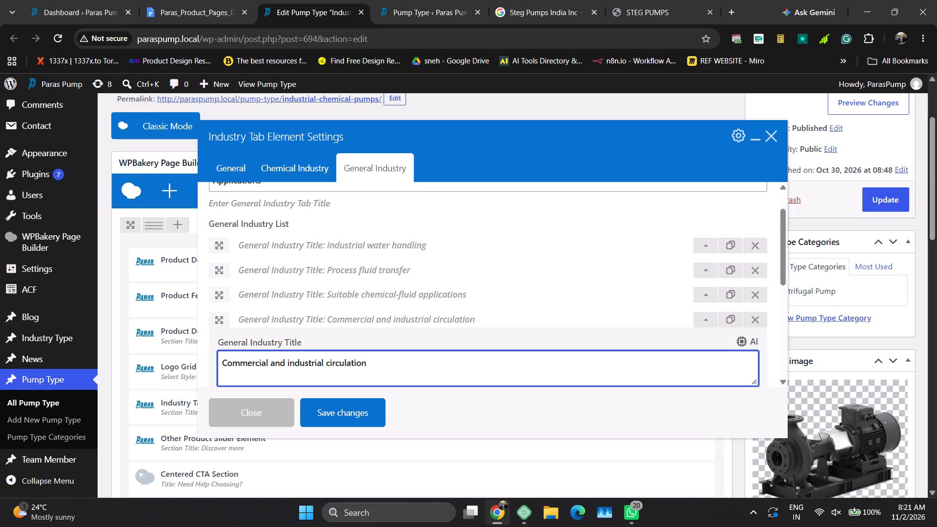
pyautogui.click(287, 362)
pyautogui.click(325, 364)
pyautogui.press('Right')
pyautogui.press('BackSpace')
pyautogui.press('Return')
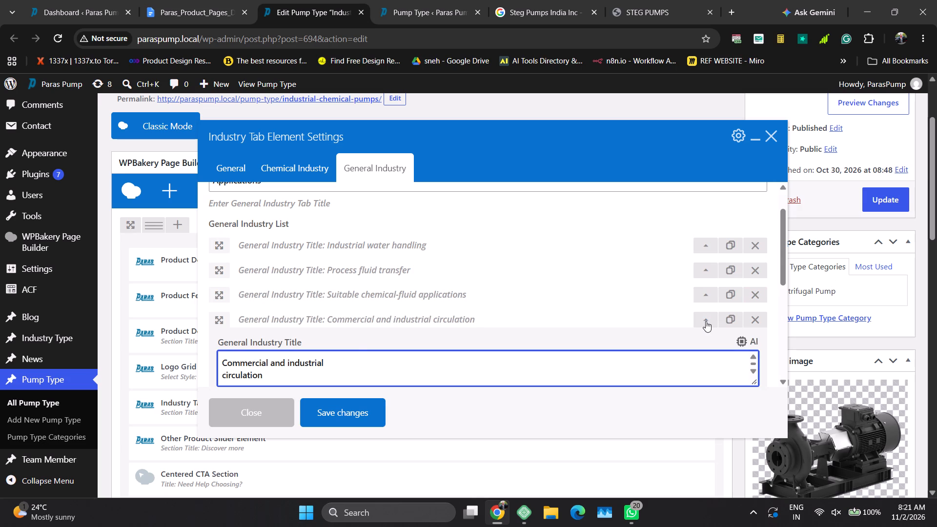
pyautogui.click(706, 321)
# Add a fifth, empty item to the General Industry List.
pyautogui.click(635, 357)
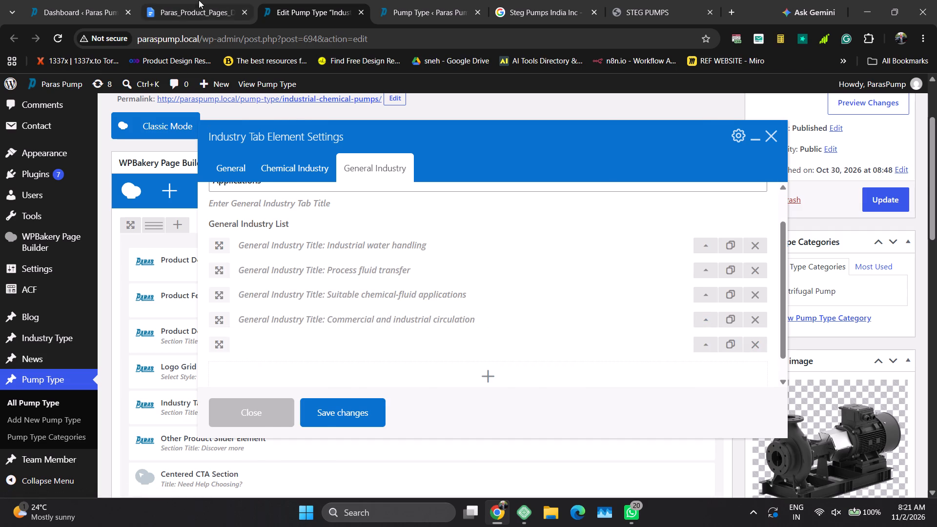
# Fill the fifth General Industry item's title with the document's "Vertical inline pumping for suitable building and industrial duties".
pyautogui.click(199, 0)
pyautogui.press('Left')
pyautogui.press('Down')
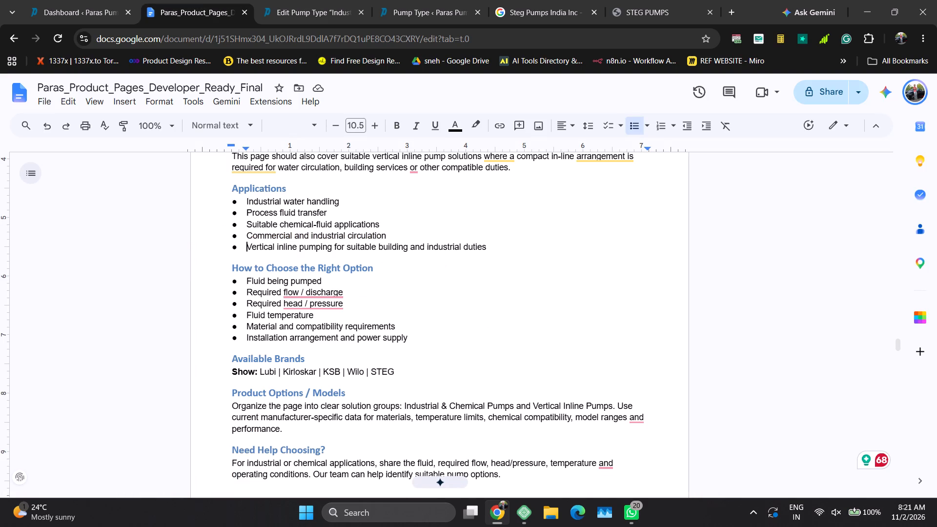
pyautogui.hotkey('shift', 'Down')
pyautogui.hotkey('shift', 'Left')
pyautogui.hotkey('shift', 'Left')
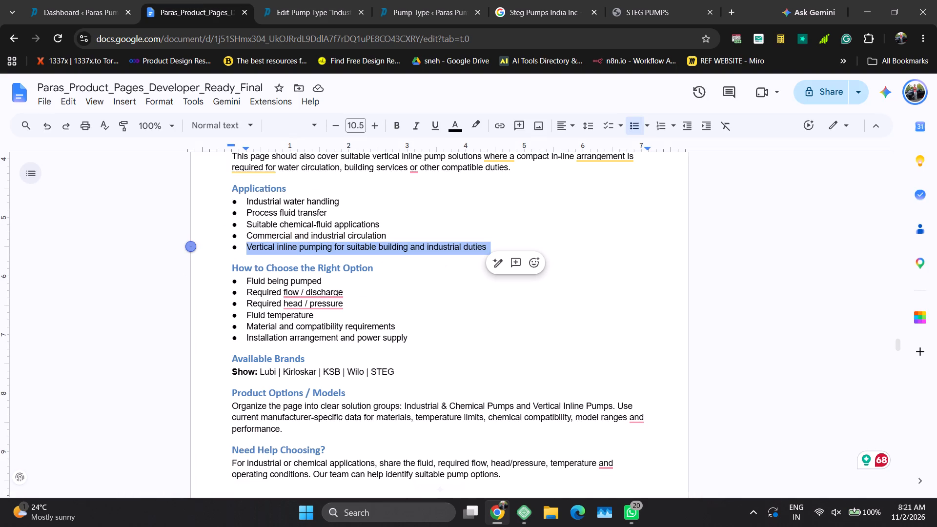
pyautogui.hotkey('ctrl', 'c')
pyautogui.click(358, 0)
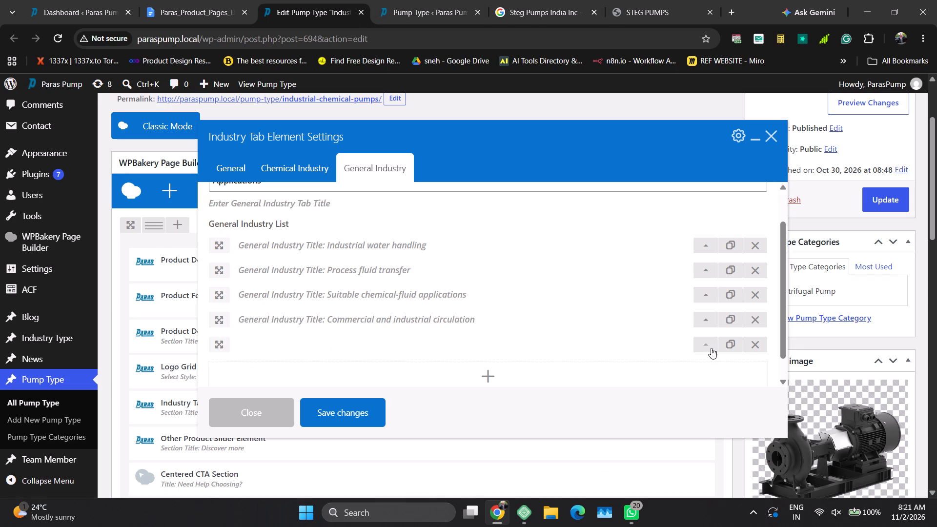
pyautogui.click(711, 348)
pyautogui.scroll(-1, 334, 357)
pyautogui.scroll(2, 334, 356)
pyautogui.scroll(-1, 334, 356)
pyautogui.click(346, 371)
pyautogui.hotkey('ctrl', 'v')
# Split the fifth General Industry item's title onto three lines, breaking it before "suitable" and before "duties".
pyautogui.scroll(-1, 359, 306)
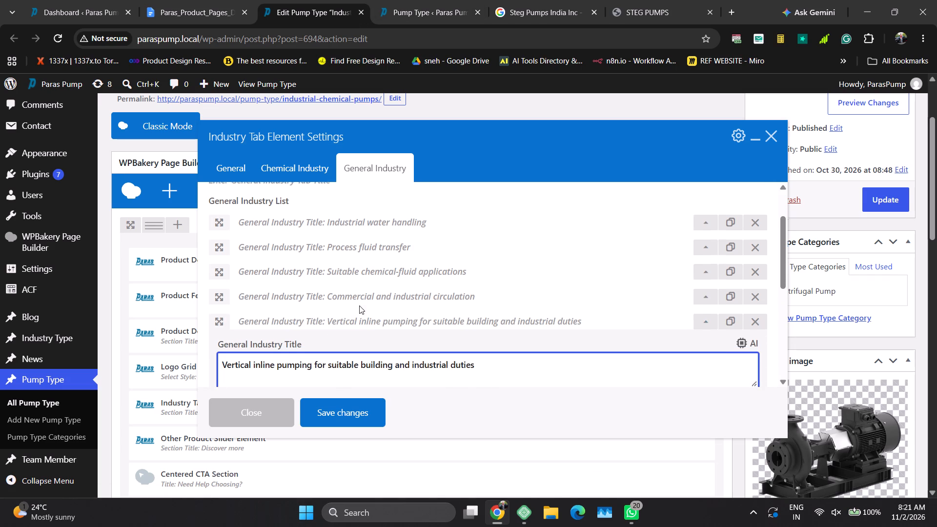
pyautogui.scroll(-1, 359, 305)
pyautogui.click(328, 252)
pyautogui.press('BackSpace')
pyautogui.press('Return')
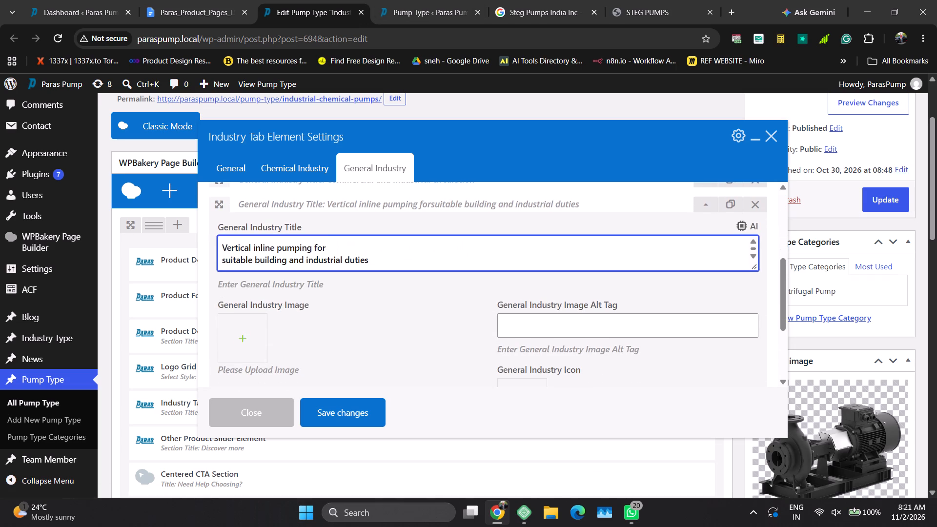
pyautogui.click(345, 260)
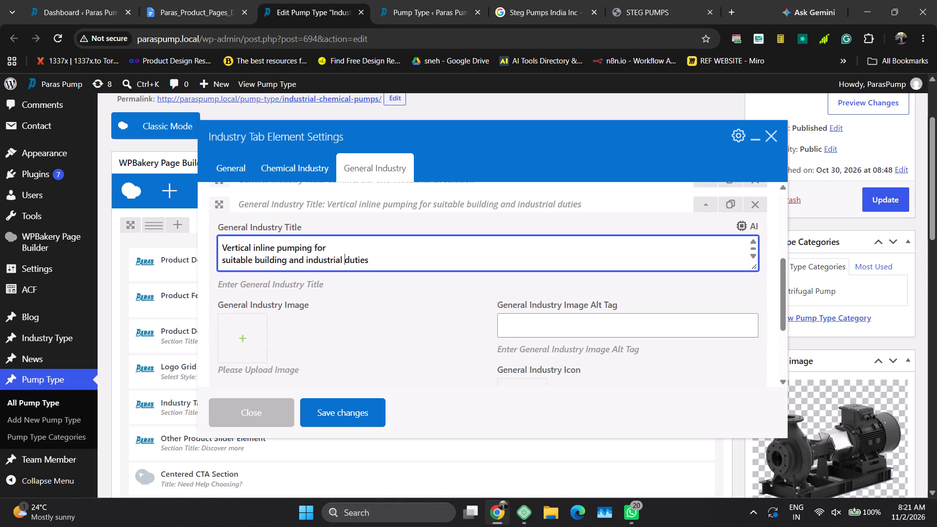
pyautogui.press('BackSpace')
pyautogui.press('Return')
pyautogui.click(411, 313)
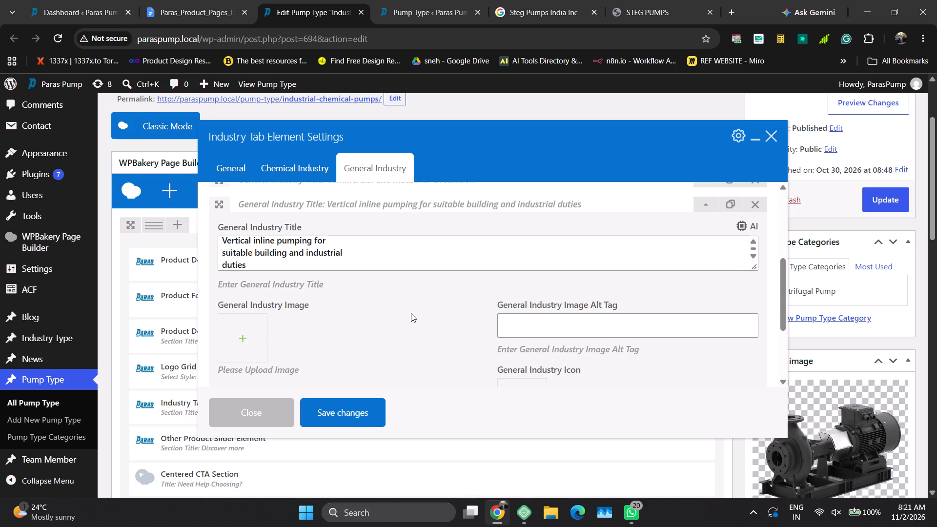
# Save the Industry Tab element's settings and update the Industrial & Chemical Pumps page.
pyautogui.click(377, 401)
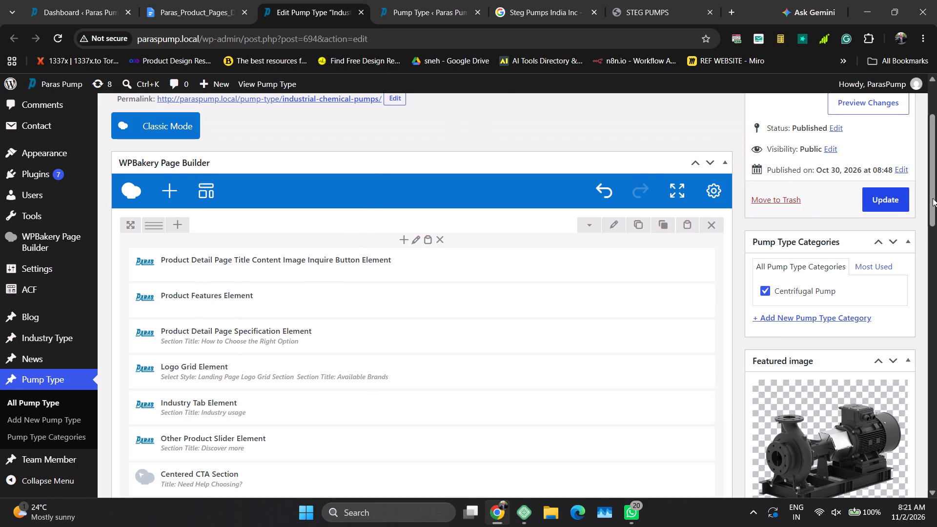
pyautogui.click(892, 206)
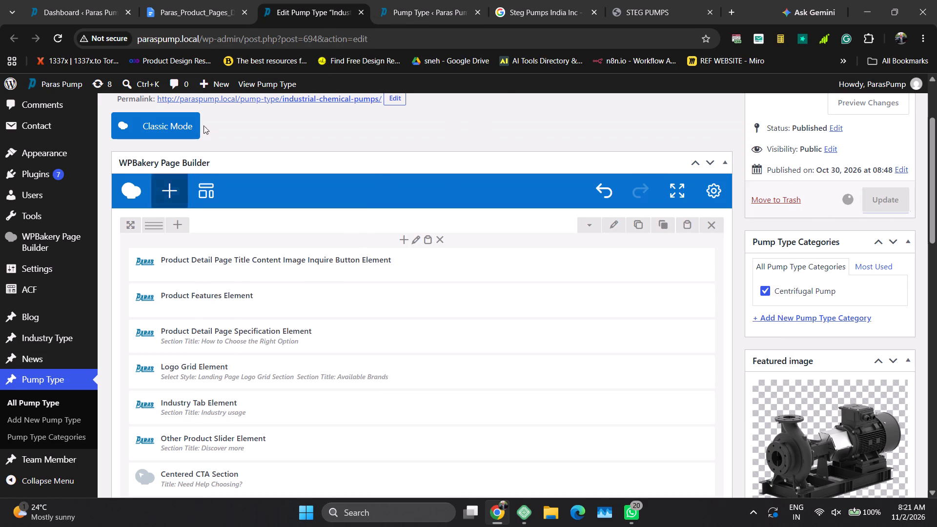
# Open the live Industrial & Chemical Pumps page in a new tab and review its sections through the Applications list under Industry usage.
pyautogui.rightClick(279, 102)
pyautogui.click(290, 113)
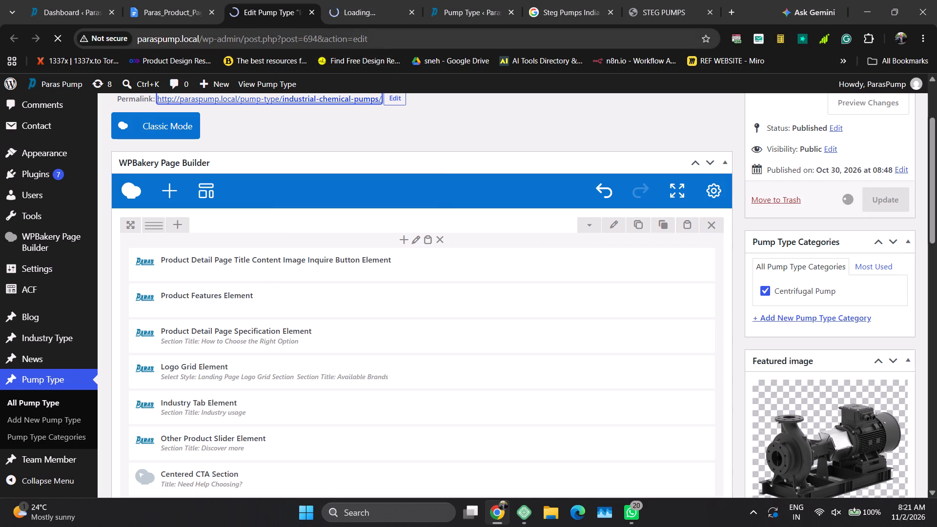
pyautogui.click(167, 0)
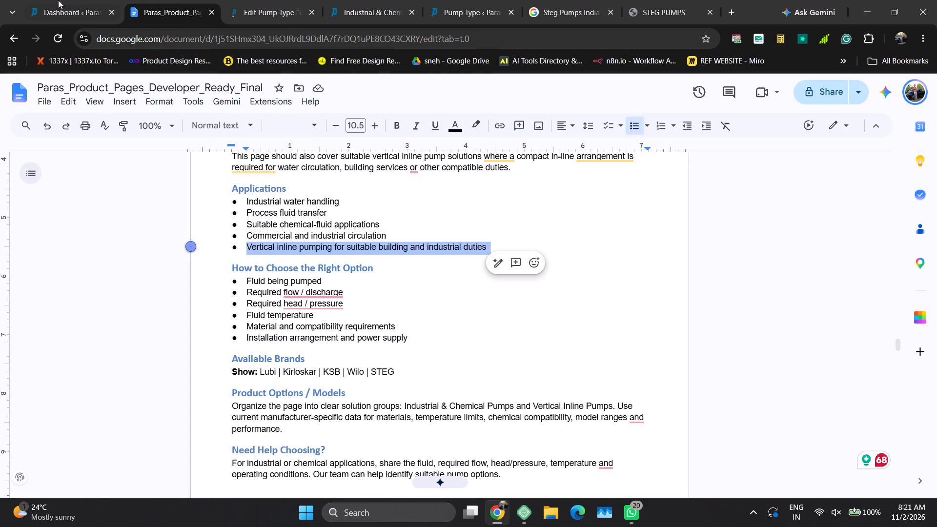
pyautogui.click(372, 0)
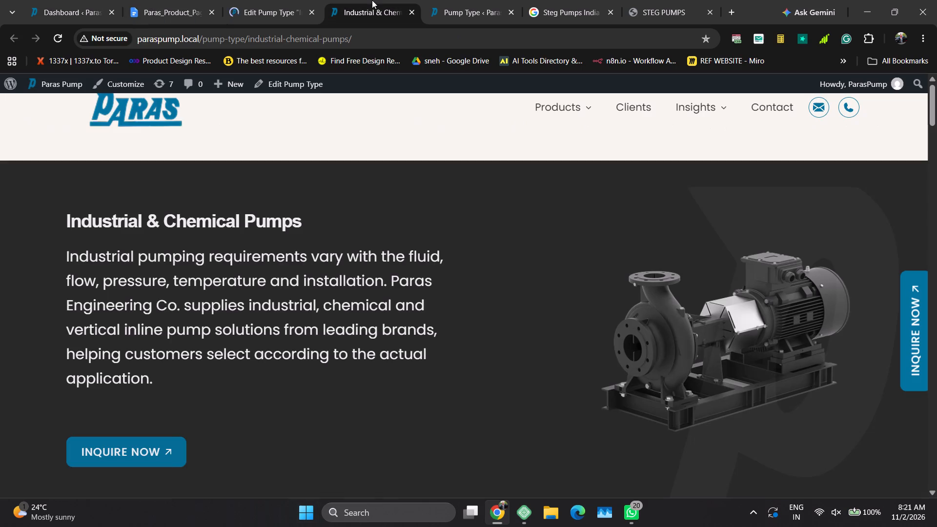
pyautogui.scroll(-4, 379, 330)
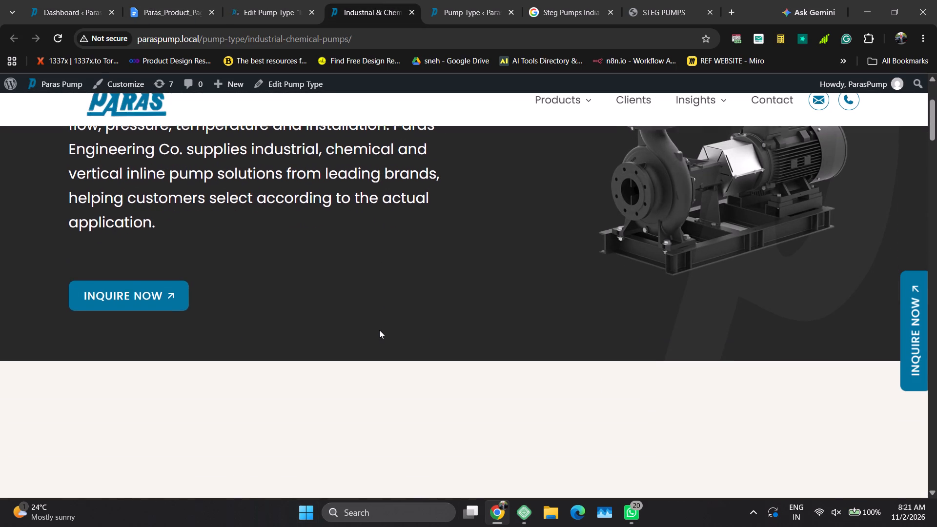
pyautogui.scroll(-5, 379, 330)
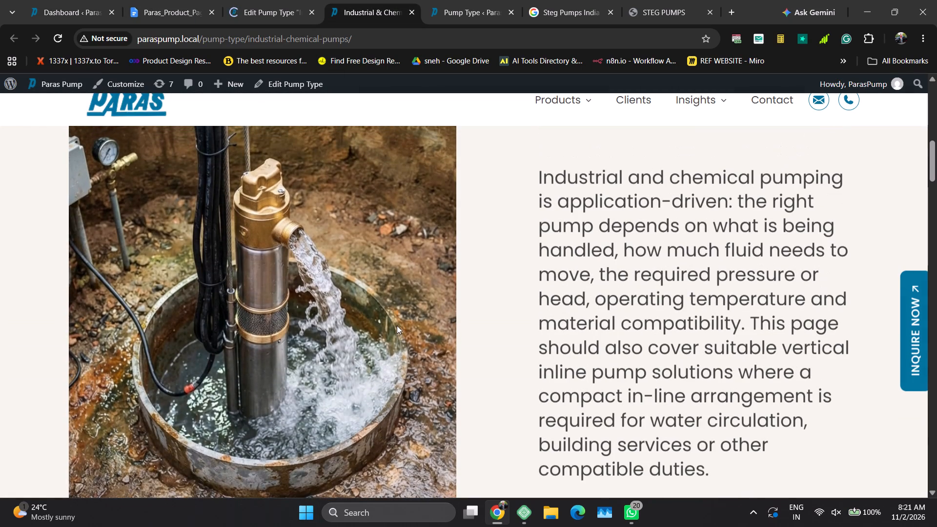
pyautogui.scroll(-3, 397, 325)
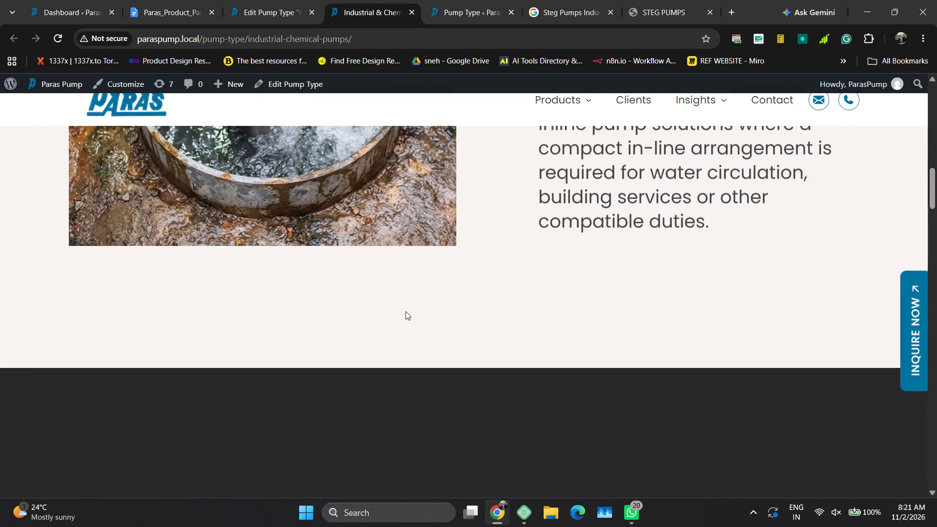
pyautogui.scroll(-3, 407, 311)
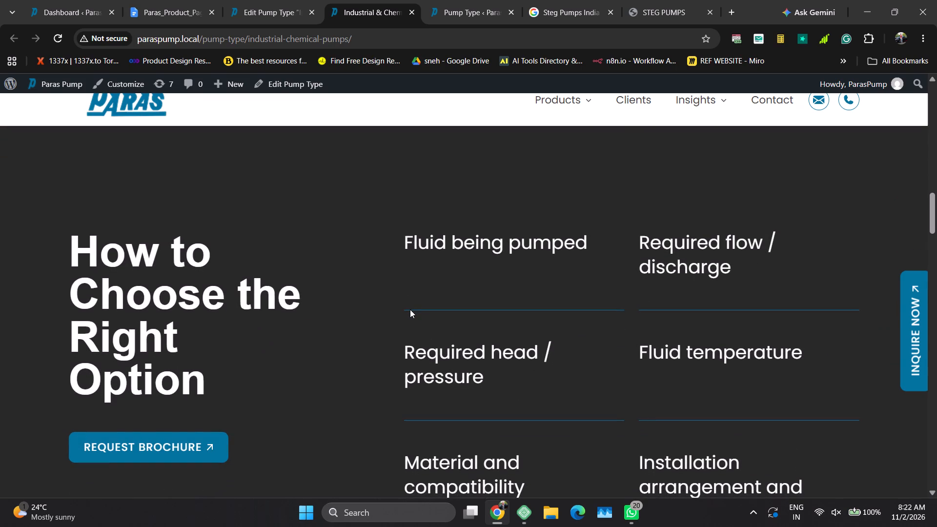
pyautogui.scroll(-2, 410, 309)
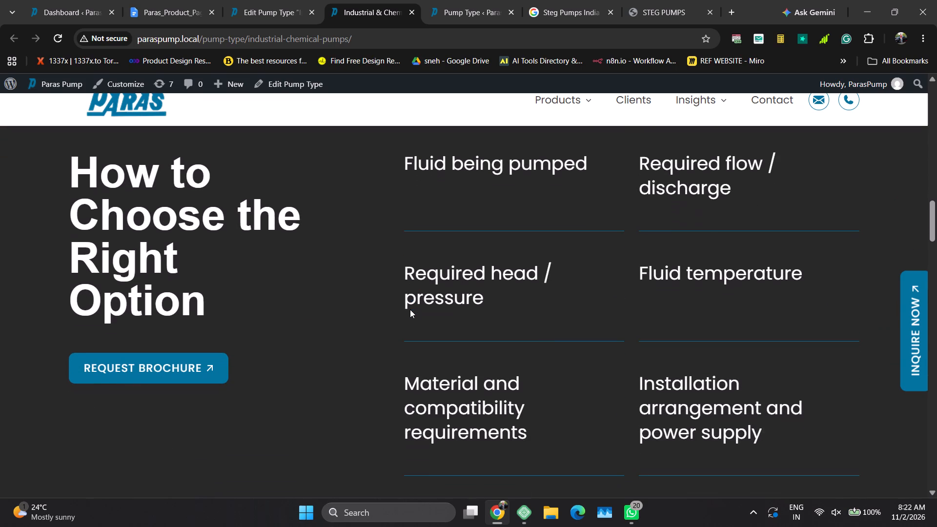
pyautogui.scroll(-3, 410, 309)
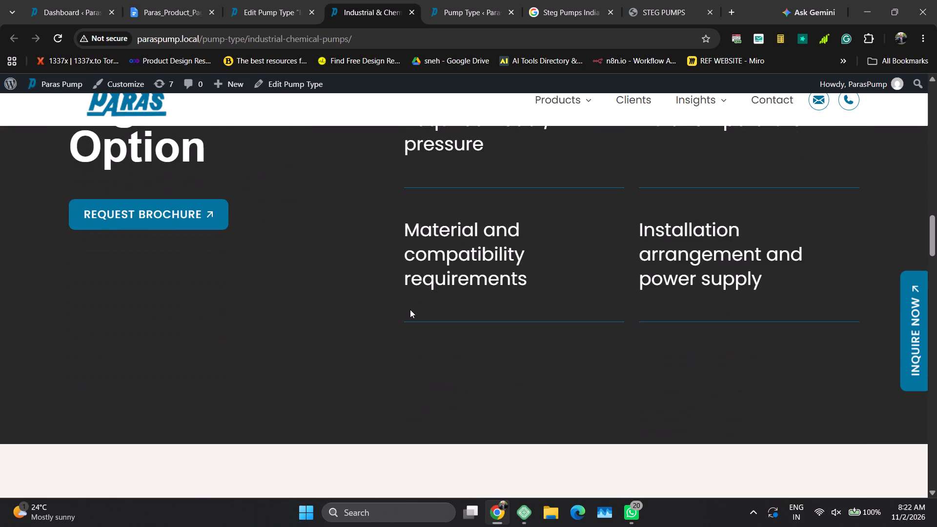
pyautogui.scroll(-3, 410, 309)
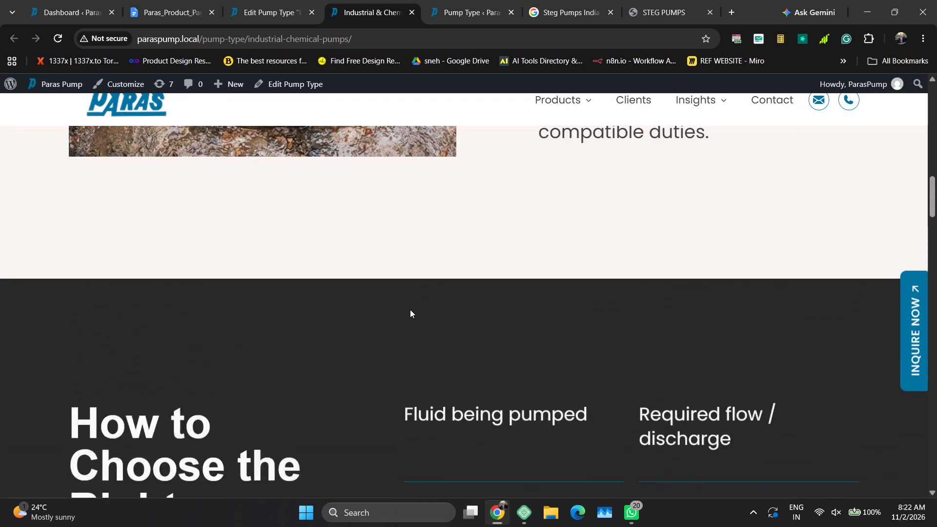
pyautogui.scroll(-3, 410, 309)
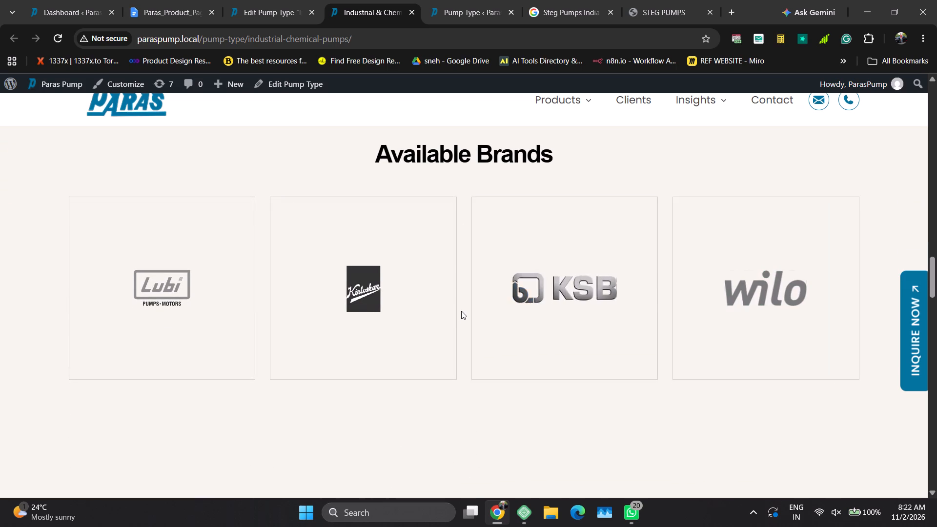
pyautogui.scroll(-5, 561, 340)
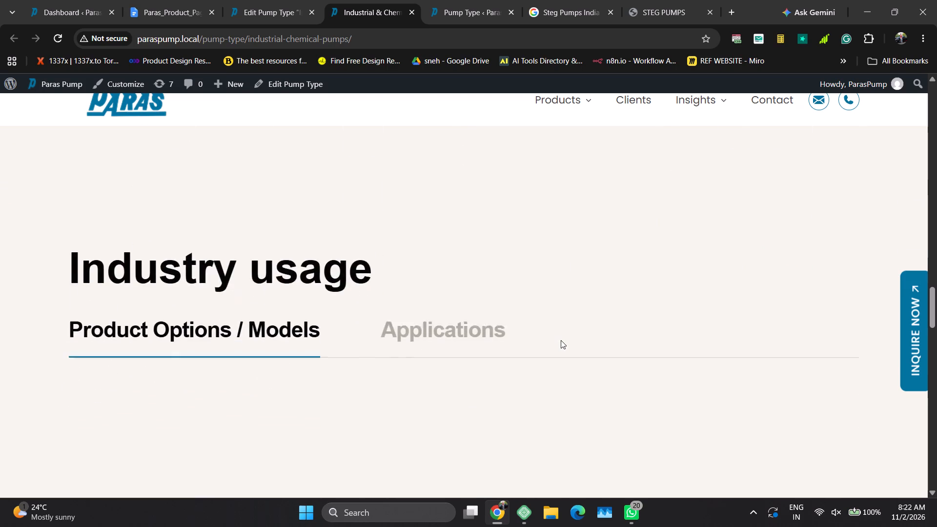
pyautogui.scroll(-1, 561, 340)
pyautogui.click(429, 230)
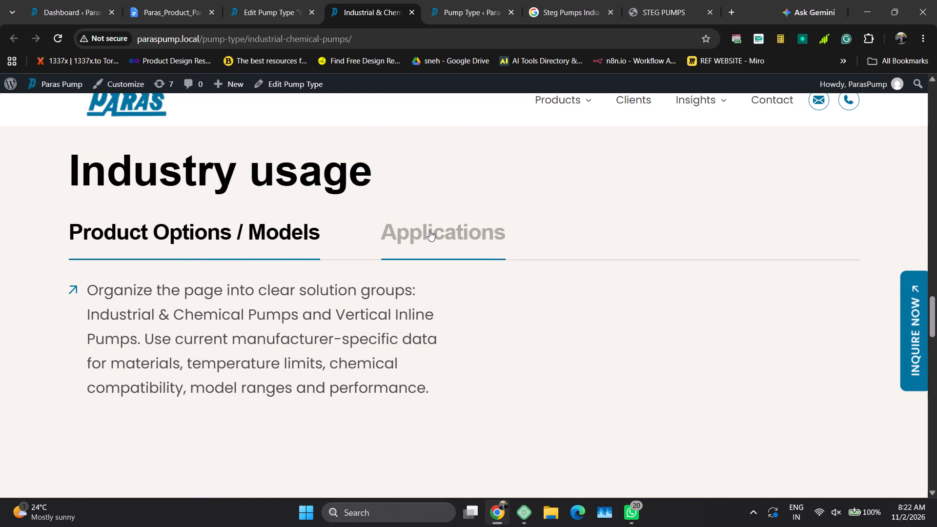
pyautogui.scroll(-1, 429, 230)
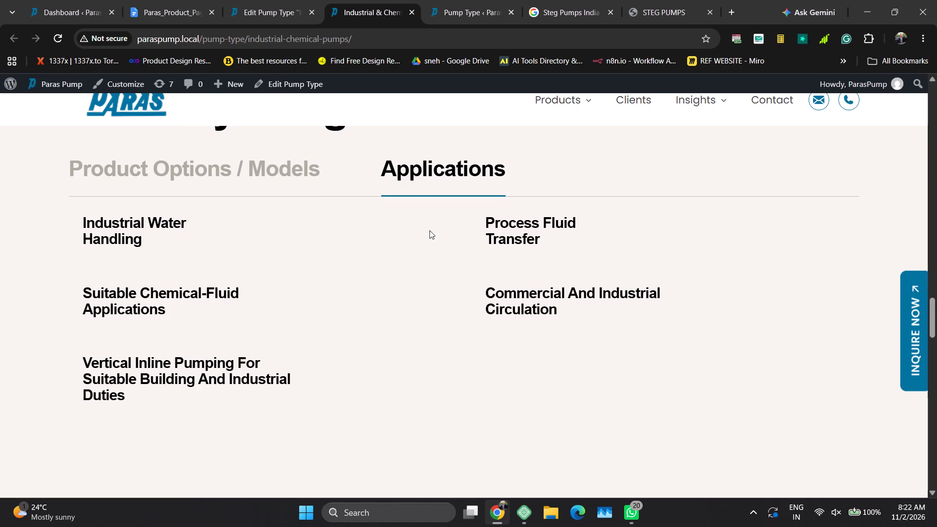
# Examine the live page's other-products slider and its Need Help Choosing? section.
pyautogui.scroll(-7, 429, 230)
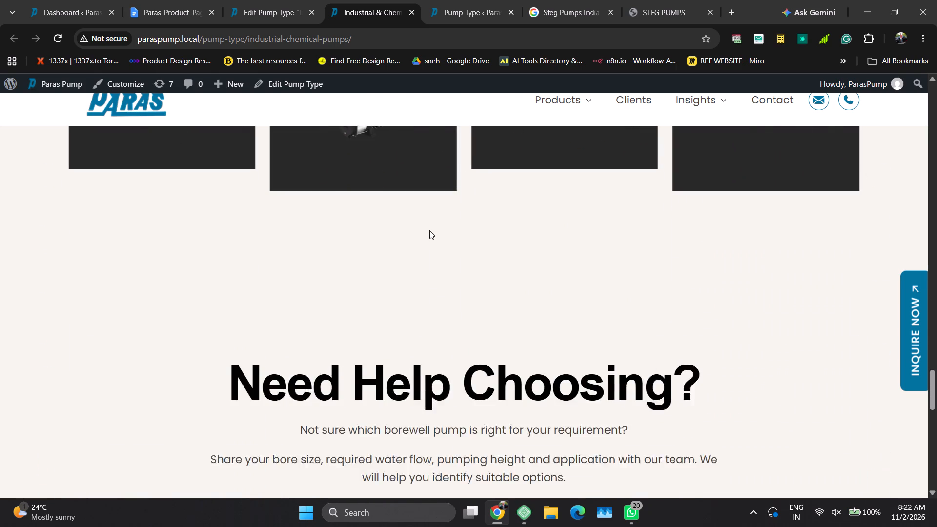
pyautogui.scroll(-2, 429, 230)
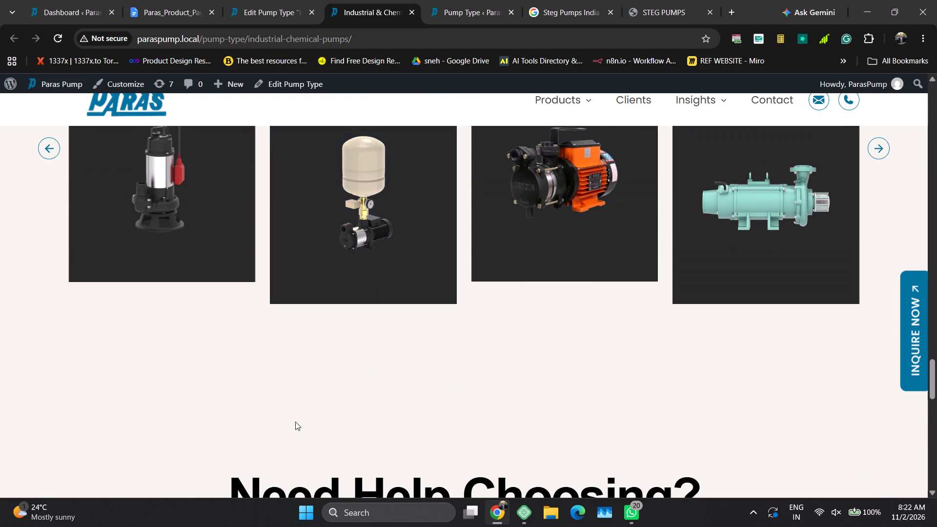
pyautogui.scroll(1, 295, 422)
pyautogui.scroll(-1, 295, 422)
pyautogui.scroll(1, 295, 422)
pyautogui.scroll(-1, 296, 422)
pyautogui.scroll(2, 296, 422)
pyautogui.scroll(-8, 300, 433)
pyautogui.scroll(1, 300, 433)
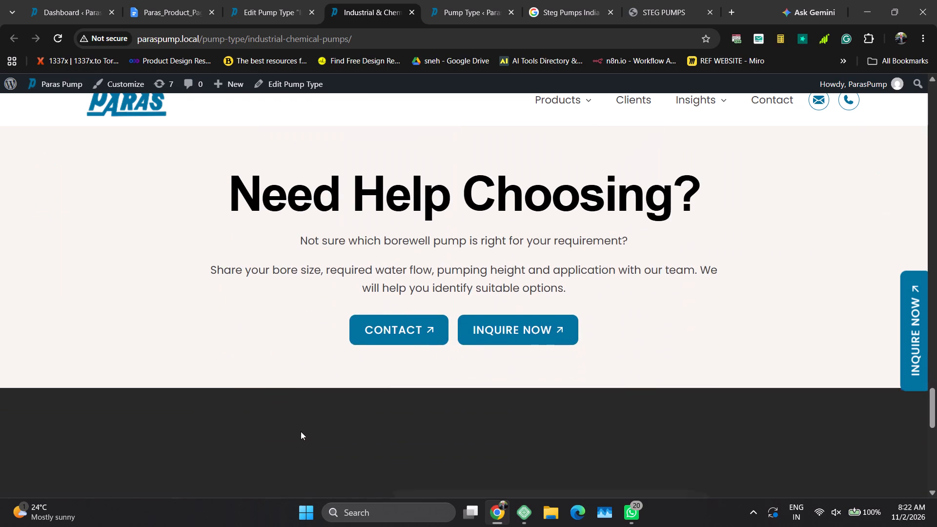
pyautogui.scroll(2, 325, 389)
pyautogui.scroll(3, 467, 401)
pyautogui.hscroll(-1, 471, 353)
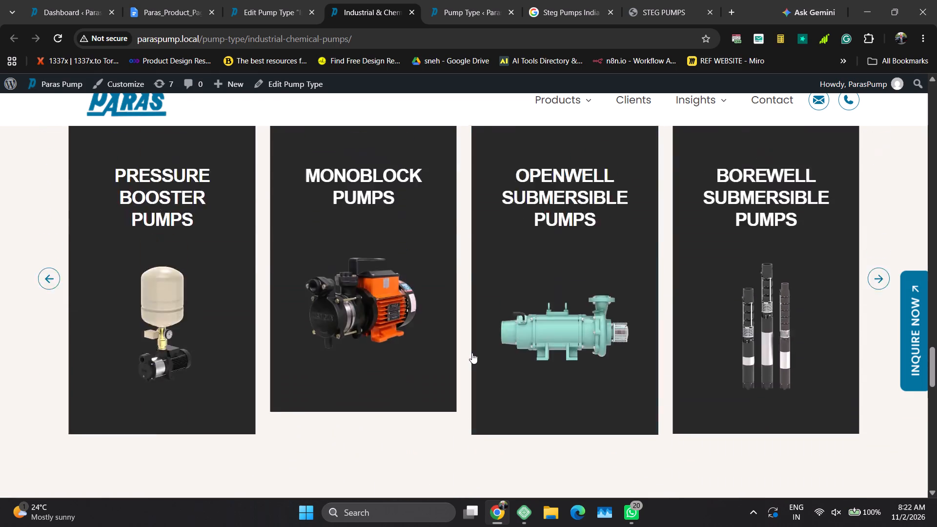
pyautogui.hscroll(-1, 472, 353)
pyautogui.rightClick(472, 353)
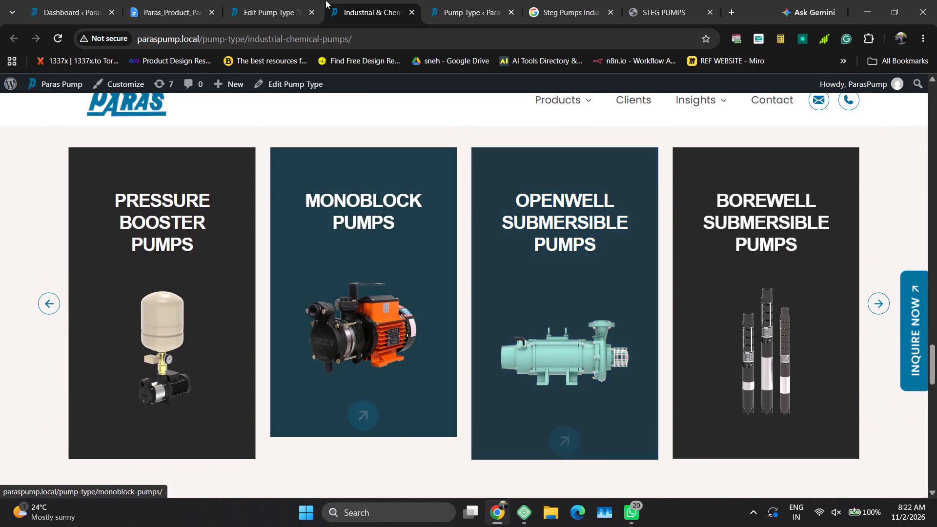
# Close the Industrial & Chemical Pumps editor and its live page.
pyautogui.click(289, 0)
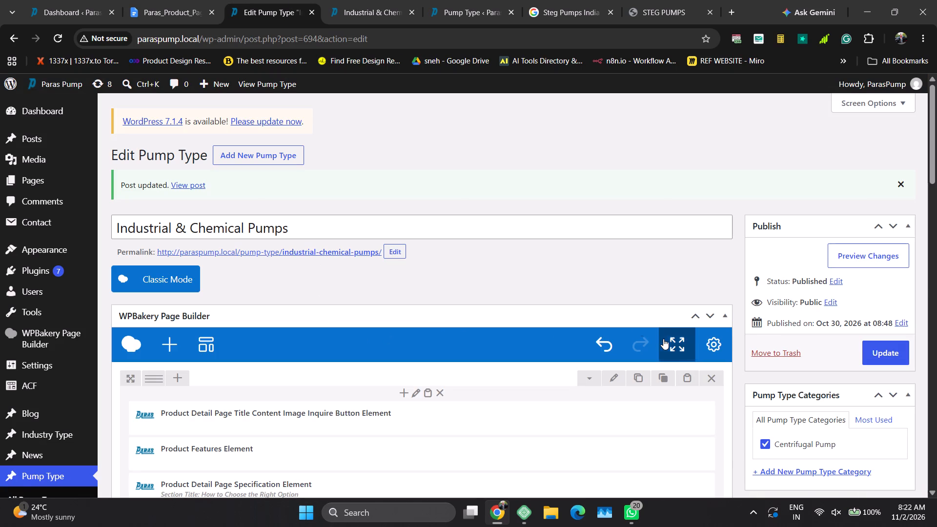
pyautogui.click(180, 0)
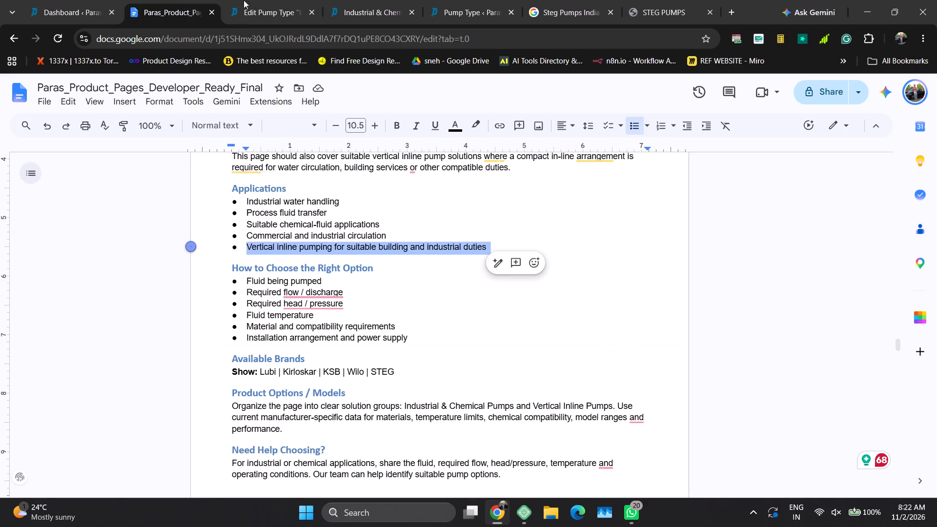
pyautogui.click(256, 0)
pyautogui.scroll(-6, 339, 359)
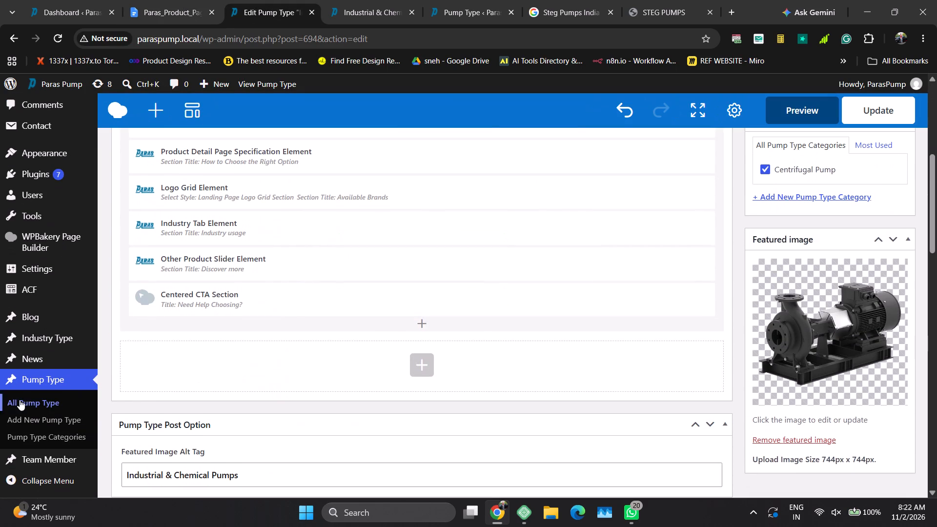
pyautogui.click(313, 14)
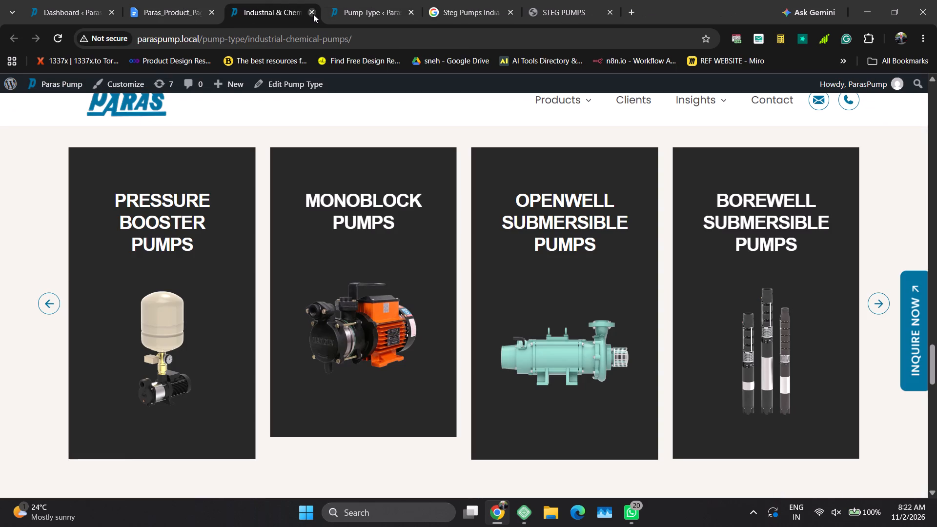
pyautogui.click(313, 14)
# Copy the Product Overview paragraph of section 6, Mud & Sewage Pumps, from the Paras product pages document.
pyautogui.click(158, 0)
pyautogui.click(351, 266)
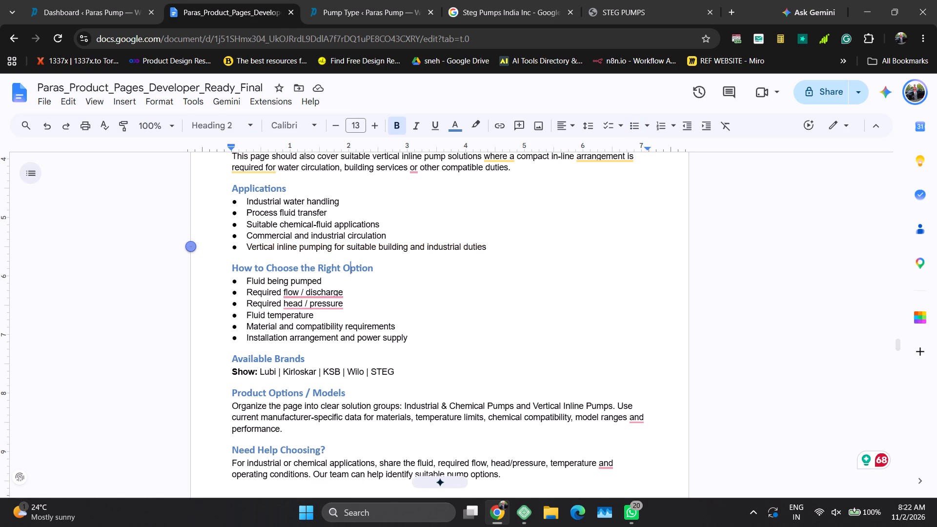
pyautogui.scroll(-8, 351, 266)
pyautogui.scroll(-5, 298, 337)
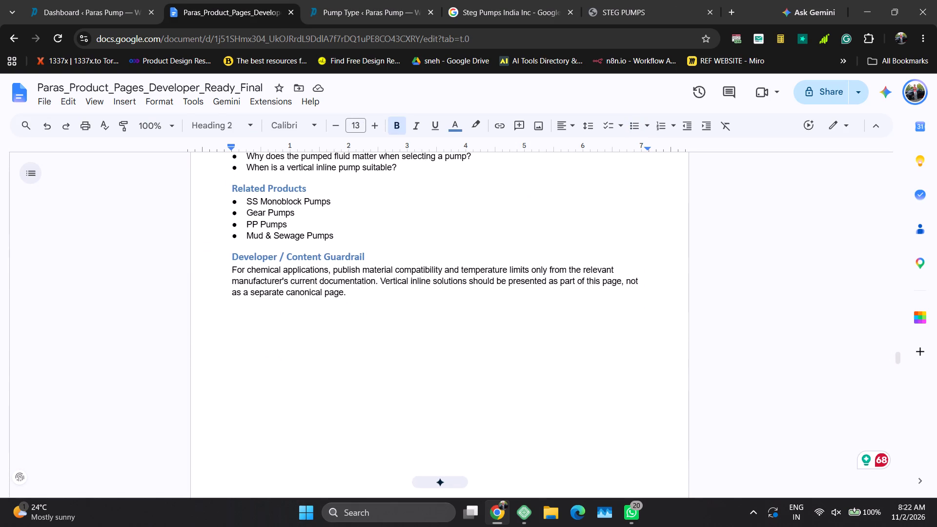
pyautogui.scroll(-7, 282, 361)
pyautogui.click(278, 346)
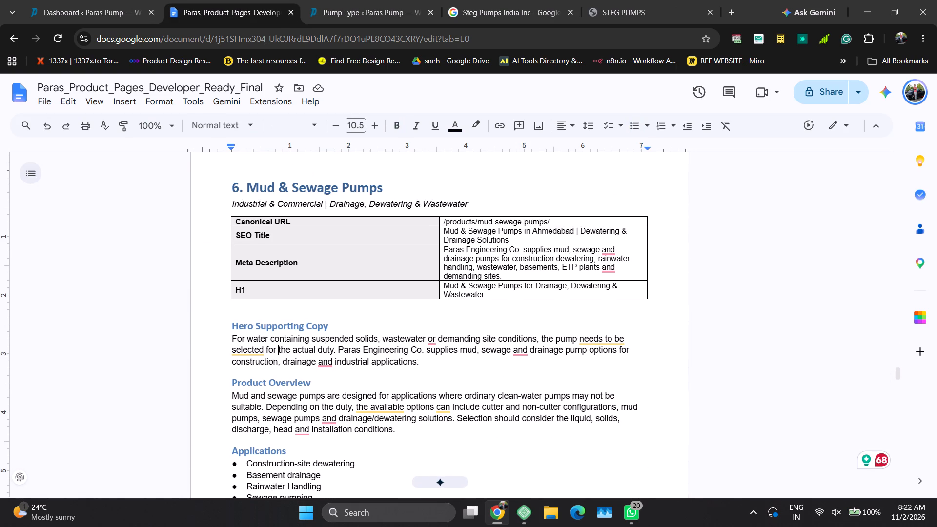
pyautogui.press('Left')
pyautogui.press('Left')
pyautogui.press('Left')
pyautogui.press('Left')
pyautogui.press('Left')
pyautogui.press('Left')
pyautogui.press('Left')
pyautogui.press('Left')
pyautogui.press('Left')
pyautogui.press('Left')
pyautogui.press('Left')
pyautogui.press('Left')
pyautogui.press('Left')
pyautogui.press('Down')
pyautogui.press('Down')
pyautogui.press('Down')
pyautogui.hotkey('shift', 'Down')
pyautogui.hotkey('shift', 'Down')
pyautogui.hotkey('shift', 'Down')
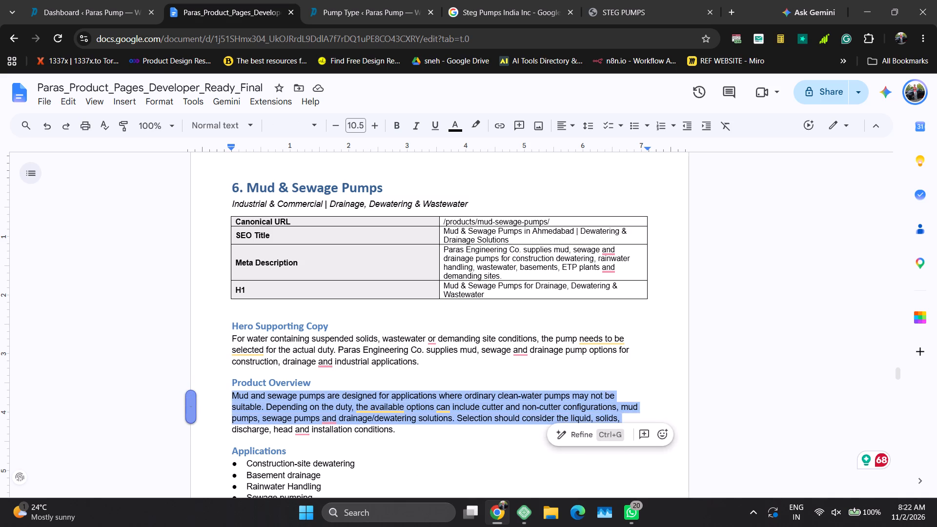
pyautogui.hotkey('shift', 'Down')
pyautogui.hotkey('ctrl', 'c')
pyautogui.hotkey('ctrl', 'c')
# Open the Mud & Sewage Pumps editor and live page in new tabs and arrange both directly after the document's tab.
pyautogui.click(364, 0)
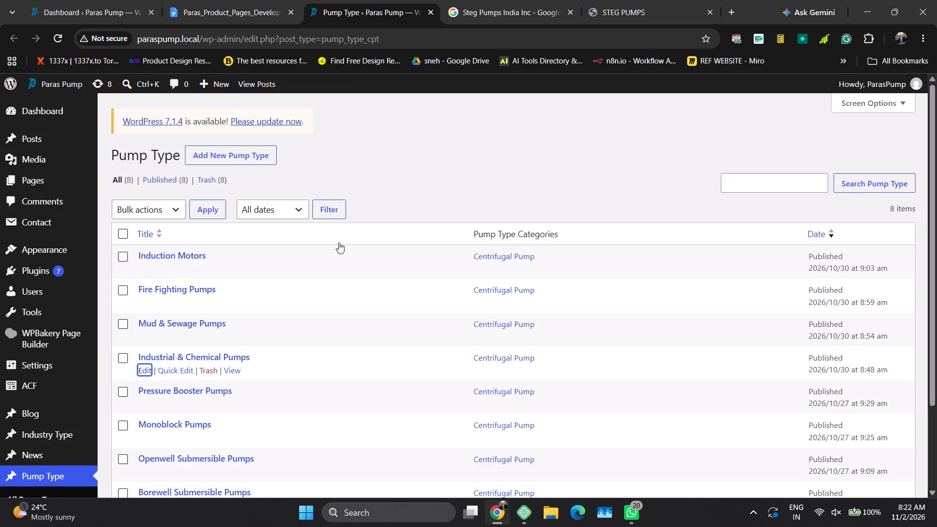
pyautogui.keyDown('ctrl'); pyautogui.click(142, 339); pyautogui.keyUp('ctrl')
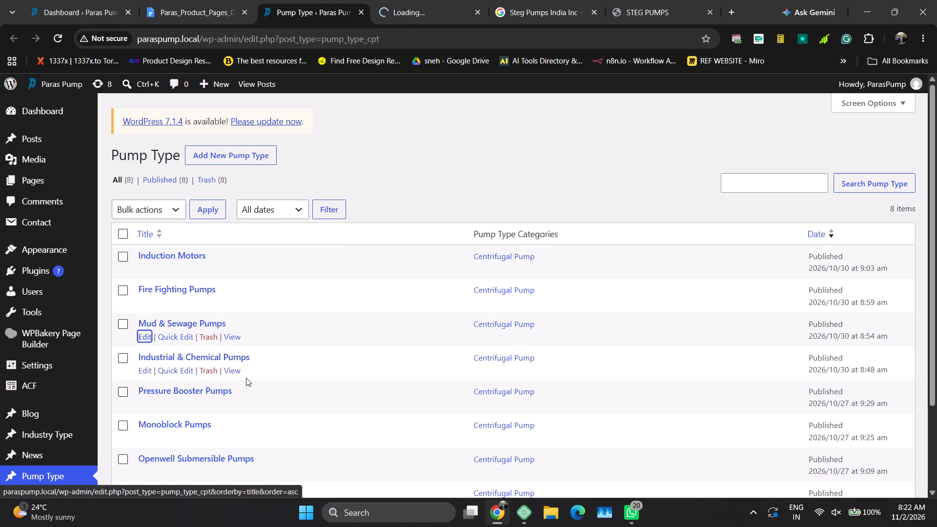
pyautogui.keyDown('ctrl'); pyautogui.click(230, 341); pyautogui.keyUp('ctrl')
pyautogui.moveTo(374, 14); pyautogui.dragTo(348, 16)
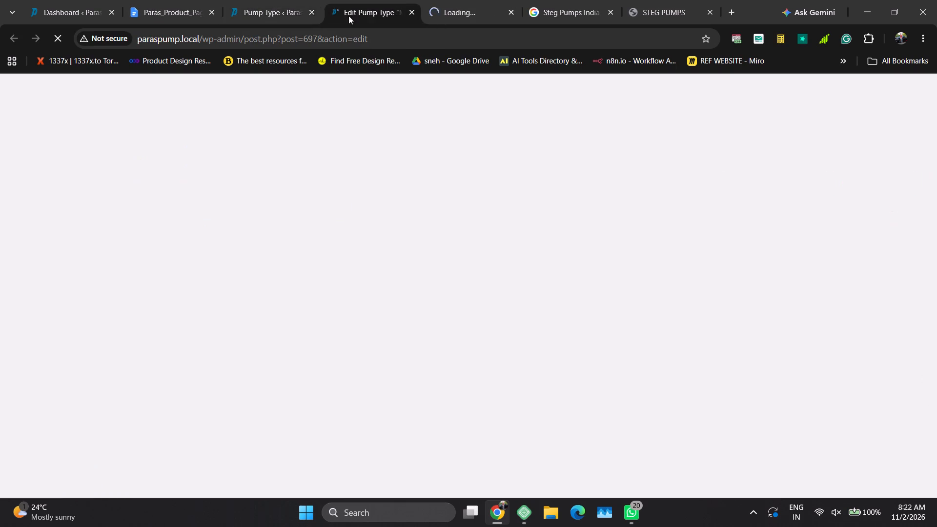
pyautogui.moveTo(348, 16); pyautogui.dragTo(286, 16)
pyautogui.moveTo(449, 14); pyautogui.dragTo(354, 14)
pyautogui.click(250, 0)
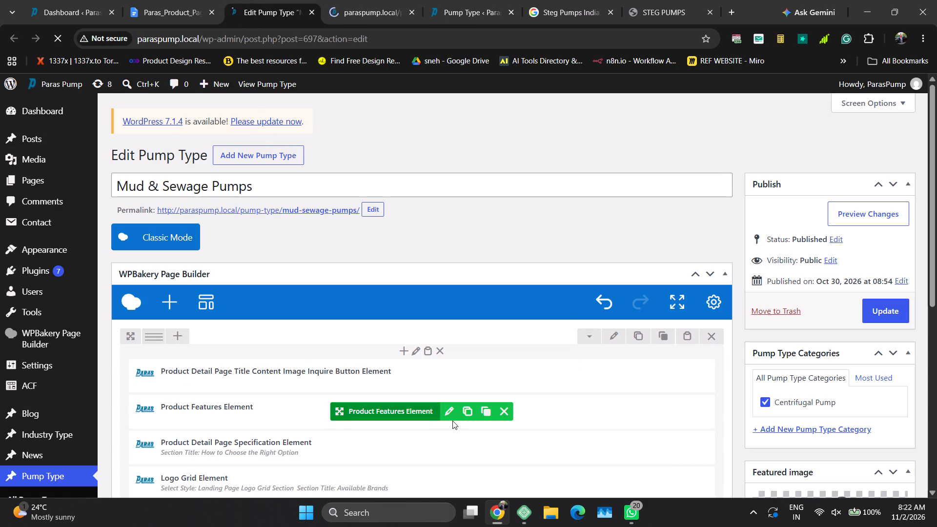
# Replace the Product Features Element's content with the copied Mud & Sewage Pumps overview and save the element's changes.
pyautogui.click(452, 421)
pyautogui.click(451, 419)
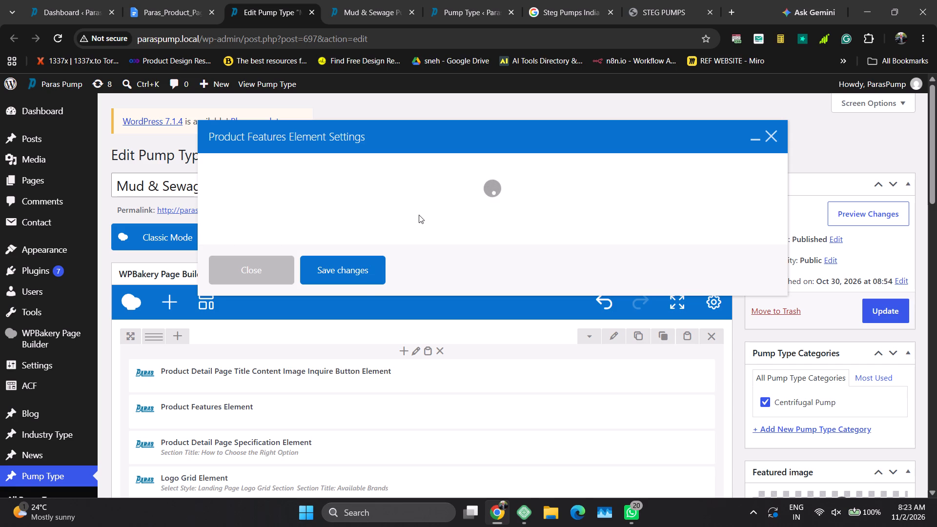
pyautogui.click(403, 349)
pyautogui.hotkey('ctrl', 'a')
pyautogui.hotkey('ctrl', 'v')
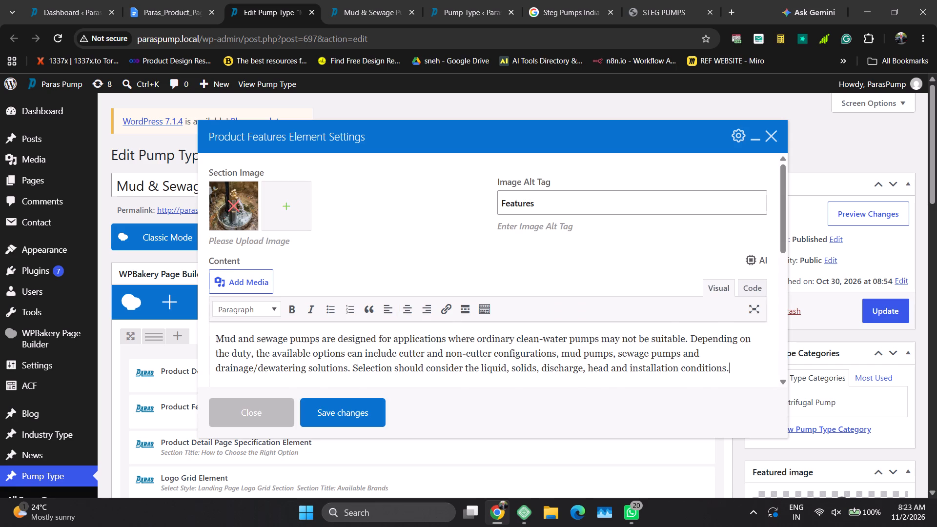
pyautogui.scroll(-1, 467, 336)
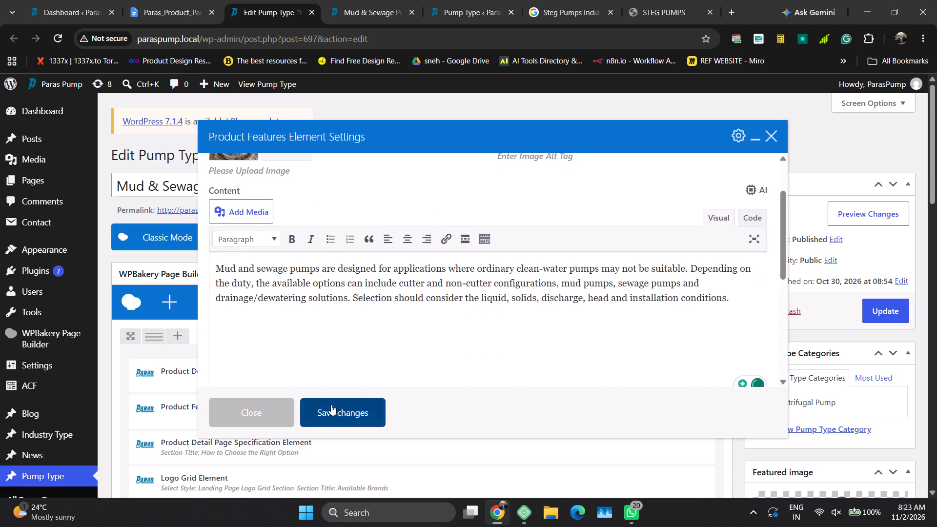
pyautogui.click(331, 406)
# Copy "Liquid / wastewater characteristics" from the document's How to Choose the Right Option list for Mud & Sewage Pumps.
pyautogui.click(147, 0)
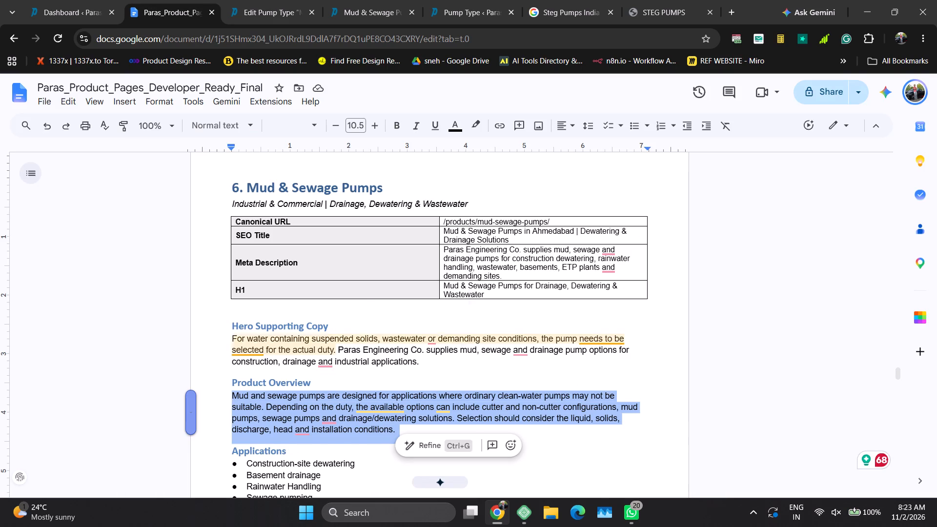
pyautogui.press('Left')
pyautogui.press('Down')
pyautogui.press('Down')
pyautogui.press('Down')
pyautogui.press('Down')
pyautogui.press('Down')
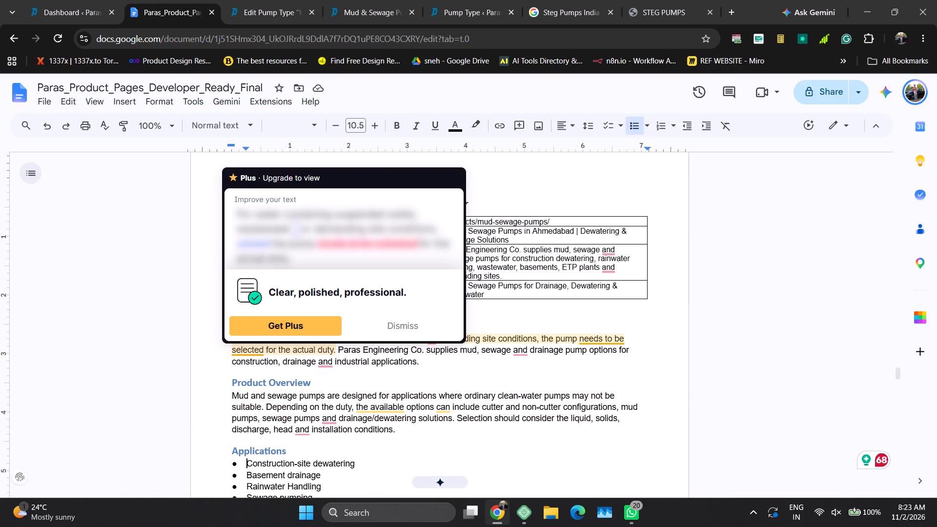
pyautogui.scroll(-4, 275, 336)
pyautogui.scroll(-3, 468, 490)
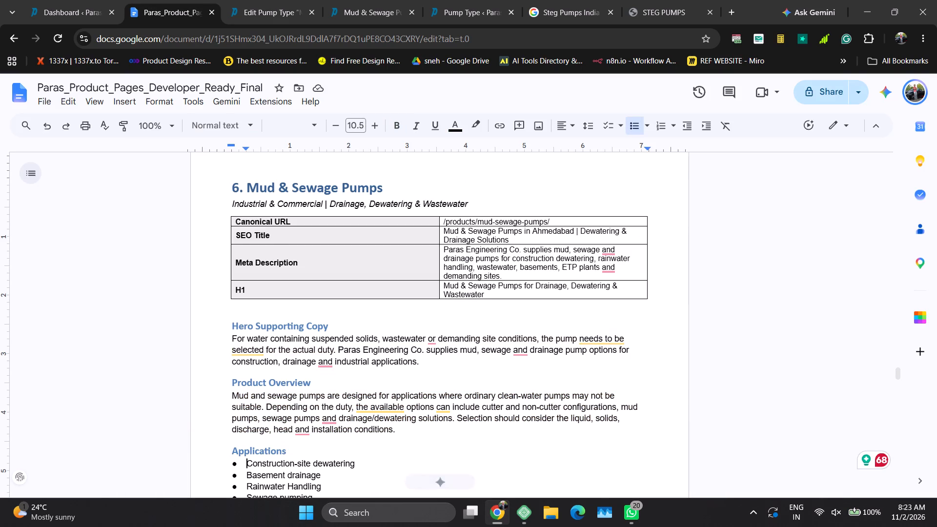
pyautogui.scroll(-3, 277, 414)
pyautogui.scroll(-2, 218, 343)
pyautogui.press('Down')
pyautogui.press('Down')
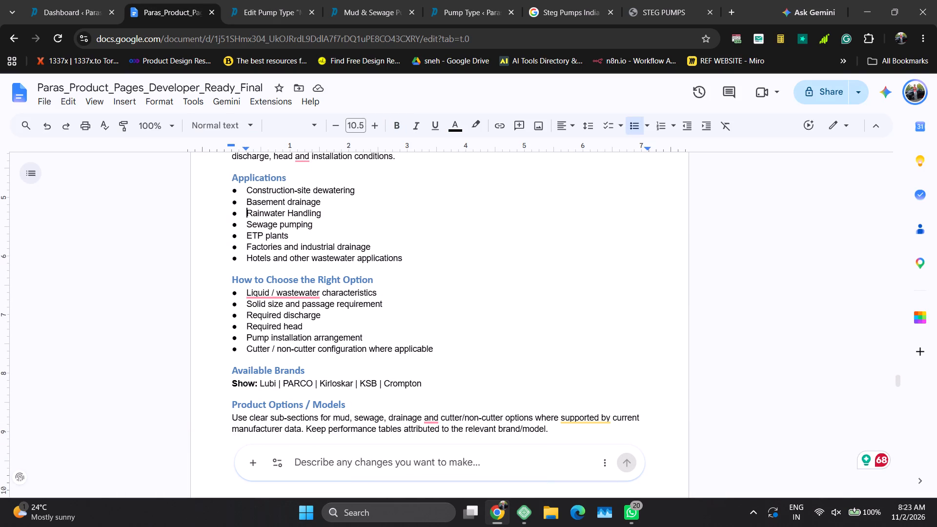
pyautogui.press('Down')
pyautogui.press('Down')
pyautogui.press('Down')
pyautogui.press('Down')
pyautogui.press('Down')
pyautogui.press('Down')
pyautogui.hotkey('shift', 'Down')
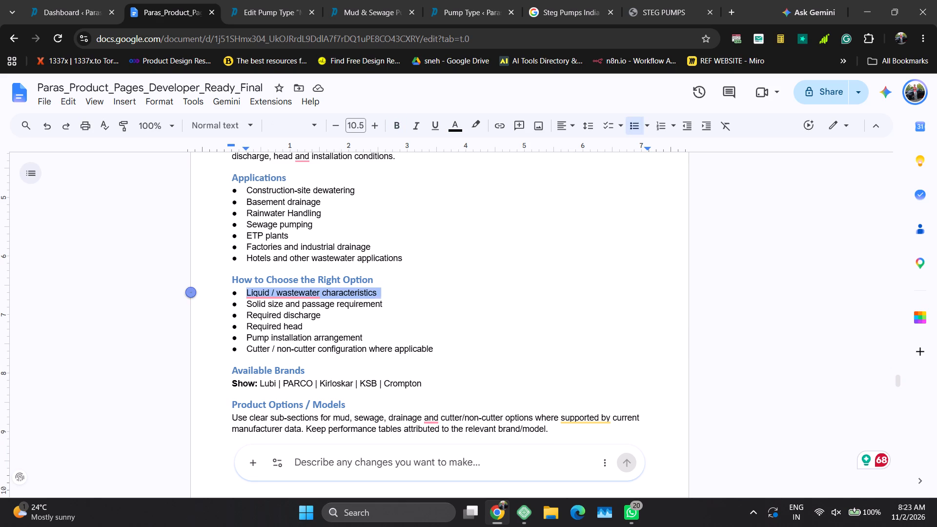
pyautogui.hotkey('ctrl', 'c')
pyautogui.hotkey('ctrl', 'c')
# In the Product Detail Page Specification Element, set the first entry's specification content to "Liquid / wastewater characteristics", without a trailing line break.
pyautogui.click(279, 0)
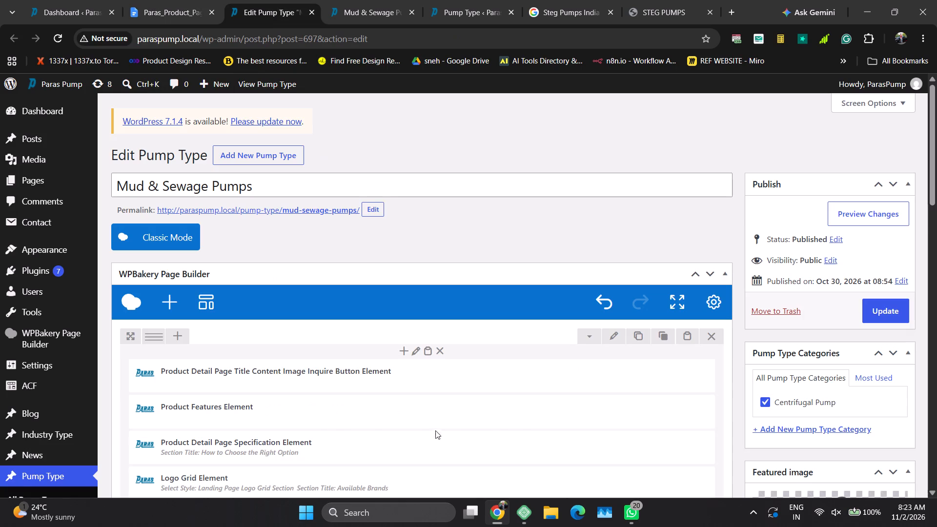
pyautogui.click(475, 452)
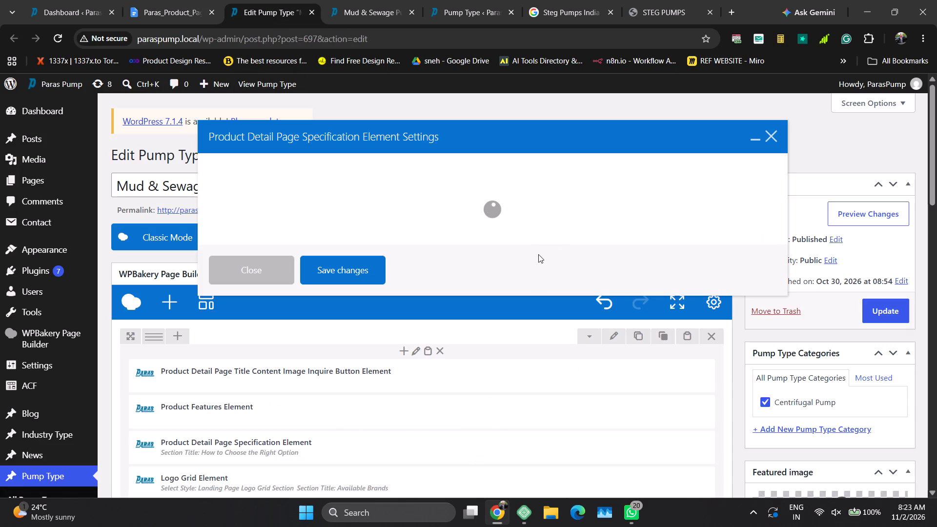
pyautogui.scroll(-1, 624, 350)
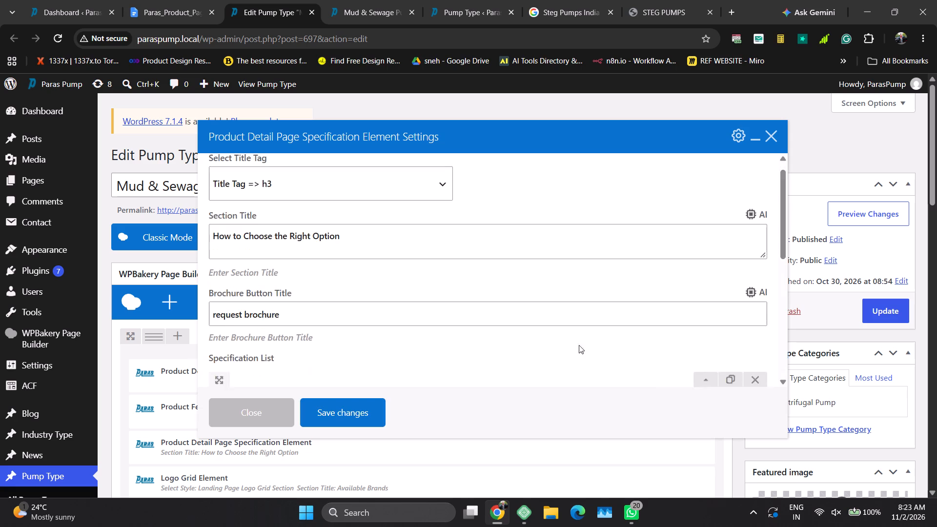
pyautogui.scroll(-2, 579, 345)
pyautogui.click(701, 238)
pyautogui.scroll(-1, 331, 309)
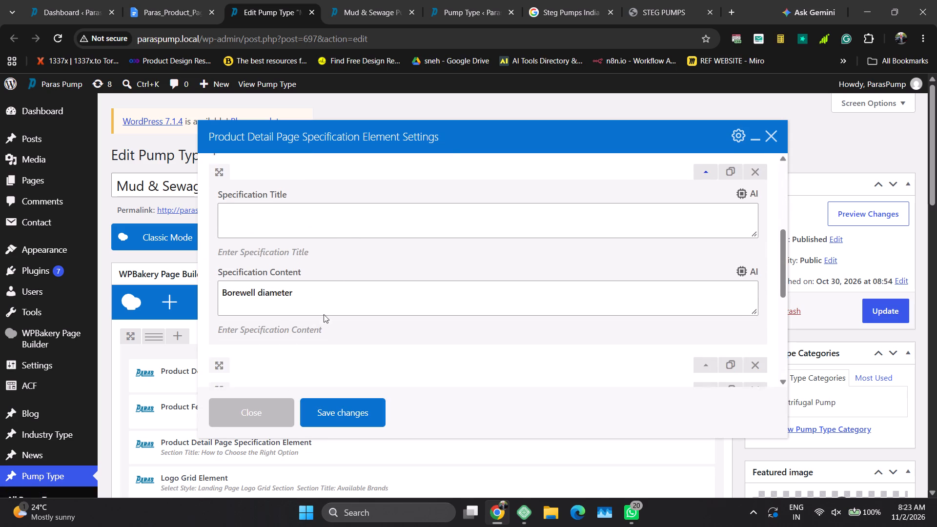
pyautogui.scroll(-1, 324, 314)
pyautogui.click(337, 275)
pyautogui.hotkey('ctrl', 'a')
pyautogui.hotkey('ctrl', 'v')
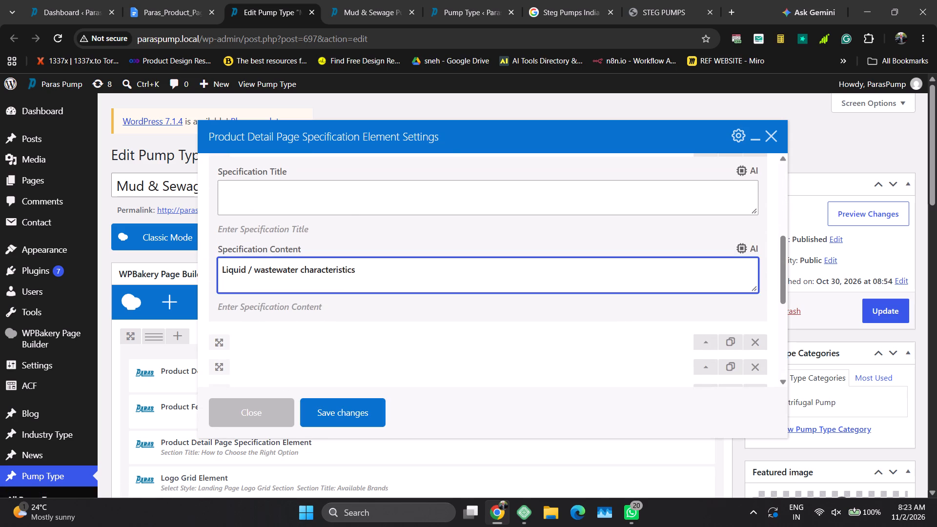
pyautogui.press('BackSpace')
pyautogui.scroll(2, 723, 218)
pyautogui.scroll(-1, 723, 218)
pyautogui.scroll(1, 723, 218)
pyautogui.click(706, 274)
pyautogui.scroll(-1, 569, 275)
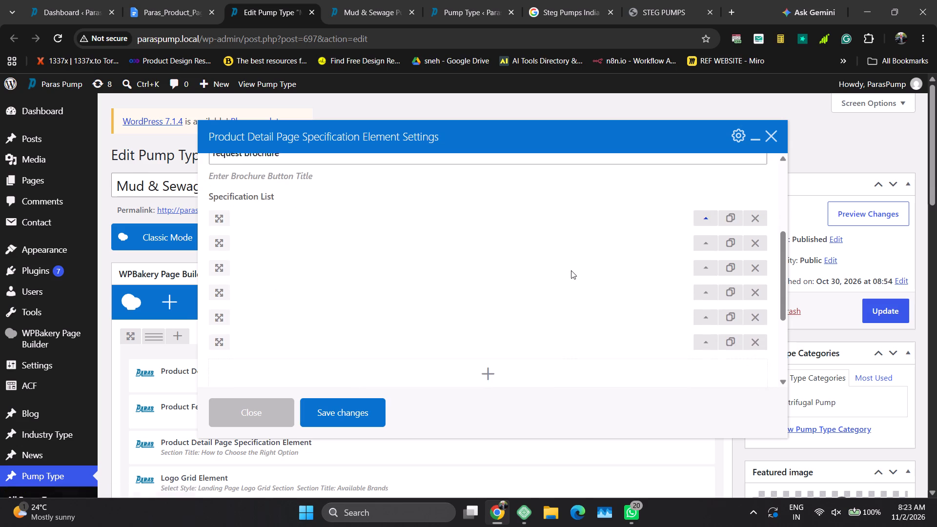
# Set the second entry's specification content to "Solid size and passage requirement", copied from the document, without a trailing line break.
pyautogui.click(705, 235)
pyautogui.click(180, 0)
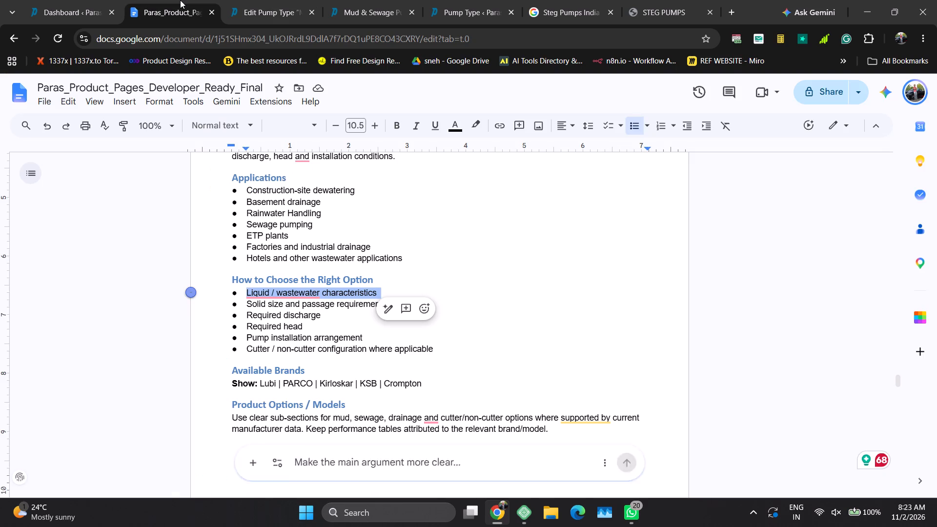
pyautogui.press('Left')
pyautogui.press('Down')
pyautogui.hotkey('shift', 'Down')
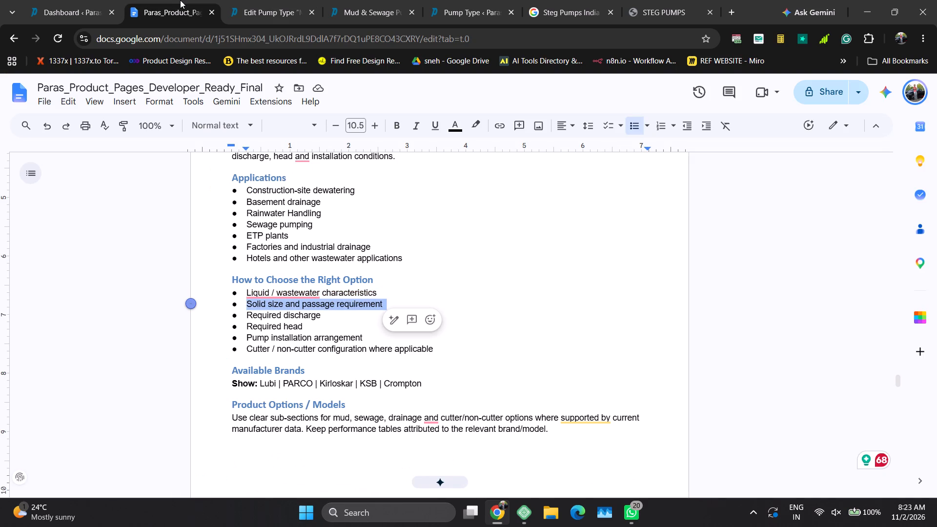
pyautogui.hotkey('ctrl', 'c')
pyautogui.hotkey('ctrl', 'c')
pyautogui.click(248, 0)
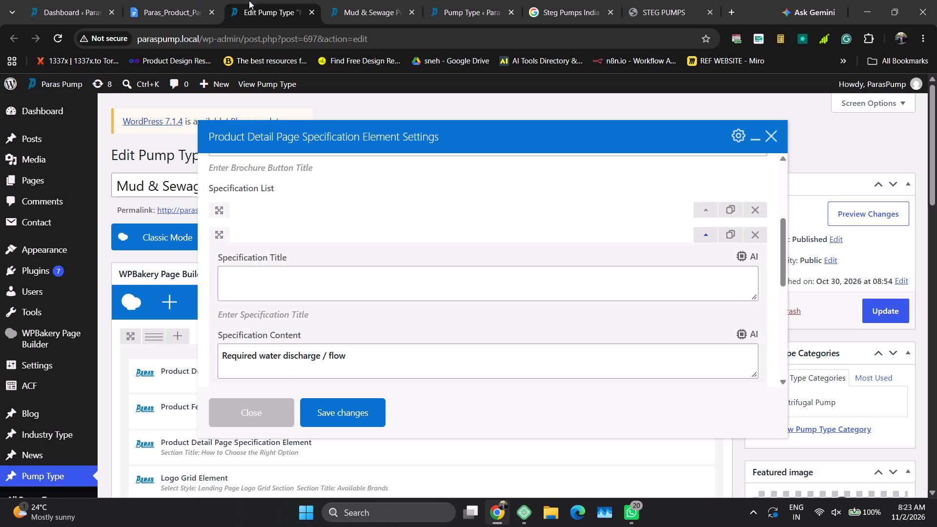
pyautogui.click(374, 357)
pyautogui.hotkey('ctrl', 'a')
pyautogui.hotkey('ctrl', 'v')
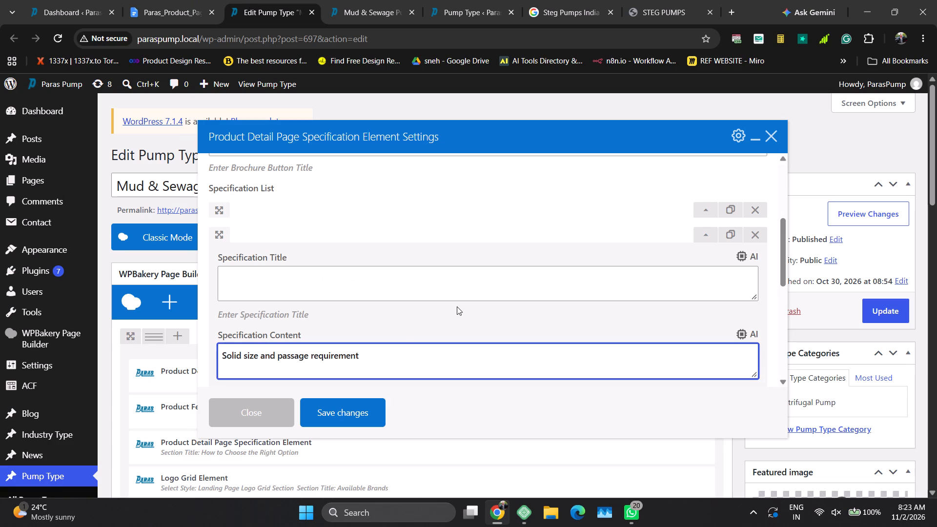
pyautogui.press('BackSpace')
pyautogui.click(710, 232)
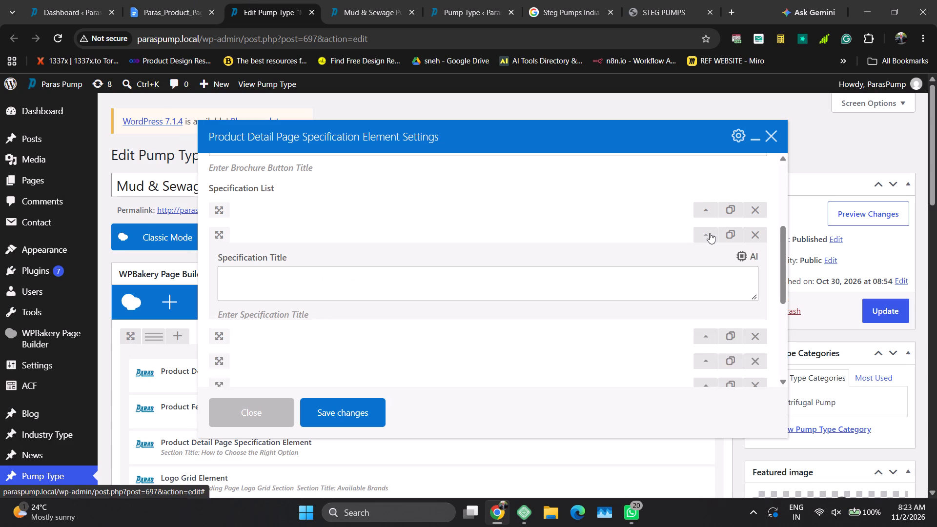
# Set the third entry's specification content to "Required discharge", copied from the document's How to Choose the Right Option list.
pyautogui.click(705, 263)
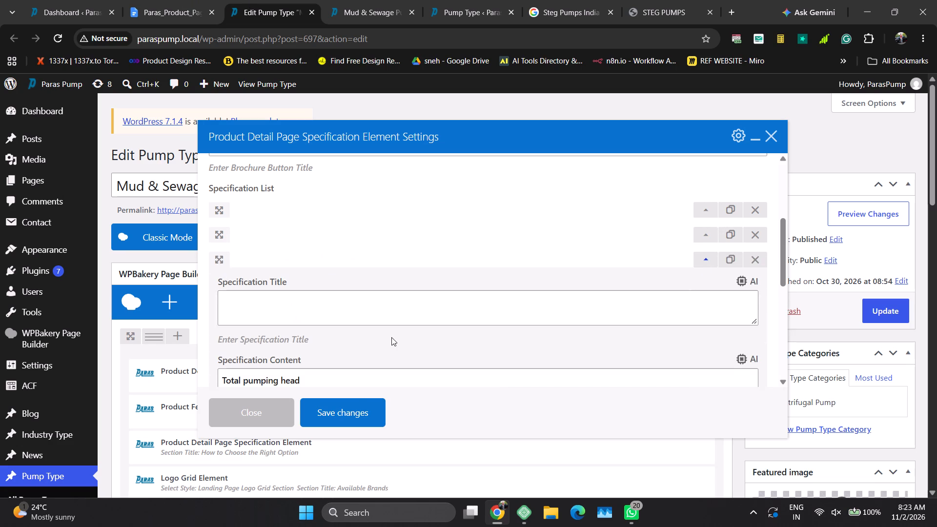
pyautogui.scroll(-2, 391, 337)
pyautogui.scroll(2, 389, 299)
pyautogui.scroll(-1, 389, 299)
pyautogui.click(196, 0)
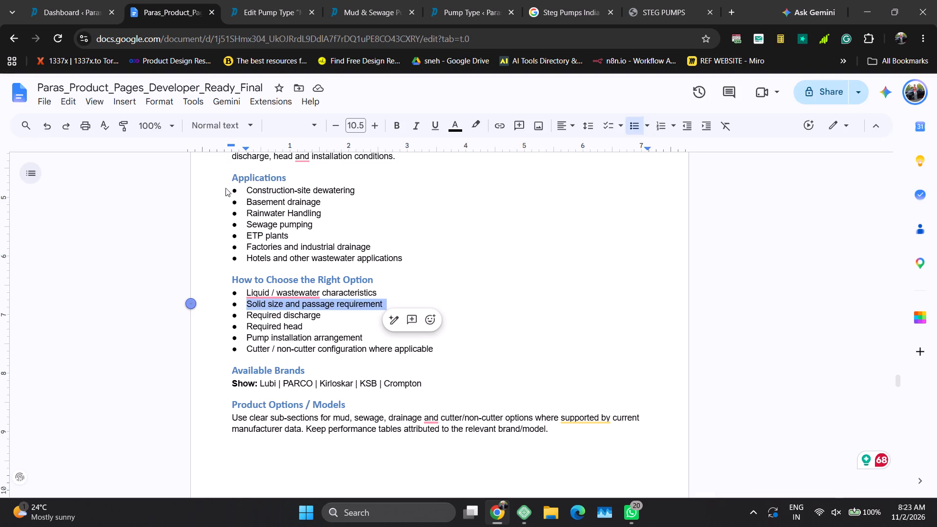
pyautogui.press('Left')
pyautogui.press('Down')
pyautogui.hotkey('shift', 'Down')
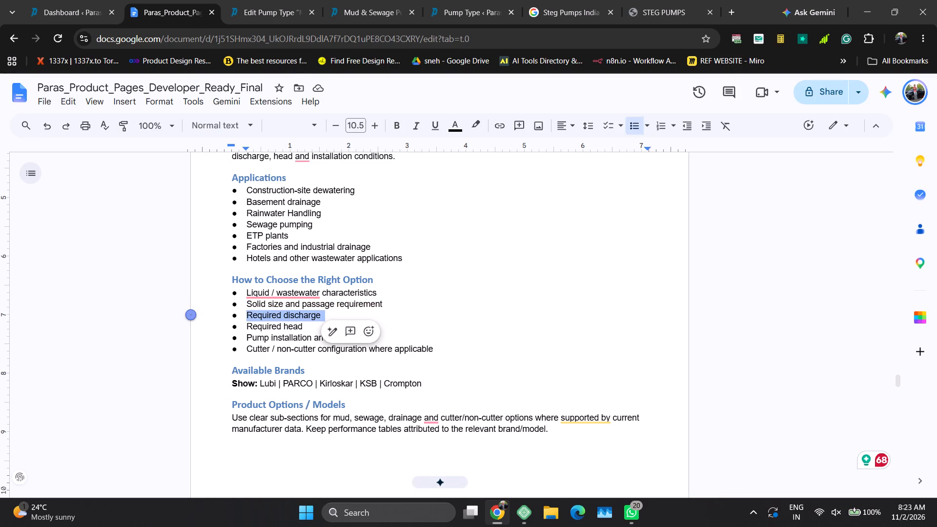
pyautogui.hotkey('ctrl', 'c')
pyautogui.click(262, 2)
pyautogui.click(336, 314)
pyautogui.hotkey('ctrl', 'a')
pyautogui.hotkey('ctrl', 'v')
pyautogui.keyDown('ctrl'); pyautogui.click(336, 314); pyautogui.keyUp('ctrl')
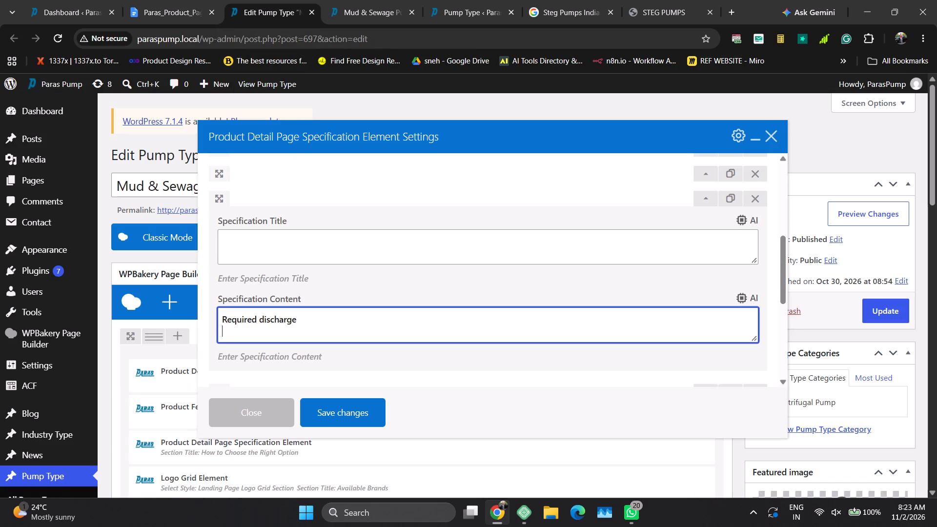
pyautogui.click(405, 323)
pyautogui.click(710, 197)
# Set the fourth entry's specification content to "Required head", copied from the document's How to Choose the Right Option list, without a trailing line break.
pyautogui.click(705, 225)
pyautogui.click(356, 284)
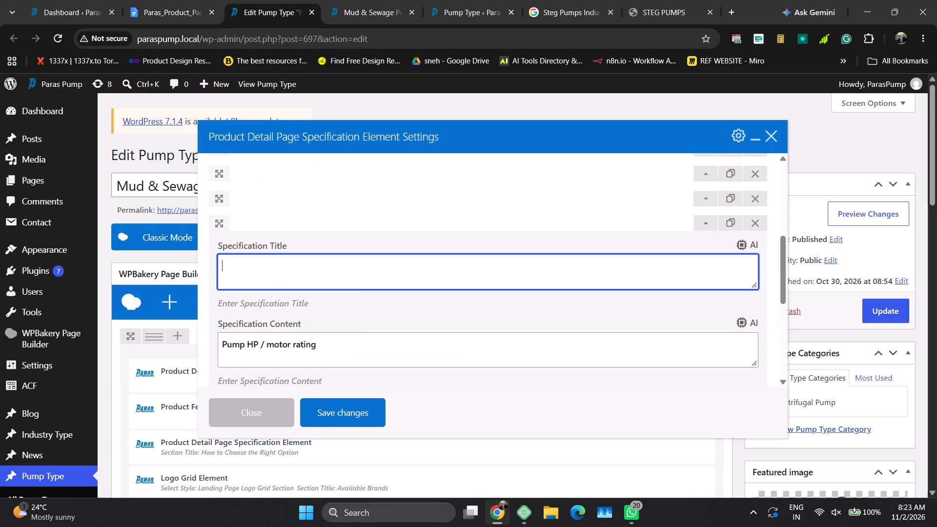
pyautogui.click(367, 347)
pyautogui.click(146, 0)
pyautogui.press('Left')
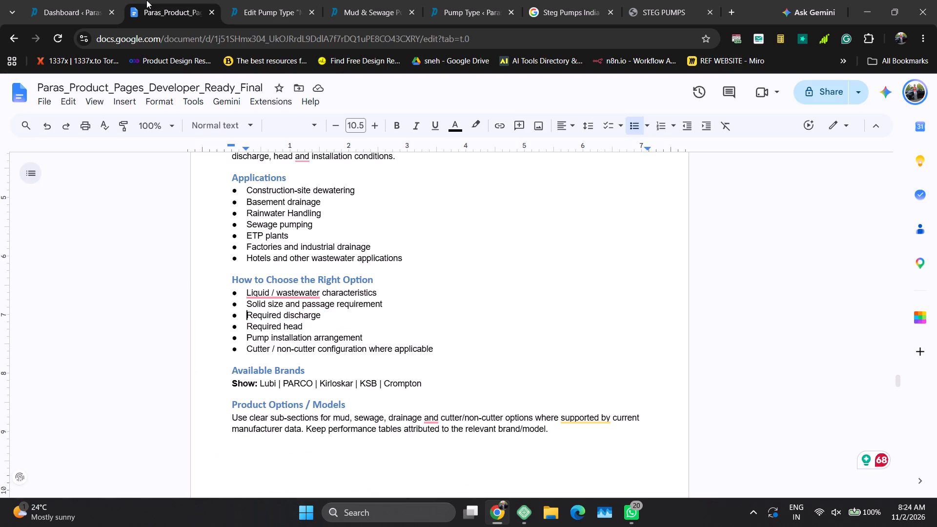
pyautogui.press('Down')
pyautogui.hotkey('shift', 'Down')
pyautogui.hotkey('ctrl', 'c')
pyautogui.click(238, 2)
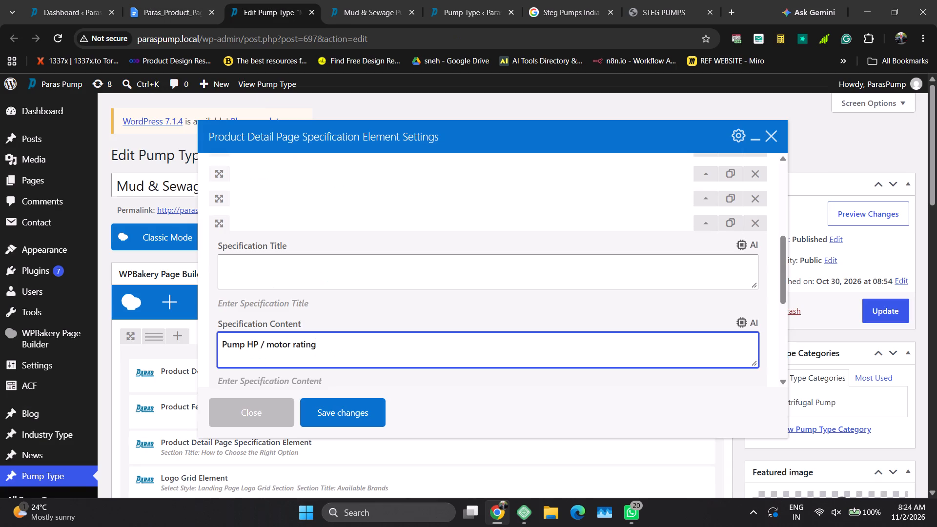
pyautogui.hotkey('ctrl', 'a')
pyautogui.hotkey('ctrl', 'v')
pyautogui.press('BackSpace')
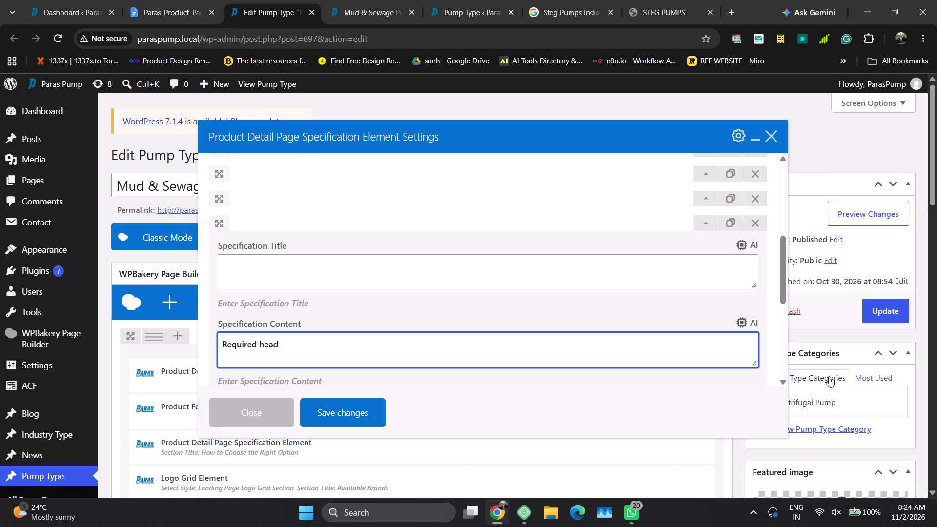
pyautogui.click(703, 224)
# Set the fifth entry's specification content to "Pump installation arrangement", copied from the document, without a trailing line break.
pyautogui.click(705, 246)
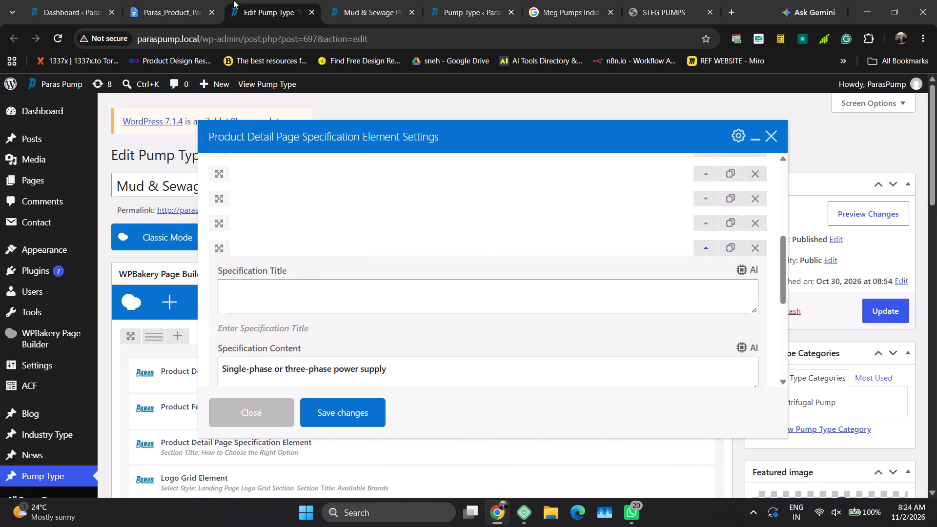
pyautogui.click(150, 0)
pyautogui.press('Left')
pyautogui.press('Down')
pyautogui.hotkey('shift', 'Down')
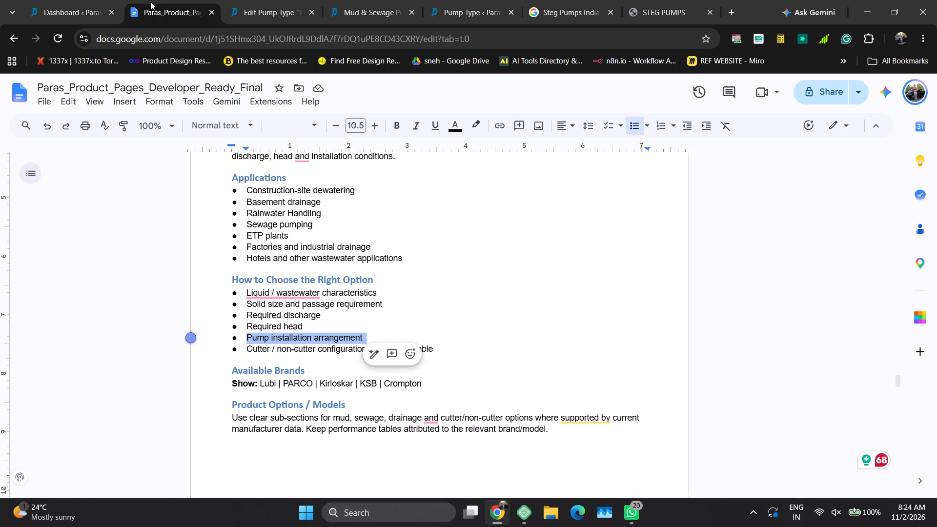
pyautogui.hotkey('ctrl', 'c')
pyautogui.click(296, 0)
pyautogui.click(339, 375)
pyautogui.hotkey('ctrl', 'a')
pyautogui.hotkey('ctrl', 'v')
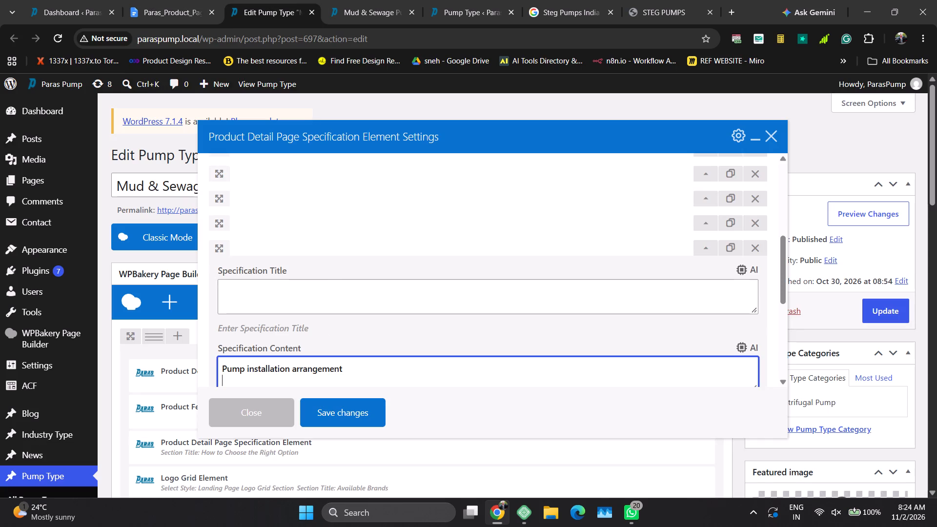
pyautogui.press('BackSpace')
pyautogui.click(699, 249)
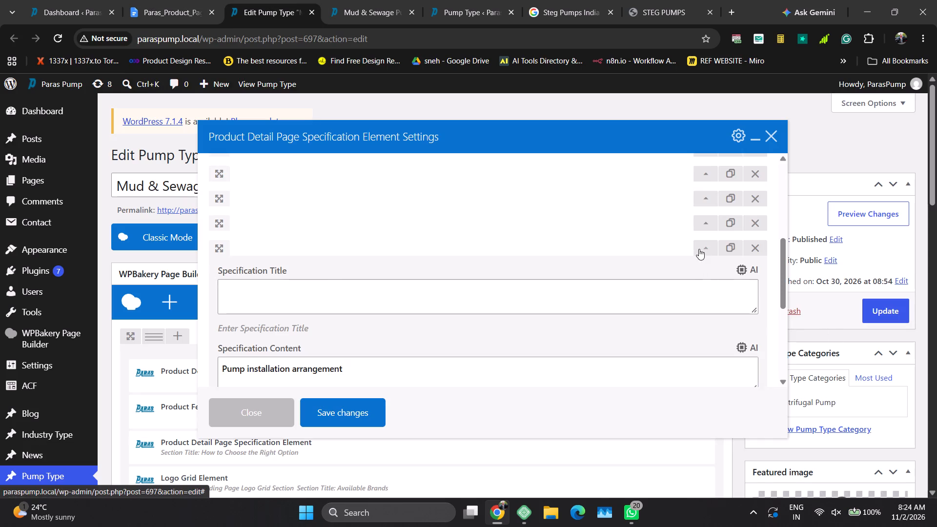
# Set the sixth entry's specification content to "Cutter / non-cutter configuration where applicable", copied from the document, and save the Specification Element.
pyautogui.click(702, 280)
pyautogui.scroll(-2, 455, 328)
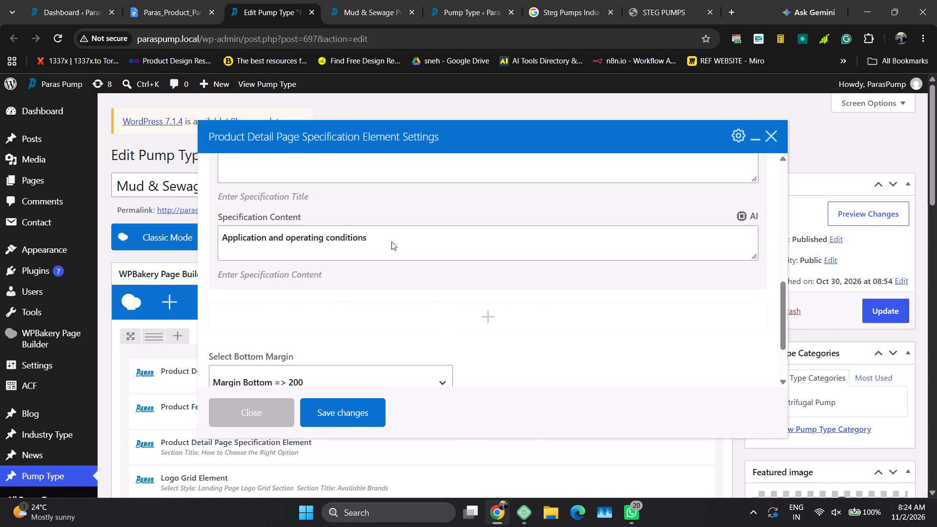
pyautogui.scroll(-1, 391, 242)
pyautogui.click(147, 0)
pyautogui.press('Left')
pyautogui.press('Down')
pyautogui.hotkey('shift', 'Down')
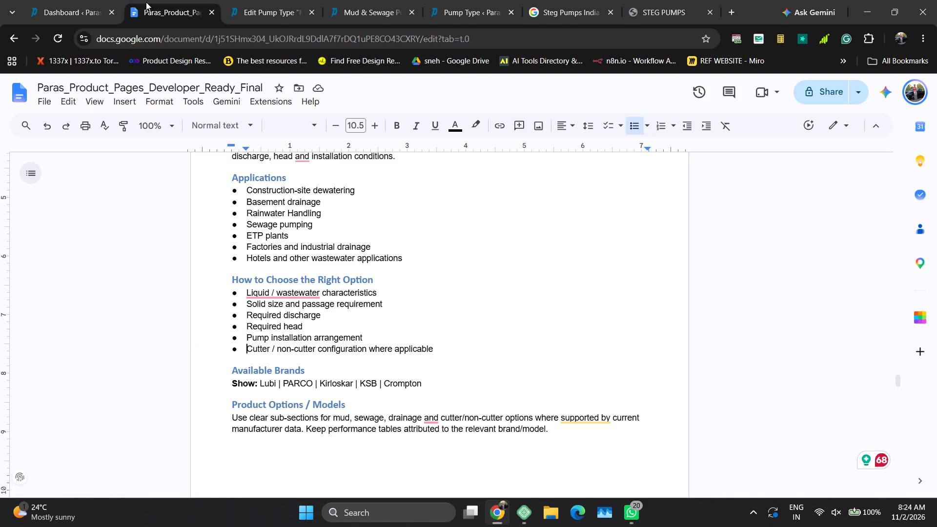
pyautogui.hotkey('shift', 'Left')
pyautogui.hotkey('shift', 'Left')
pyautogui.hotkey('shift', 'Left')
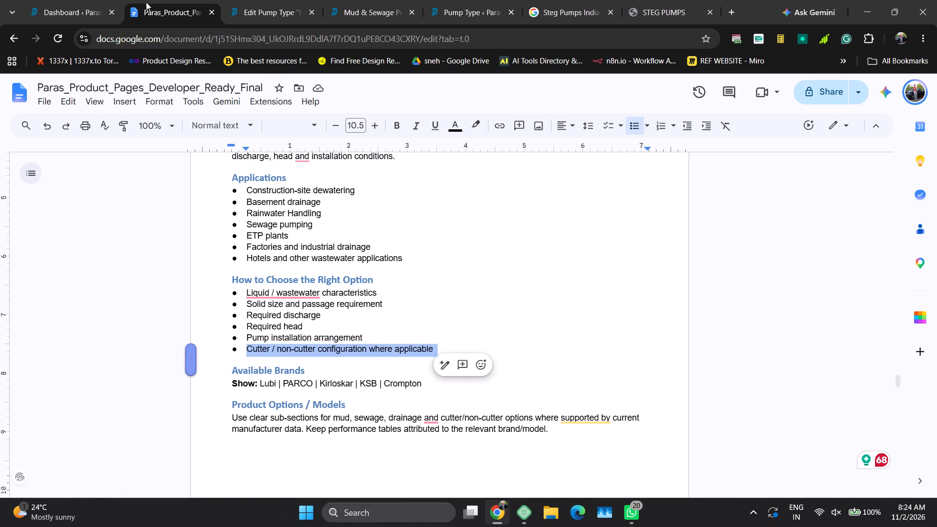
pyautogui.hotkey('ctrl', 'c')
pyautogui.hotkey('ctrl', 'c')
pyautogui.hotkey('ctrl', 'c')
pyautogui.click(226, 0)
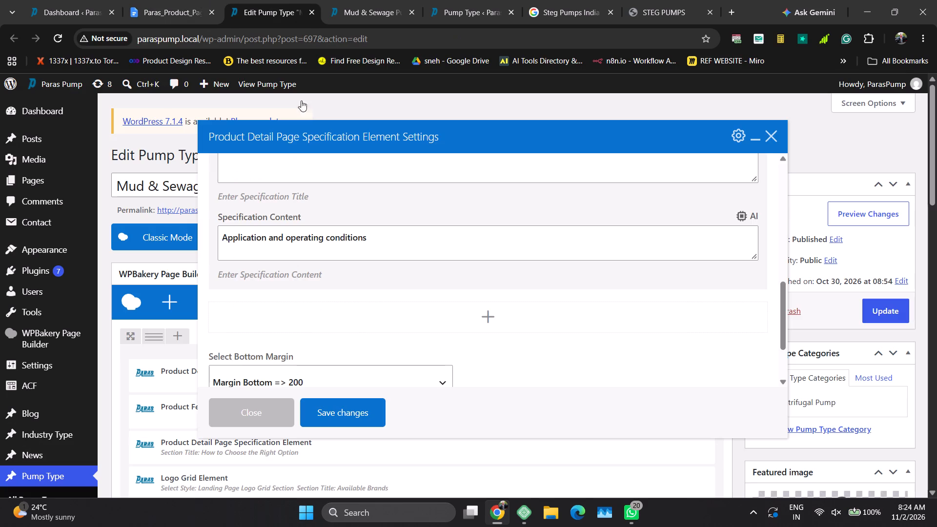
pyautogui.click(348, 249)
pyautogui.hotkey('ctrl', 'a')
pyautogui.hotkey('ctrl', 'v')
pyautogui.press('BackSpace')
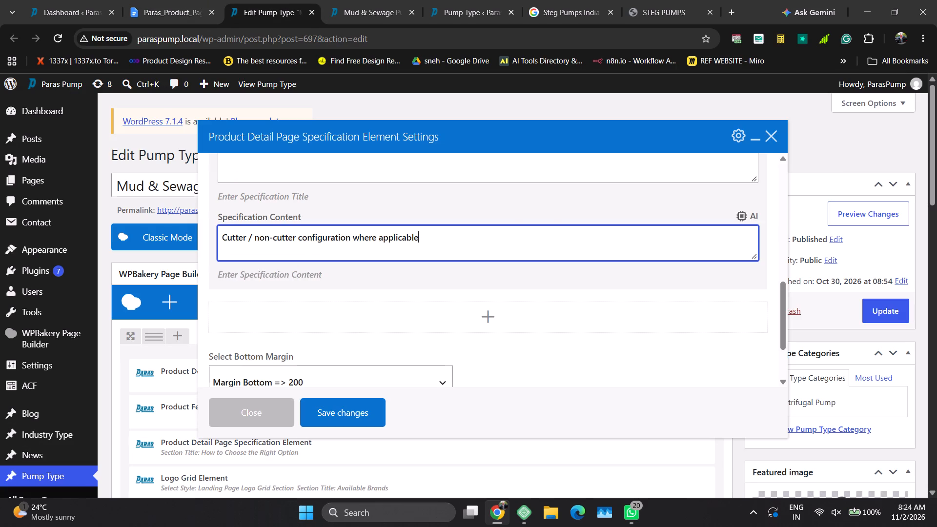
pyautogui.scroll(2, 685, 313)
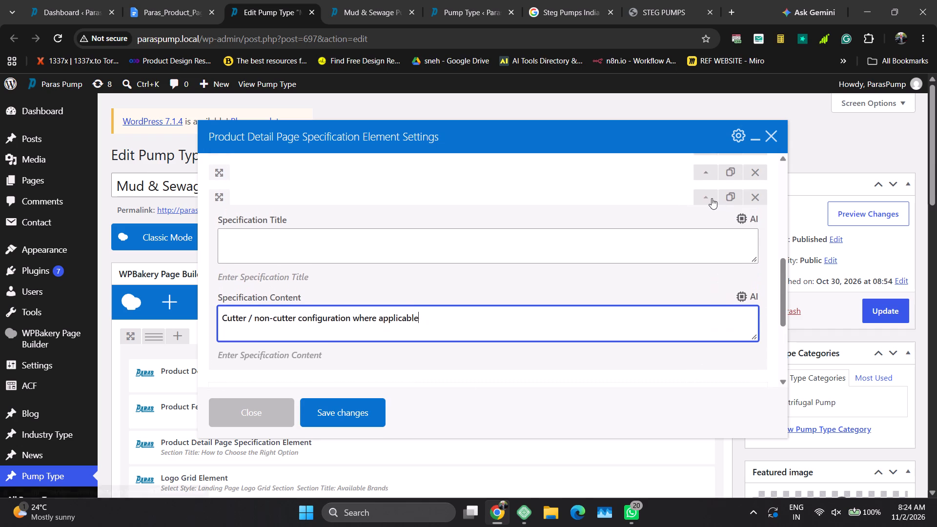
pyautogui.click(709, 198)
pyautogui.click(362, 410)
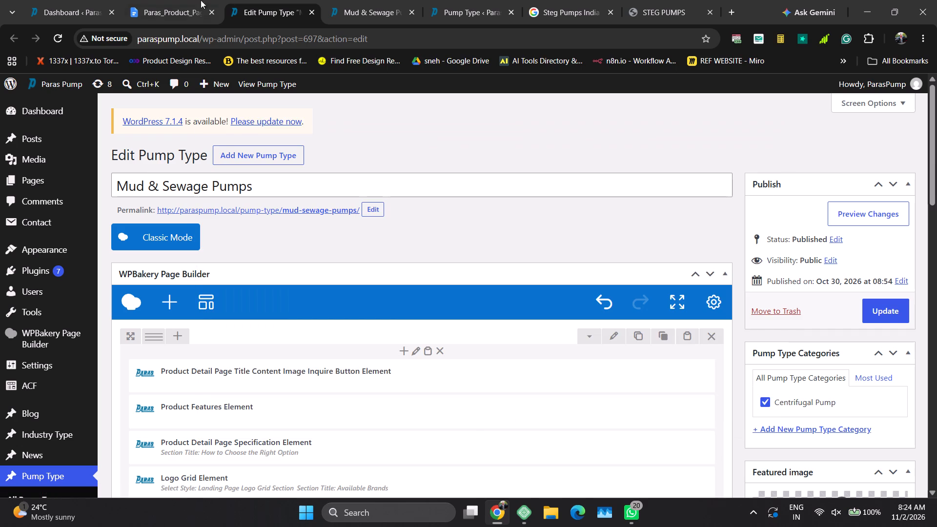
# Check the document's Available Brands line for Mud & Sewage Pumps and open the Logo Grid Element for editing.
pyautogui.click(184, 1)
pyautogui.press('Left')
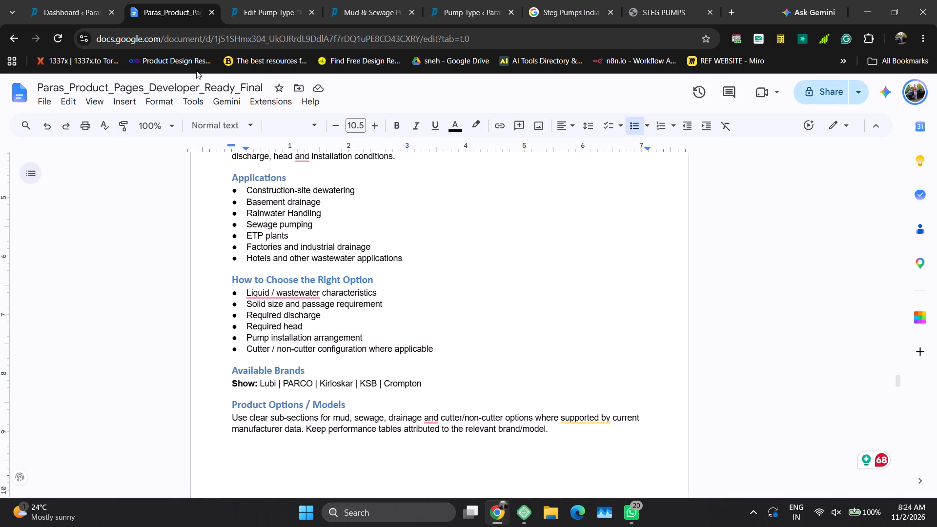
pyautogui.click(274, 0)
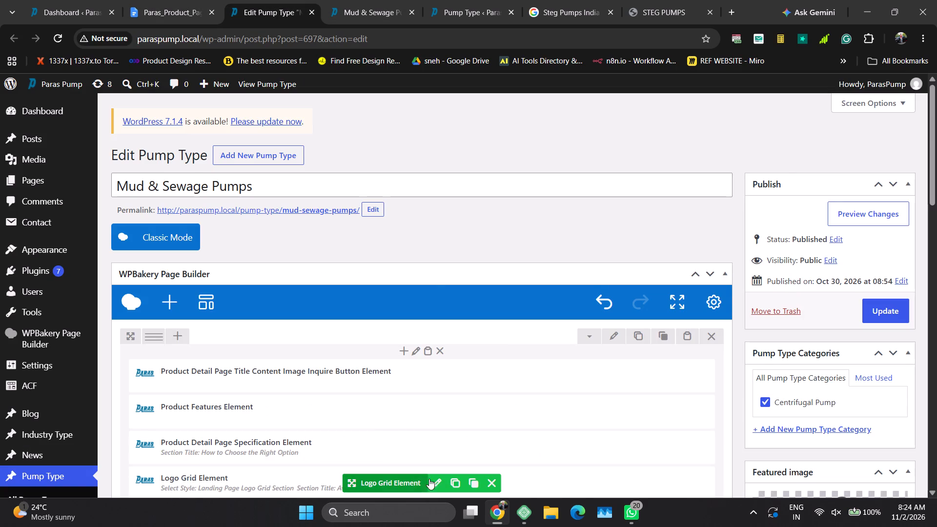
pyautogui.click(432, 489)
# Copy the brand name PARCO from the document's Available Brands line and search Google for "PARCO Pumps India Inc".
pyautogui.click(161, 0)
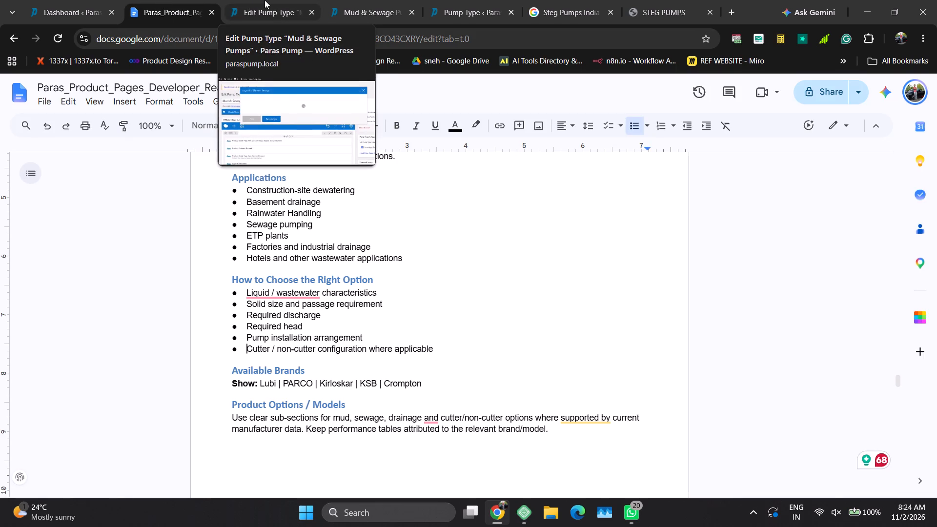
pyautogui.click(286, 144)
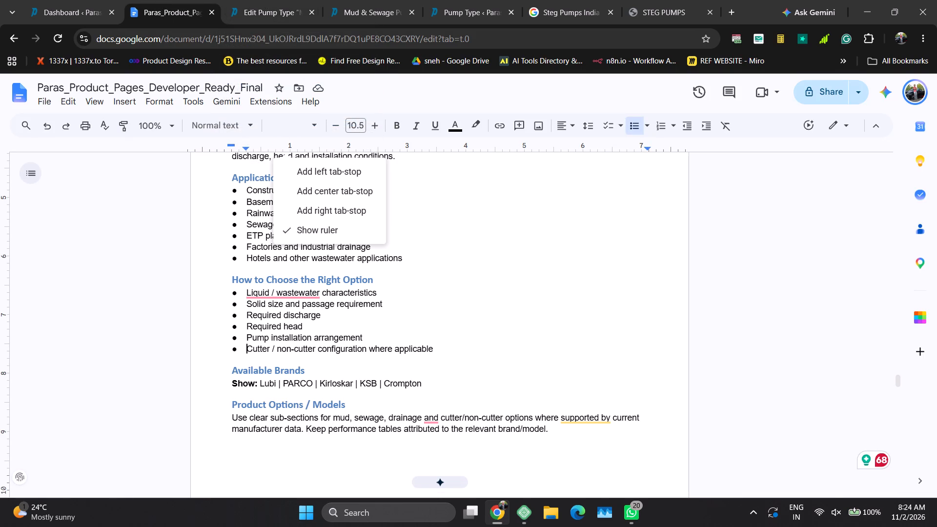
pyautogui.click(300, 405)
pyautogui.doubleClick(297, 388)
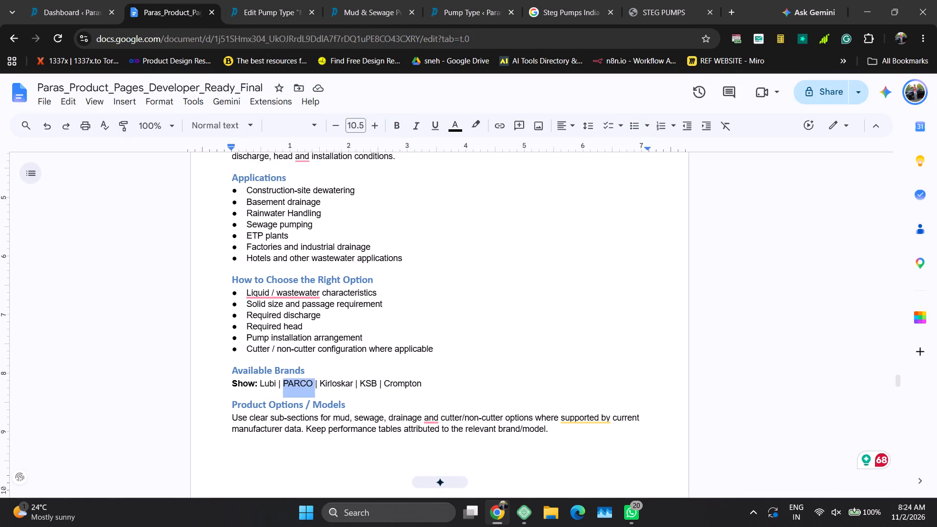
pyautogui.hotkey('ctrl', 'c')
pyautogui.hotkey('ctrl', 'c')
pyautogui.click(602, 1)
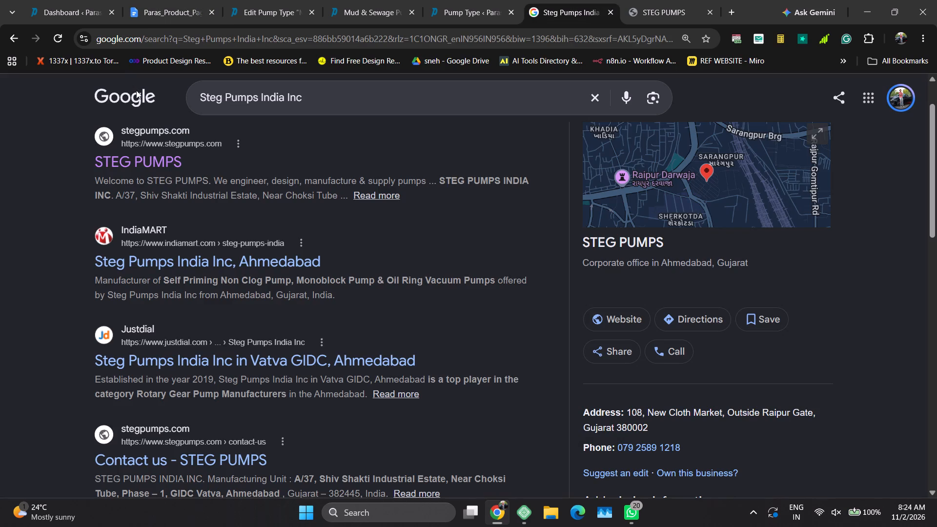
pyautogui.moveTo(223, 100); pyautogui.dragTo(192, 101)
pyautogui.hotkey('ctrl', 'v')
pyautogui.press('Return')
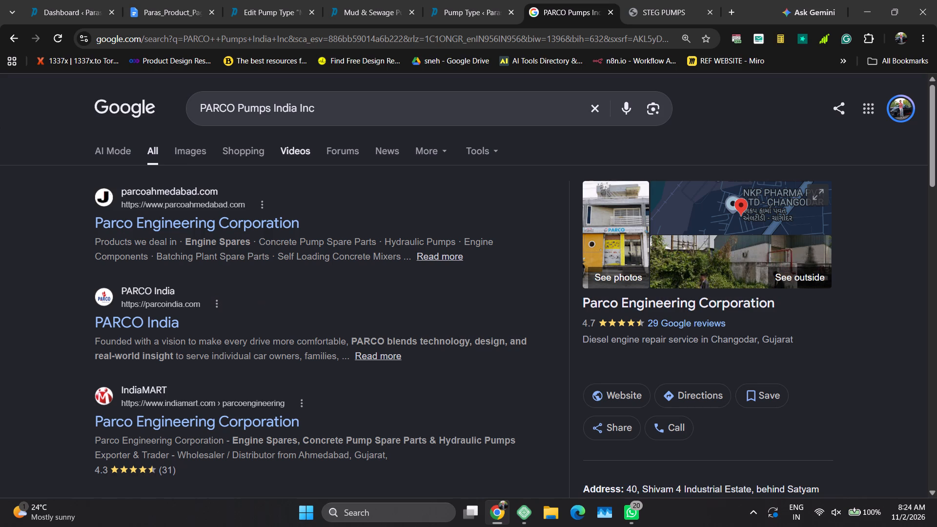
# Shorten the Google search to "PARCO Pumps" and examine the results for the pump brand.
pyautogui.moveTo(312, 108); pyautogui.dragTo(274, 111)
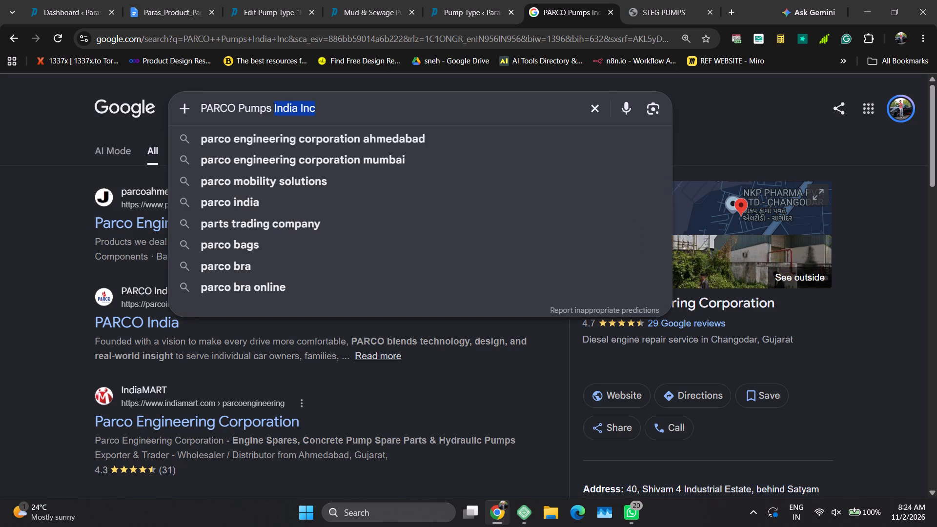
pyautogui.press('BackSpace')
pyautogui.press('Return')
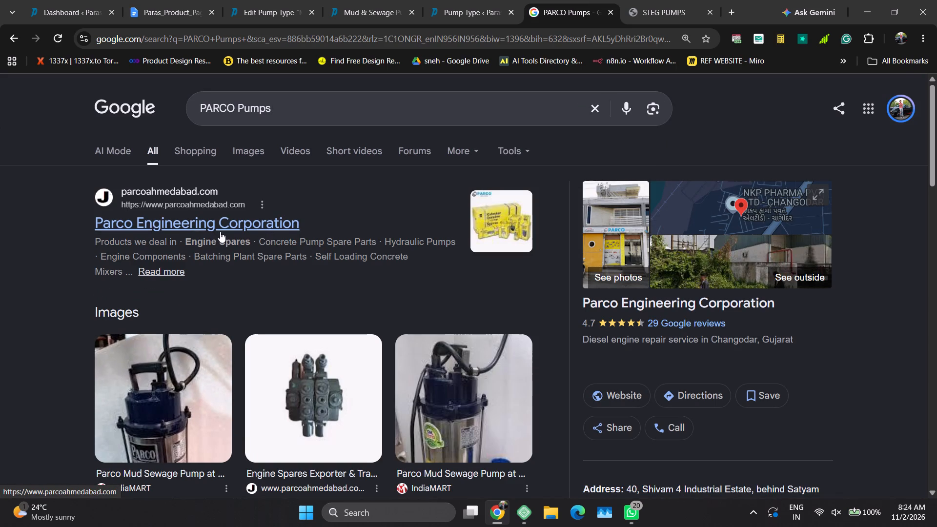
pyautogui.scroll(3, 317, 260)
pyautogui.scroll(-5, 317, 260)
pyautogui.scroll(1, 318, 261)
pyautogui.scroll(-1, 318, 261)
pyautogui.scroll(1, 318, 261)
pyautogui.scroll(-1, 318, 261)
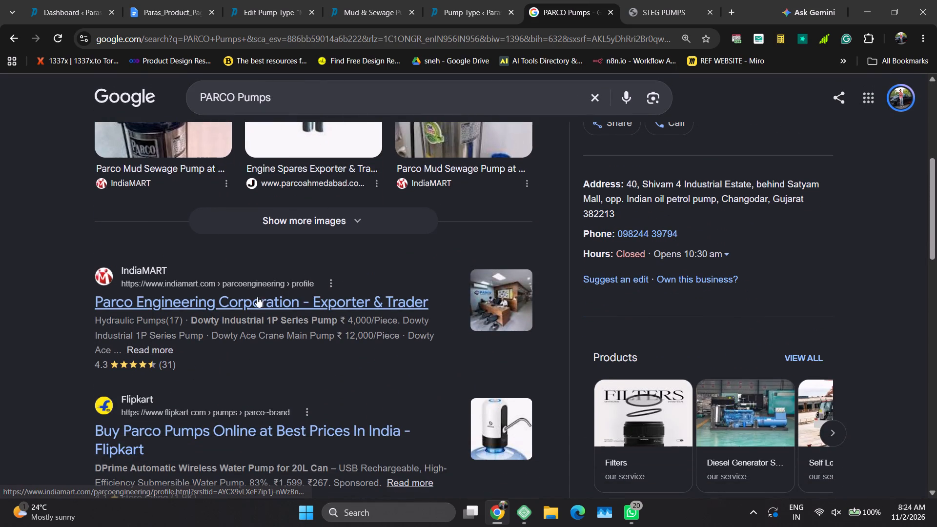
pyautogui.scroll(-3, 390, 313)
pyautogui.scroll(1, 395, 316)
pyautogui.scroll(-4, 330, 284)
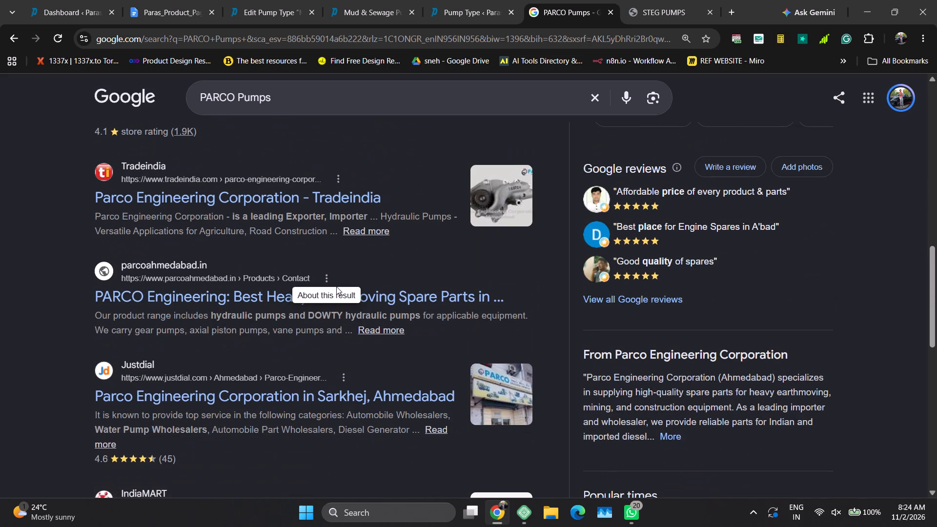
pyautogui.scroll(2, 366, 285)
pyautogui.scroll(-1, 366, 285)
pyautogui.scroll(6, 366, 285)
pyautogui.scroll(-2, 366, 285)
pyautogui.scroll(6, 366, 285)
pyautogui.scroll(-1, 366, 284)
pyautogui.scroll(2, 366, 284)
# Reorder the Logo Grid List to match the document's brand order, moving Kirloskar_Group directly after Lubi and KSB directly after Kirloskar_Group.
pyautogui.click(353, 1)
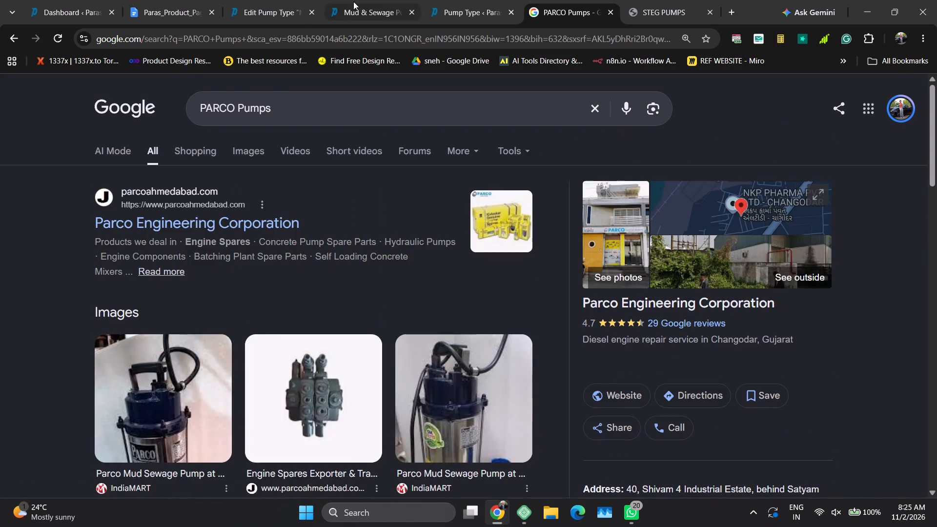
pyautogui.click(251, 0)
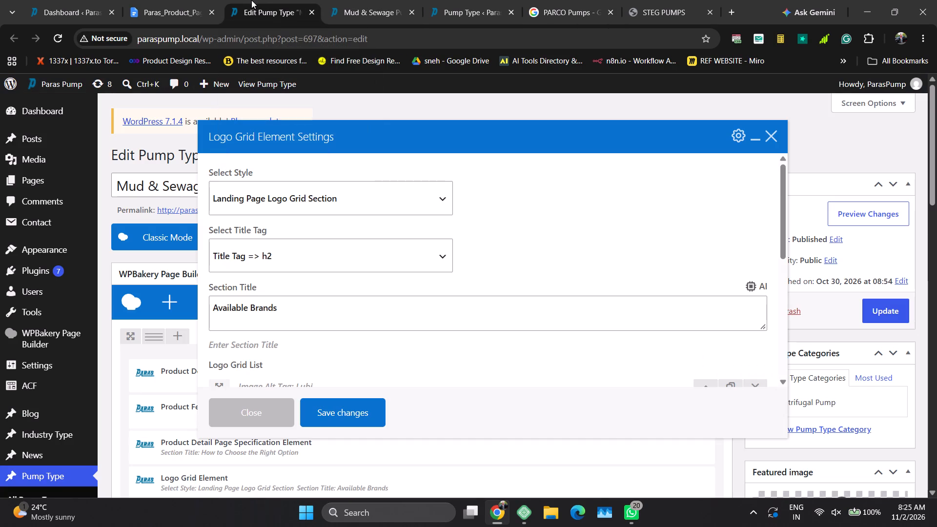
pyautogui.scroll(-3, 293, 270)
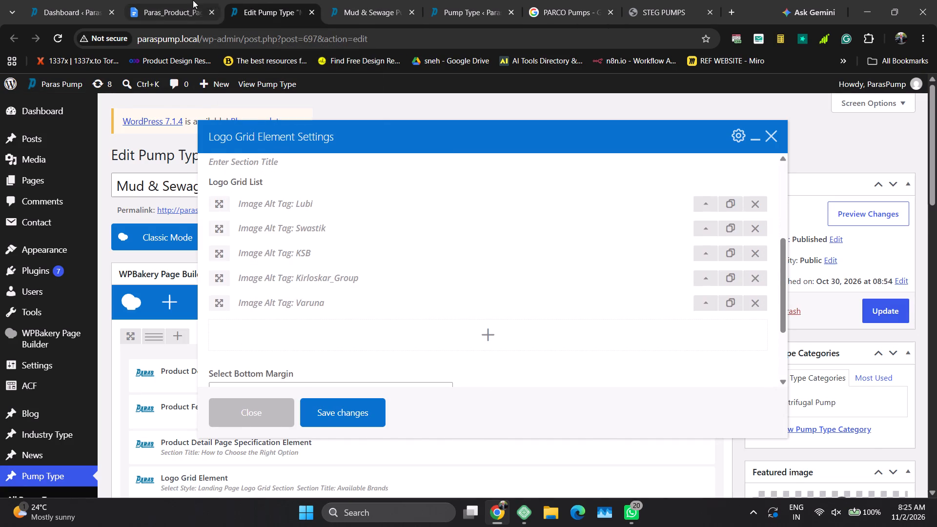
pyautogui.click(193, 0)
pyautogui.click(245, 5)
pyautogui.moveTo(221, 278); pyautogui.dragTo(221, 227)
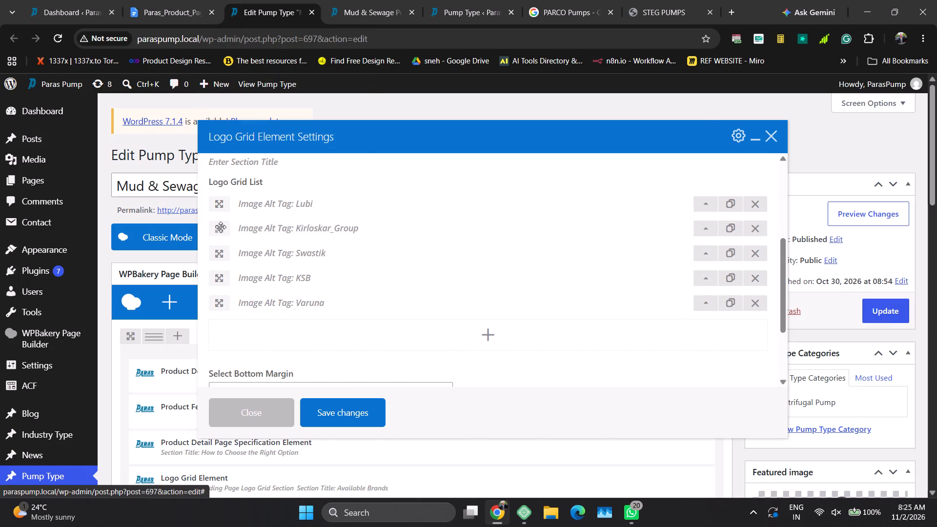
pyautogui.click(181, 0)
pyautogui.click(272, 0)
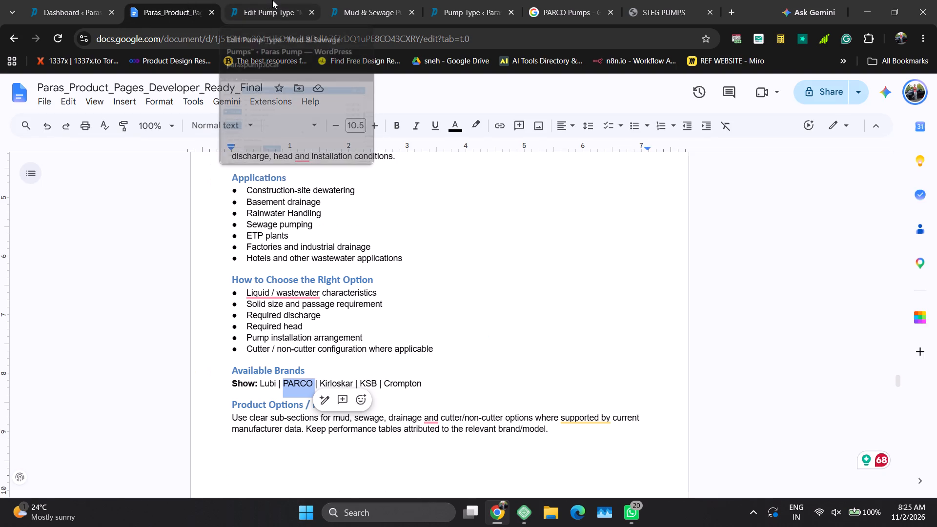
pyautogui.moveTo(216, 279); pyautogui.dragTo(216, 247)
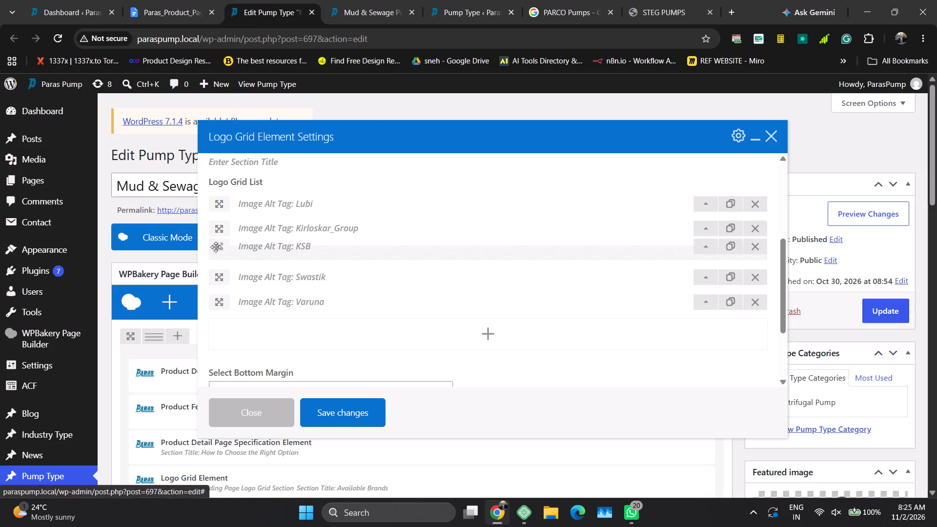
pyautogui.moveTo(216, 247); pyautogui.dragTo(216, 247)
# Replace the Swastik entry's logo with Parco-logo-215x80 from the media library, copying "Parco" from the image's title.
pyautogui.click(712, 282)
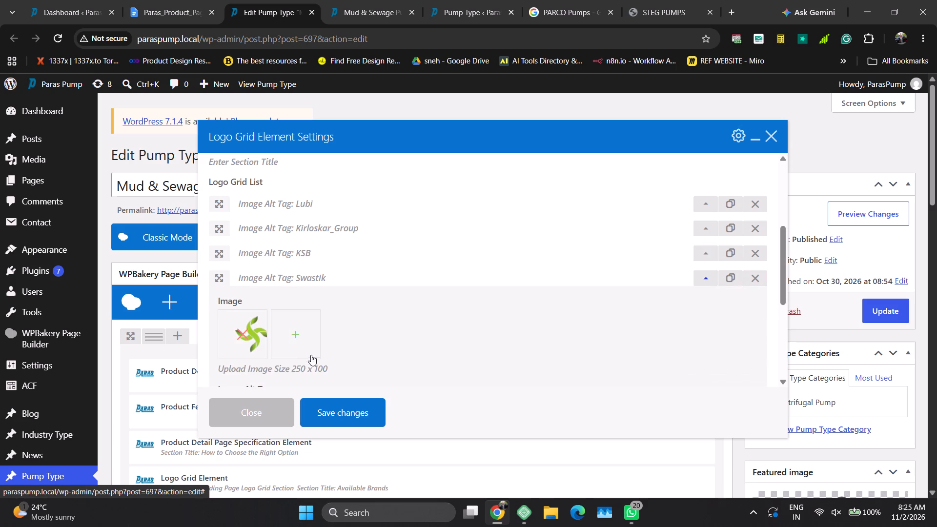
pyautogui.click(241, 324)
pyautogui.click(246, 339)
pyautogui.click(245, 337)
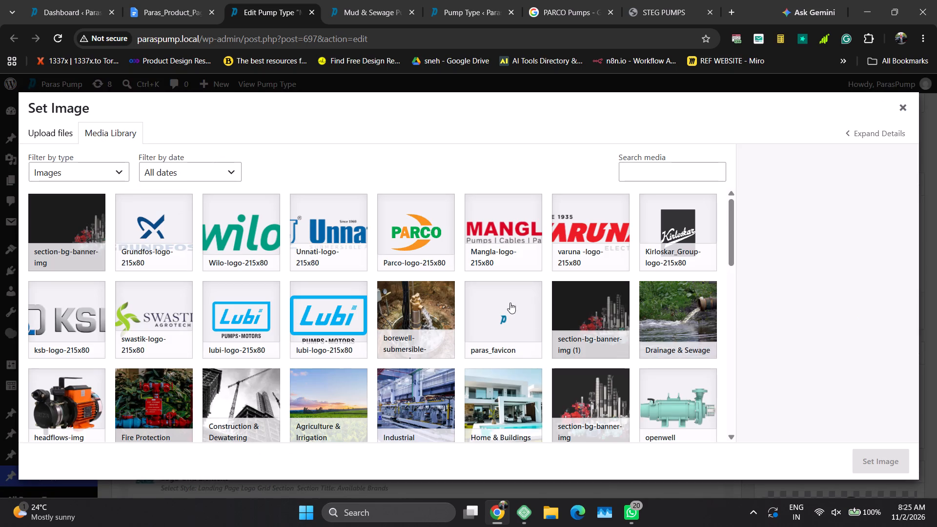
pyautogui.click(428, 251)
pyautogui.doubleClick(820, 406)
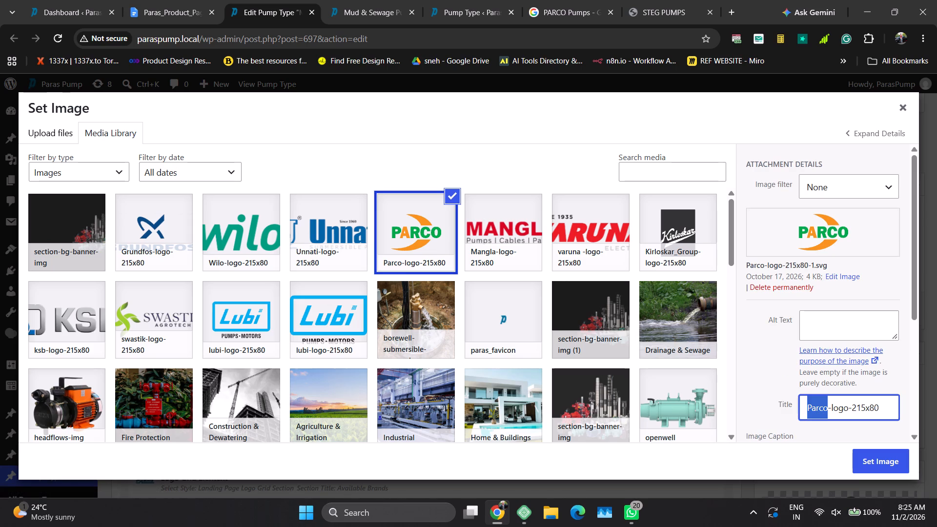
pyautogui.hotkey('ctrl', 'c')
pyautogui.click(869, 456)
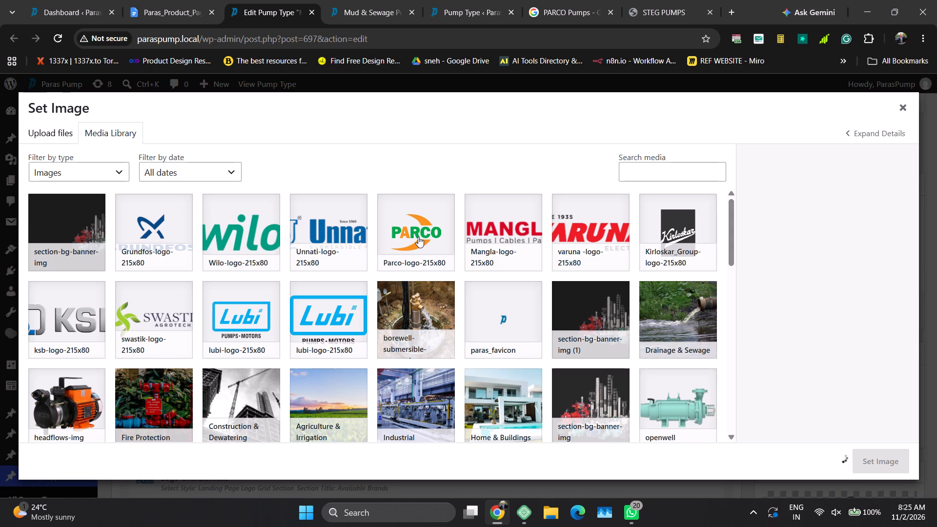
# Replace the Swastik entry's image alt tag with the copied name Parco and collapse the entry.
pyautogui.scroll(-1, 324, 353)
pyautogui.scroll(1, 324, 353)
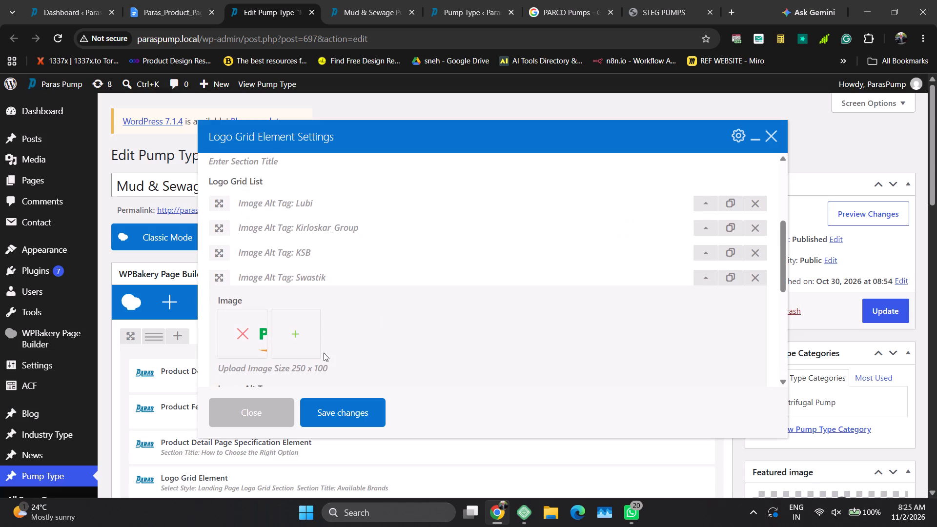
pyautogui.scroll(-5, 343, 408)
pyautogui.scroll(-1, 314, 355)
pyautogui.click(314, 355)
pyautogui.click(310, 283)
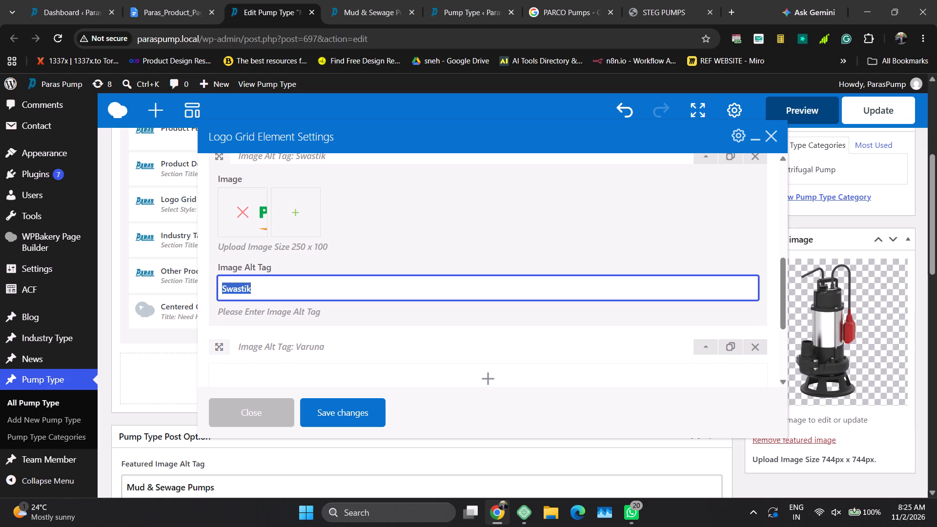
pyautogui.hotkey('ctrl', 'a')
pyautogui.hotkey('ctrl', 'v')
pyautogui.click(707, 160)
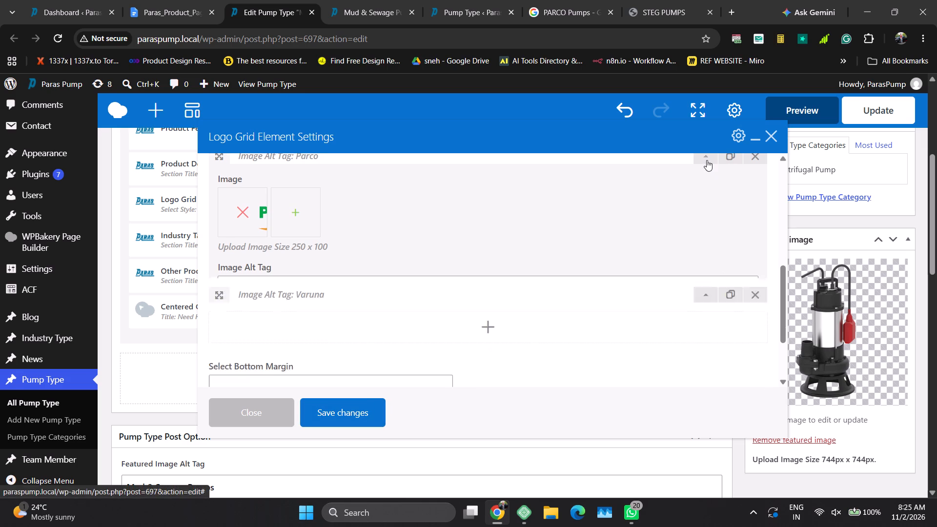
# Copy the brand name Crompton from the document's Available Brands line and search Google for "Crompton Pumps".
pyautogui.click(116, 0)
pyautogui.click(176, 0)
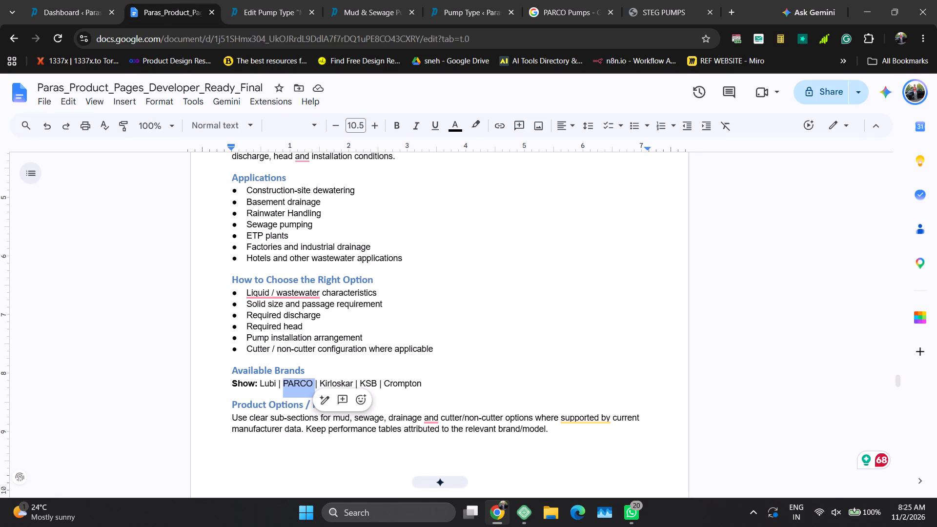
pyautogui.doubleClick(400, 389)
pyautogui.hotkey('ctrl', 'c')
pyautogui.hotkey('ctrl', 'c')
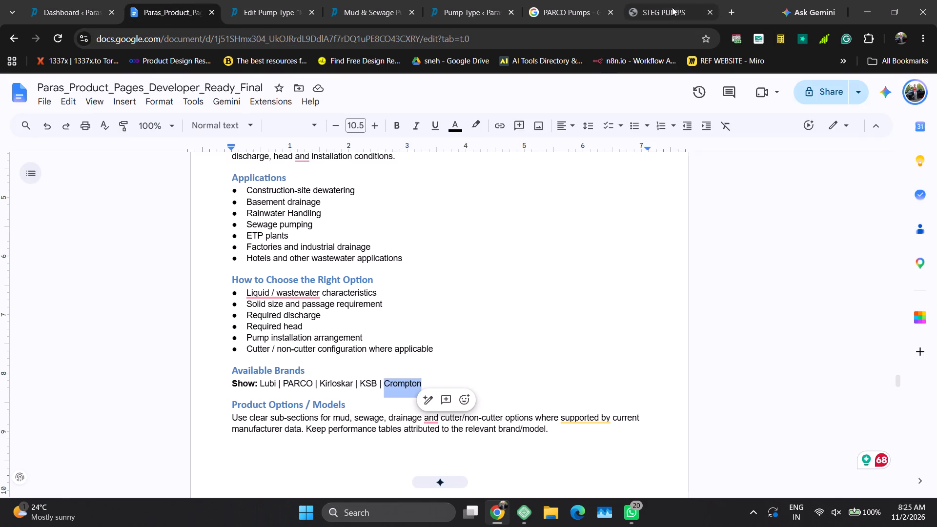
pyautogui.click(672, 7)
pyautogui.click(564, 13)
pyautogui.click(301, 125)
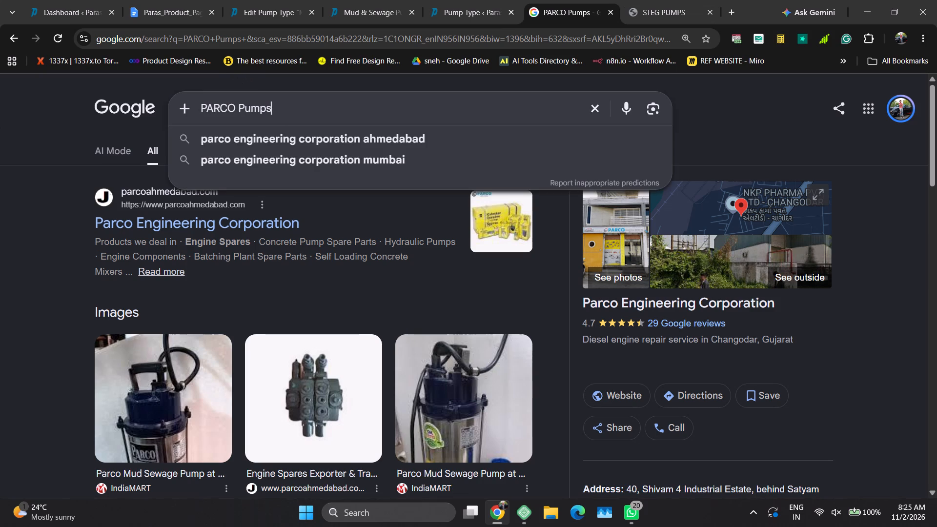
pyautogui.moveTo(234, 109); pyautogui.dragTo(164, 112)
pyautogui.hotkey('ctrl', 'v')
pyautogui.press('Return')
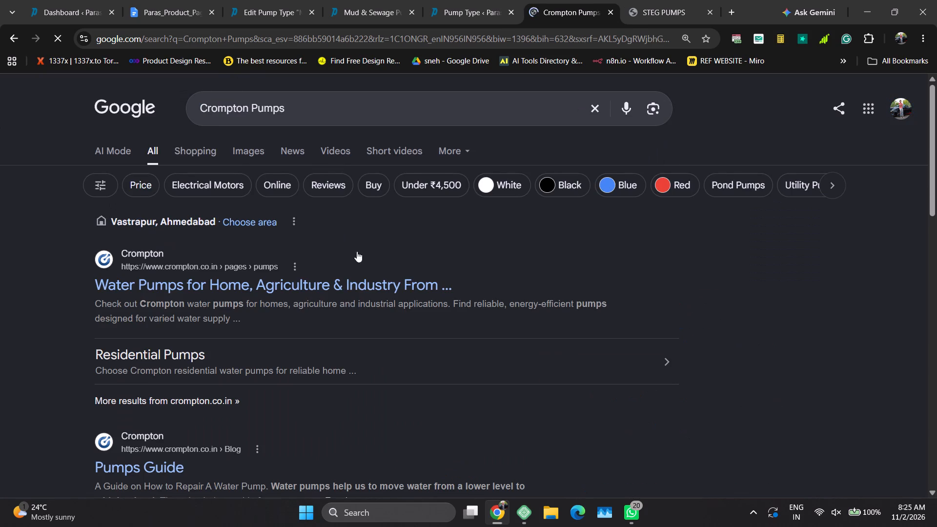
# Open Crompton's water pumps page from the search results to view the brand's logo.
pyautogui.keyDown('ctrl'); pyautogui.click(217, 290); pyautogui.keyUp('ctrl')
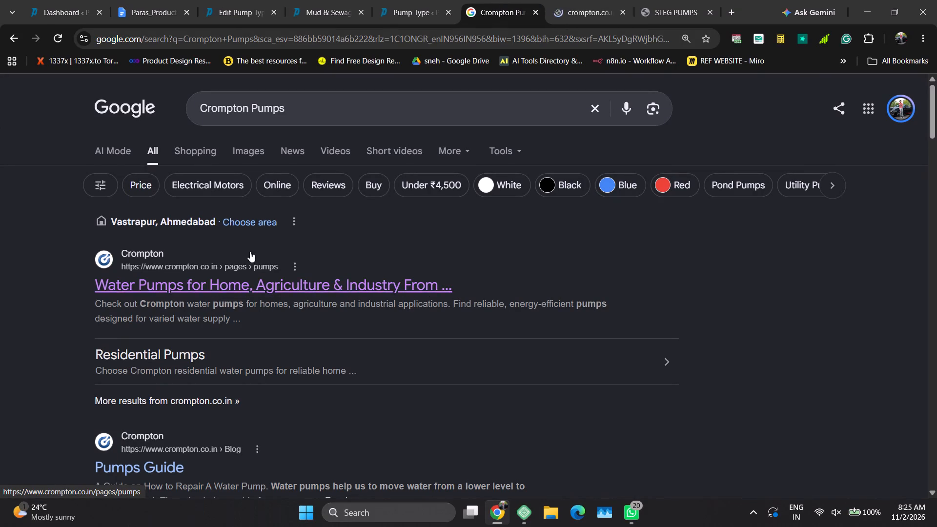
pyautogui.click(599, 0)
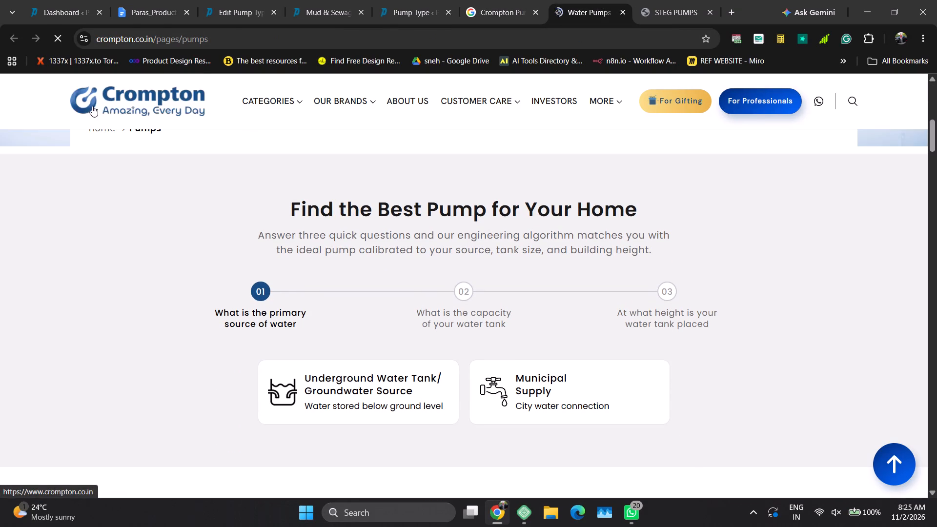
# Open Figma in a new browser tab.
pyautogui.click(733, 11)
pyautogui.write('figma')
pyautogui.press('Return')
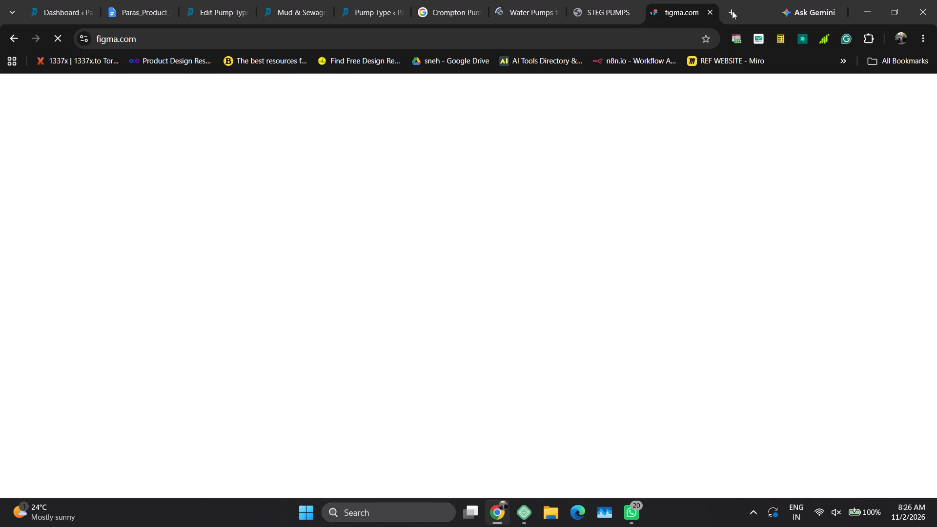
# Expand the Varuna entry in the Mud & Sewage Pumps Logo Grid List, and return to Figma.
pyautogui.click(314, 1)
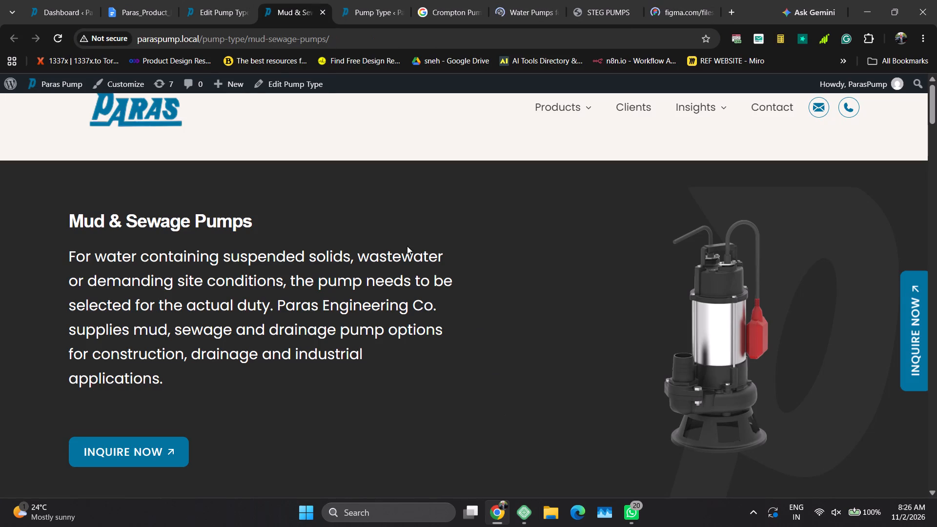
pyautogui.click(204, 0)
pyautogui.click(709, 197)
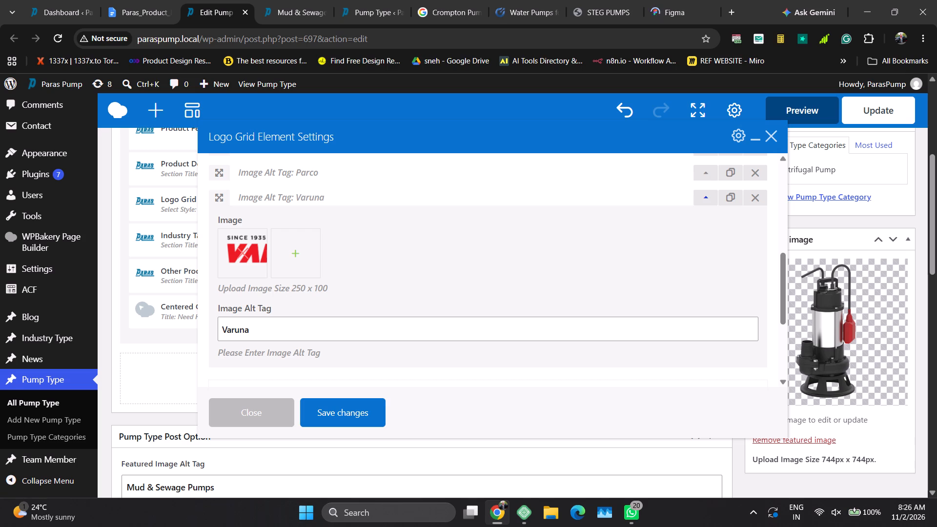
pyautogui.click(671, 13)
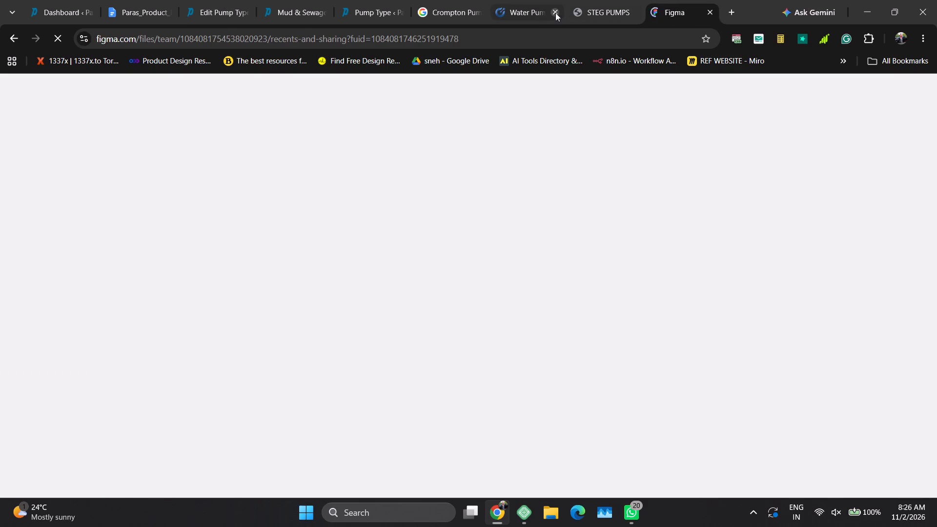
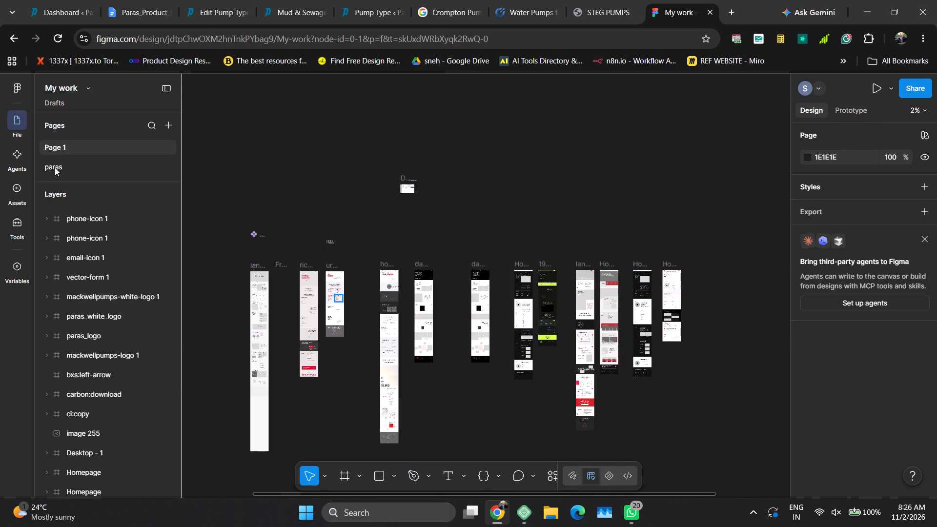
# On the paras page, duplicate the Parco-logo-215×80 frame at the end of the brand logo row, about 41 px from the original.
pyautogui.click(57, 163)
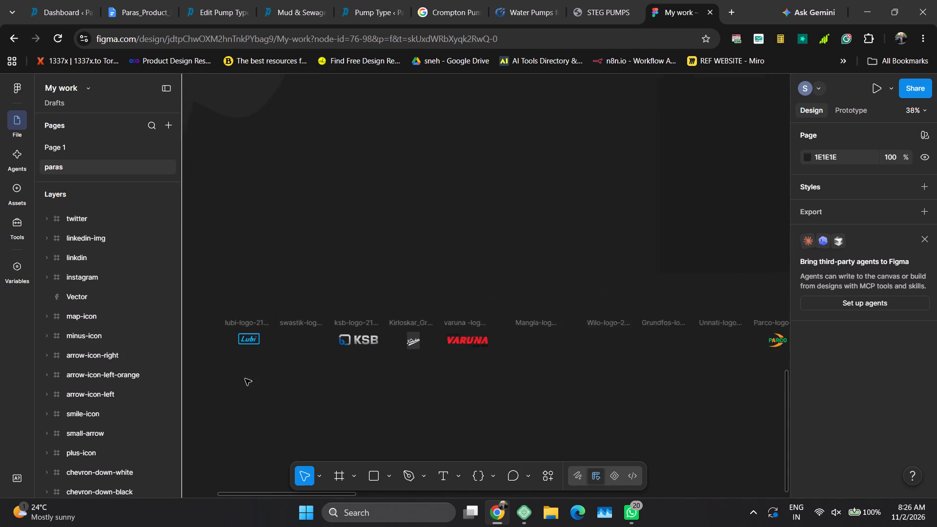
pyautogui.hscroll(-4, 385, 378)
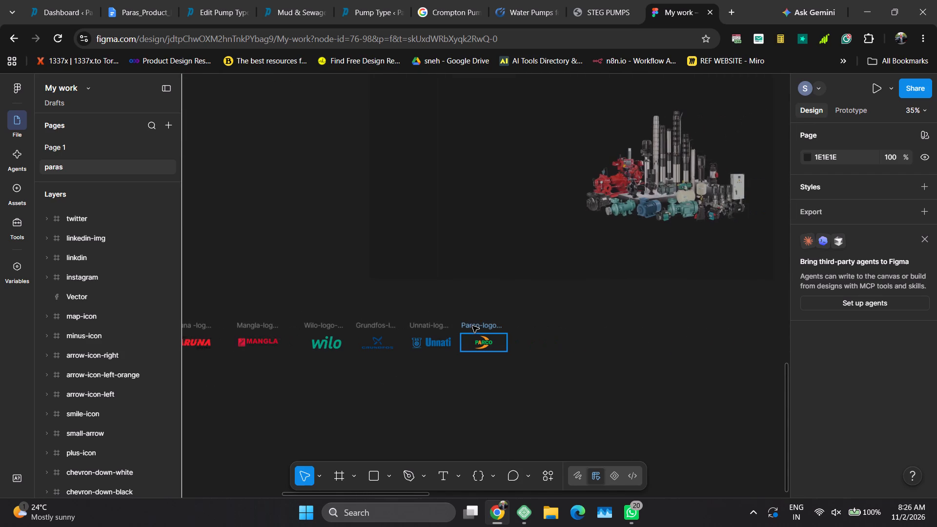
pyautogui.keyDown('alt'); pyautogui.moveTo(472, 326); pyautogui.dragTo(525, 326); pyautogui.keyUp('alt')
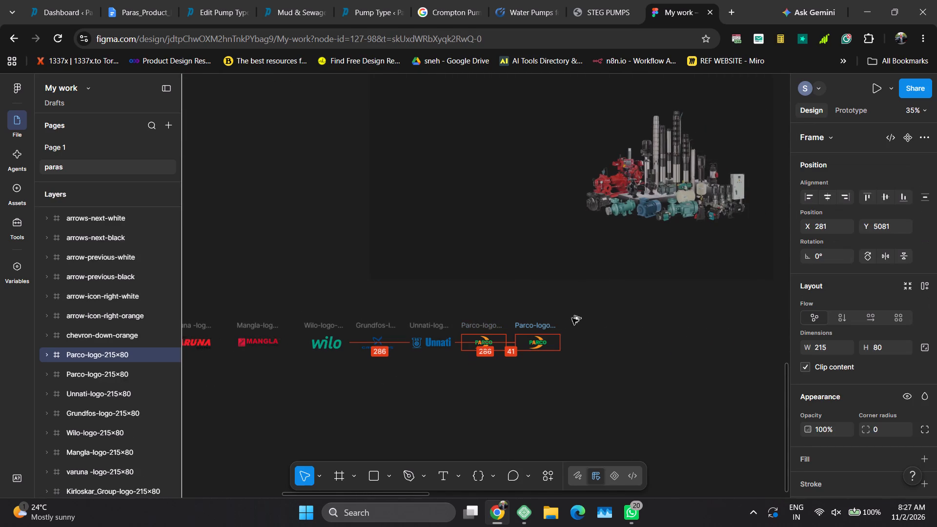
# Return to Crompton's water pumps page and pick up the Crompton logo image from the site header.
pyautogui.click(534, 5)
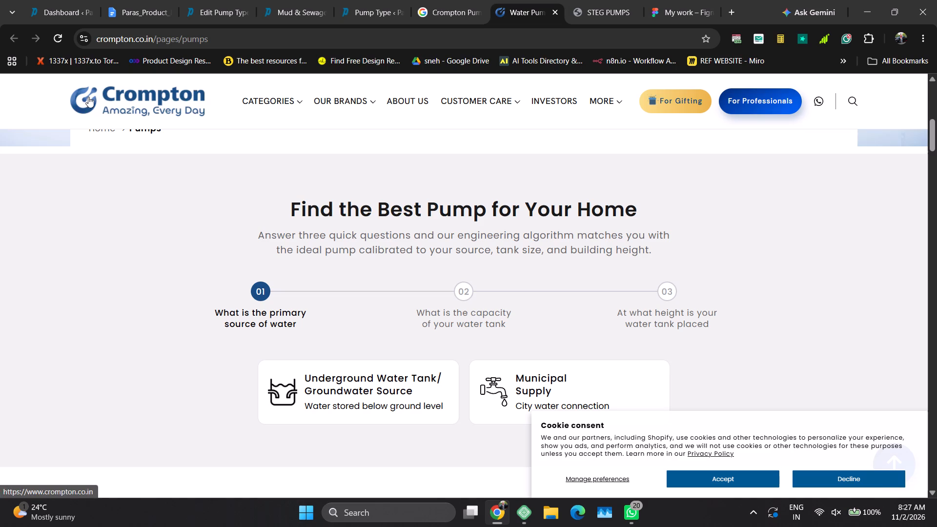
pyautogui.click(90, 99)
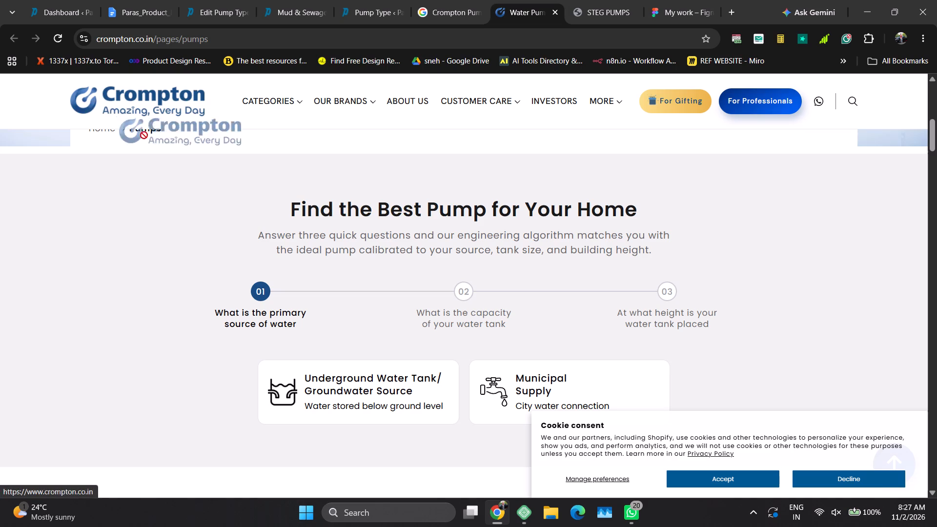
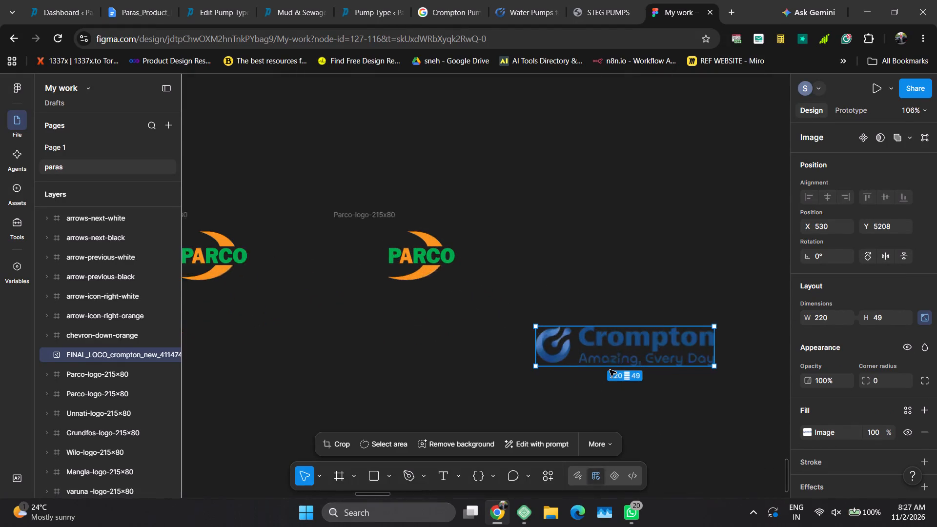
# Move the Crompton logo image beneath the duplicated Parco frame and set its width to 180 px, keeping its proportions.
pyautogui.moveTo(643, 347); pyautogui.dragTo(425, 345)
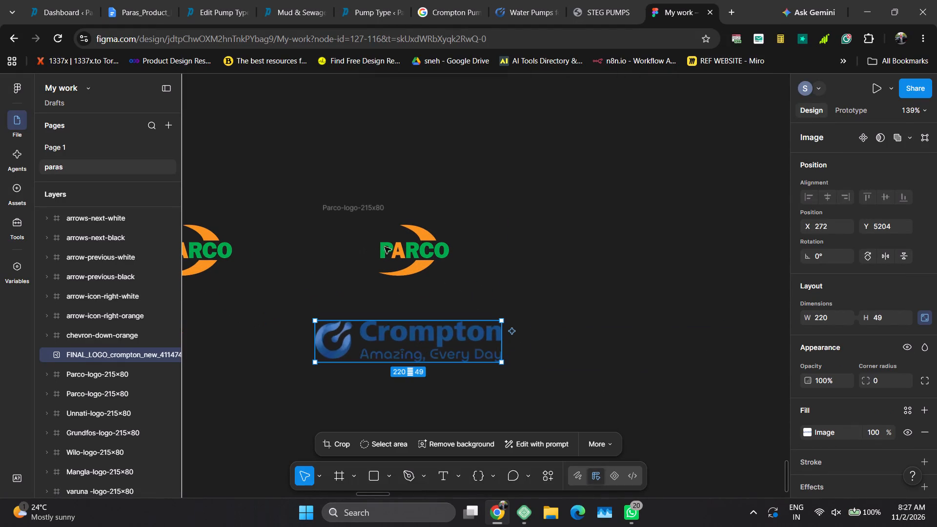
pyautogui.click(358, 209)
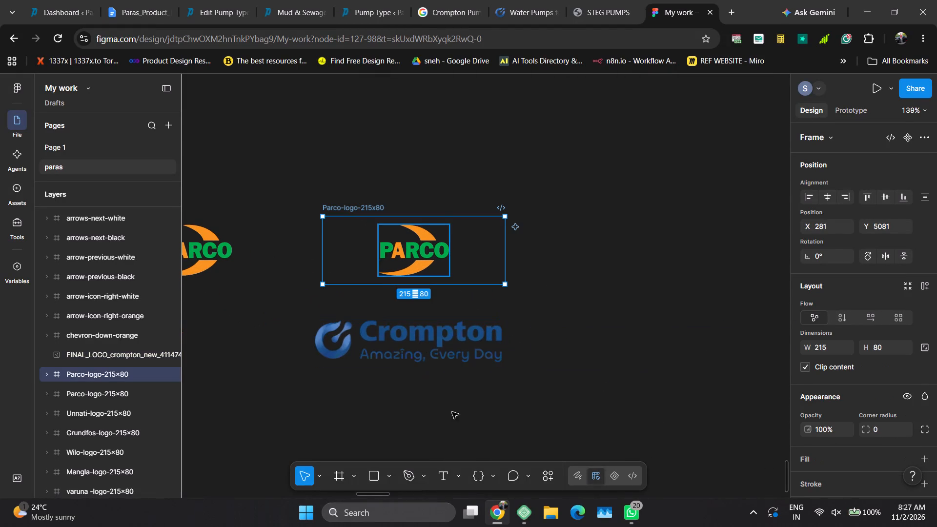
pyautogui.click(208, 259)
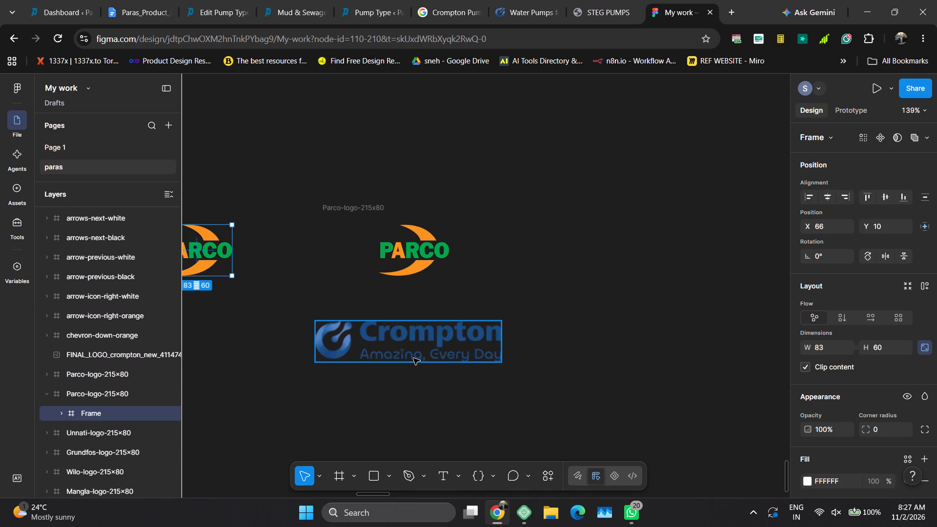
pyautogui.click(414, 358)
pyautogui.click(830, 319)
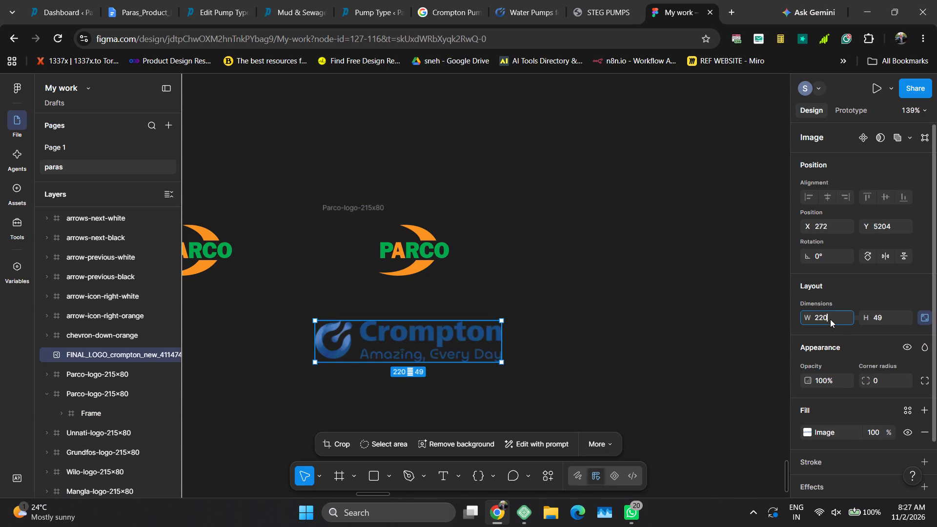
pyautogui.click(404, 248)
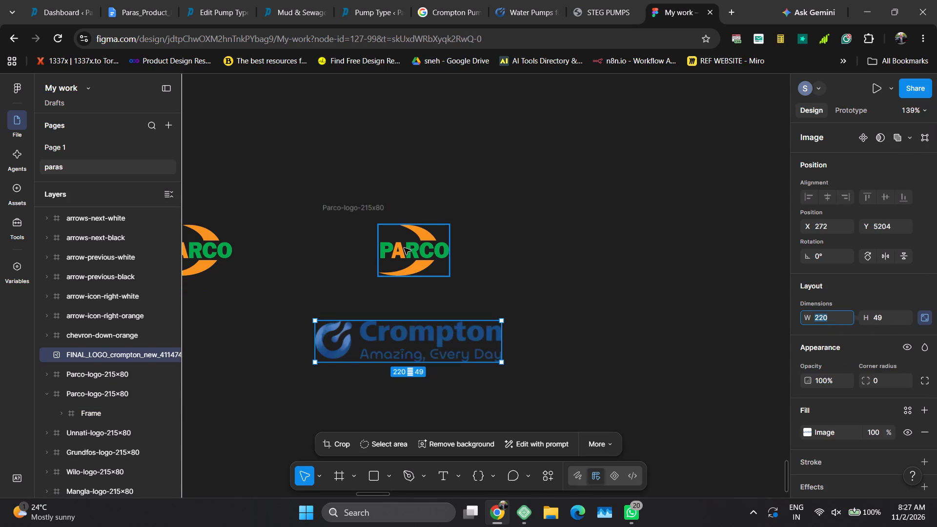
pyautogui.click(431, 341)
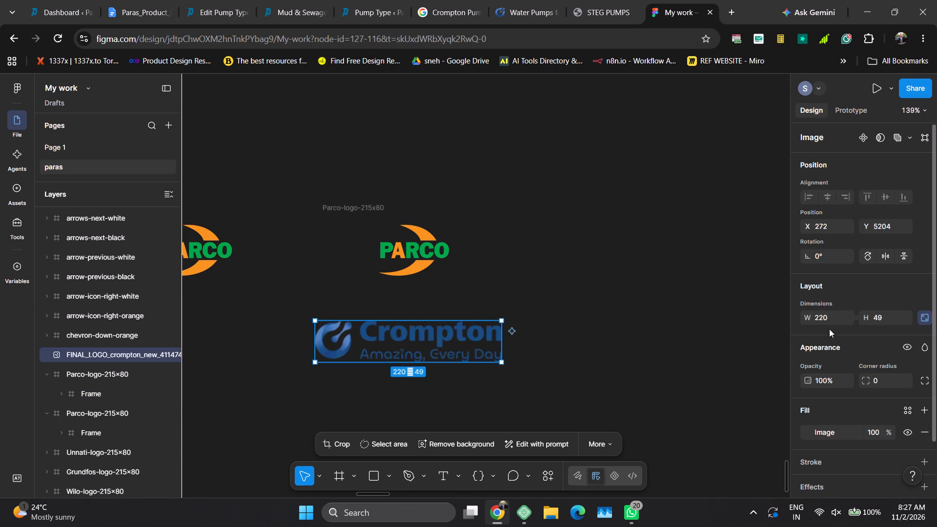
pyautogui.click(830, 321)
pyautogui.write('180')
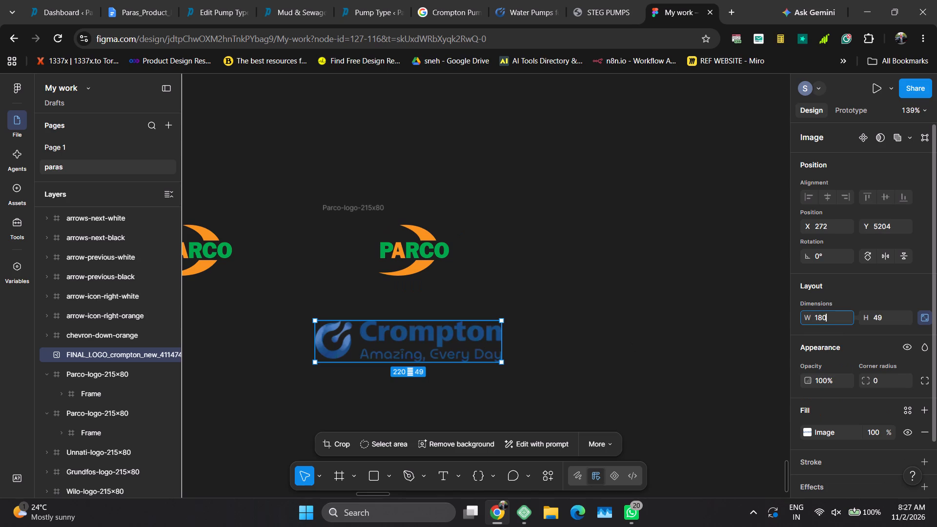
pyautogui.press('Return')
# Examine the sizes of the logo images inside the Unnati, Grundfos and Mangla frames of the brand logo row.
pyautogui.keyDown('ctrl'); pyautogui.scroll(1, 671, 286); pyautogui.keyUp('ctrl')
pyautogui.keyDown('ctrl'); pyautogui.scroll(-2, 663, 284); pyautogui.keyUp('ctrl')
pyautogui.keyDown('ctrl'); pyautogui.scroll(1, 662, 284); pyautogui.keyUp('ctrl')
pyautogui.keyDown('ctrl'); pyautogui.scroll(-1, 662, 285); pyautogui.keyUp('ctrl')
pyautogui.hscroll(5, 650, 295)
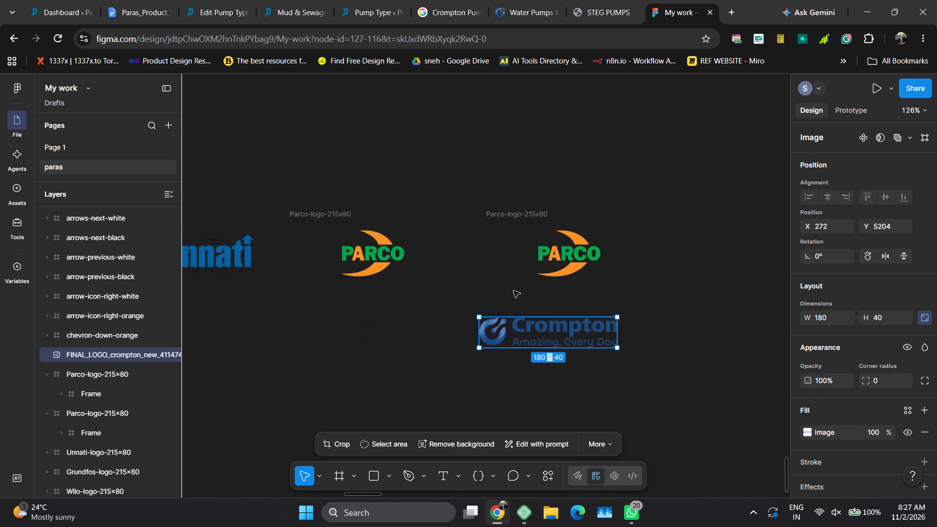
pyautogui.click(401, 251)
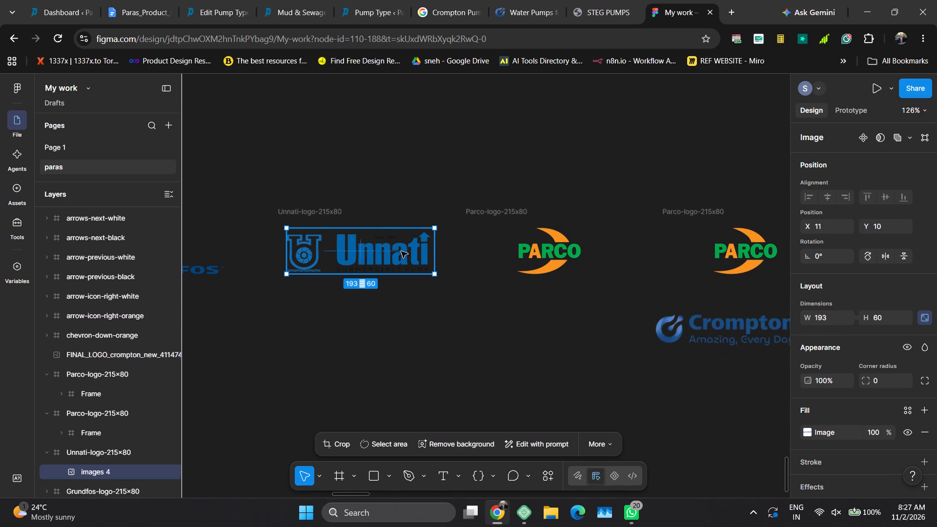
pyautogui.hscroll(6, 430, 319)
pyautogui.hscroll(1, 351, 303)
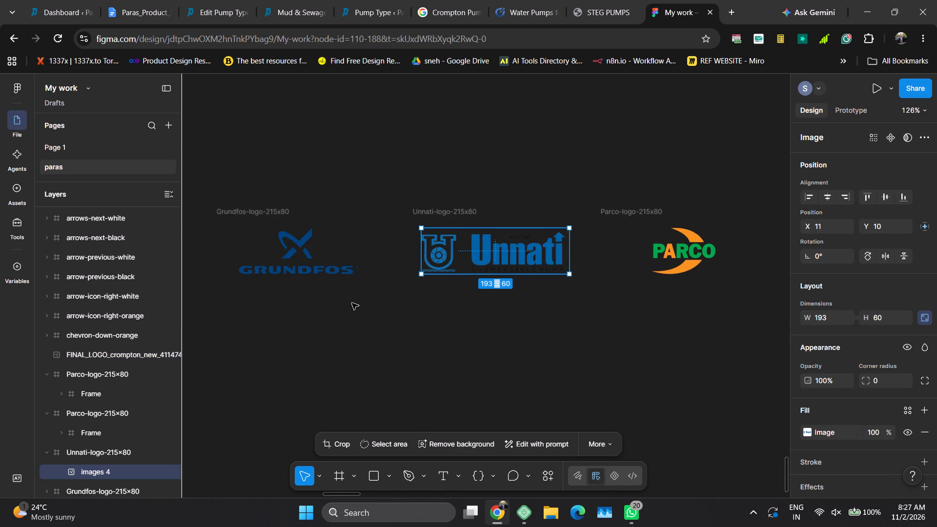
pyautogui.hscroll(1, 352, 303)
pyautogui.click(439, 241)
pyautogui.click(458, 321)
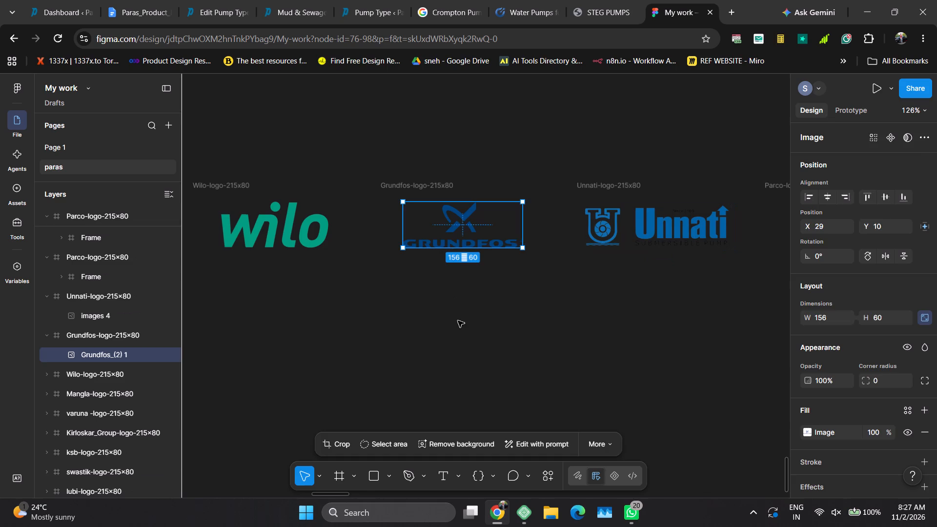
pyautogui.hscroll(12, 458, 321)
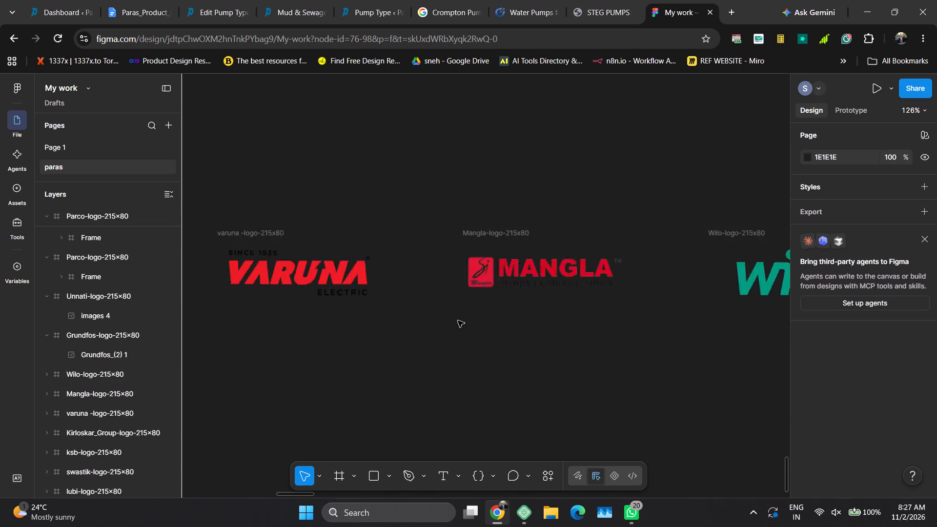
pyautogui.hscroll(2, 458, 321)
pyautogui.click(641, 284)
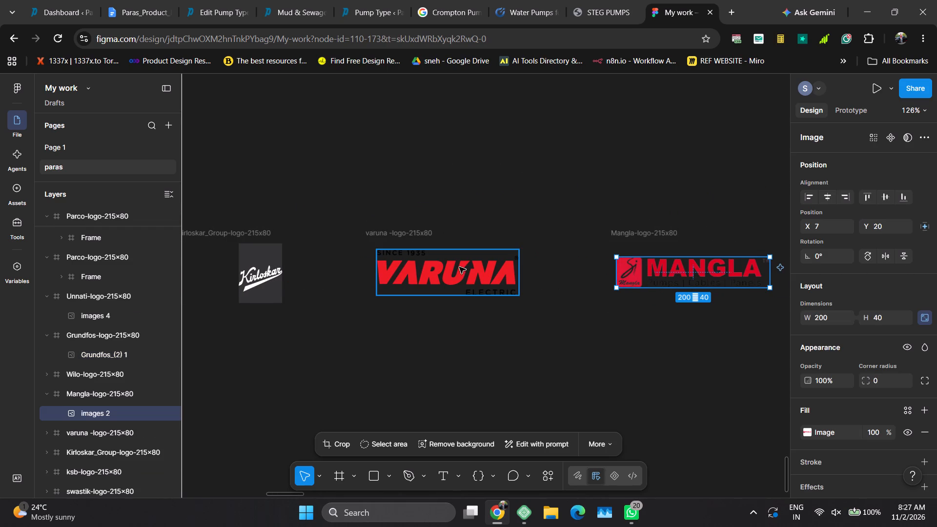
pyautogui.hscroll(-12, 515, 300)
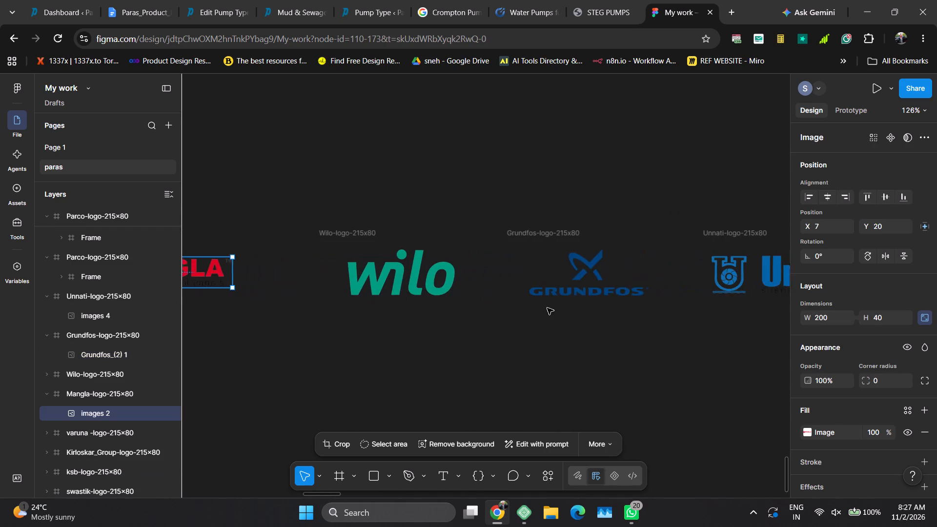
pyautogui.hscroll(-8, 547, 308)
# Replace the PARCO artwork inside the duplicated frame with the Crompton logo image.
pyautogui.click(438, 346)
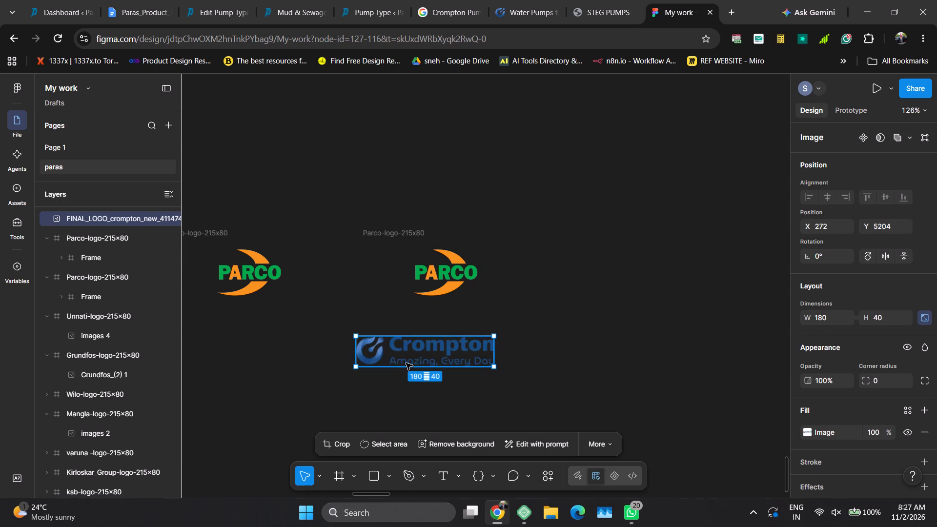
pyautogui.hotkey('ctrl', 'x')
pyautogui.click(453, 274)
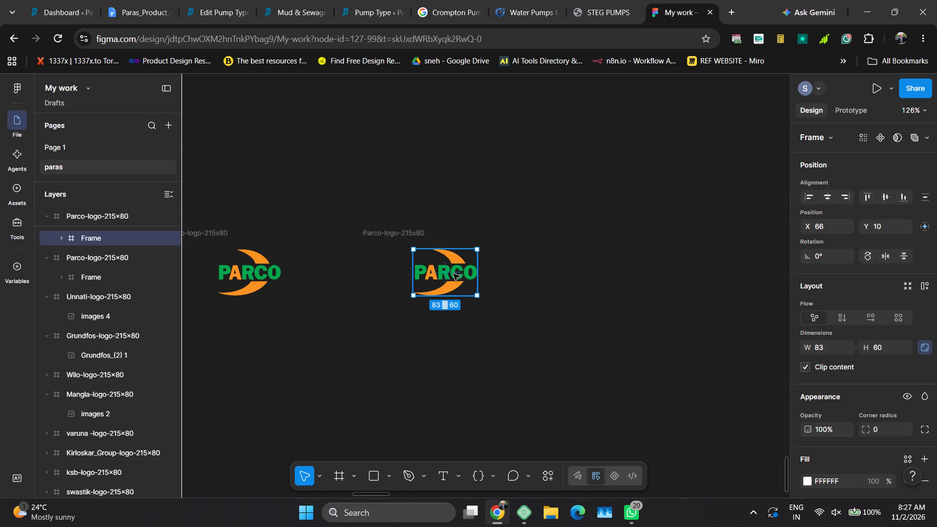
pyautogui.hotkey('ctrl', 'shift', 'r')
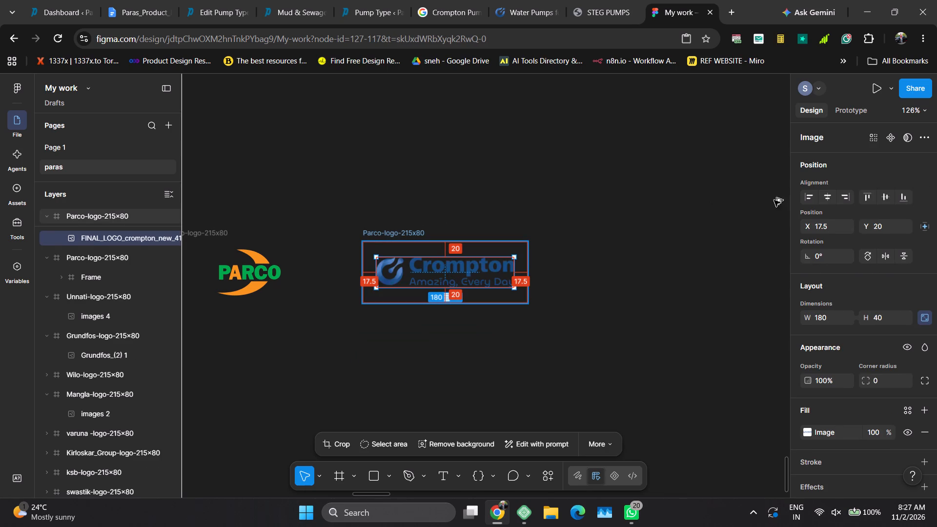
pyautogui.click(512, 191)
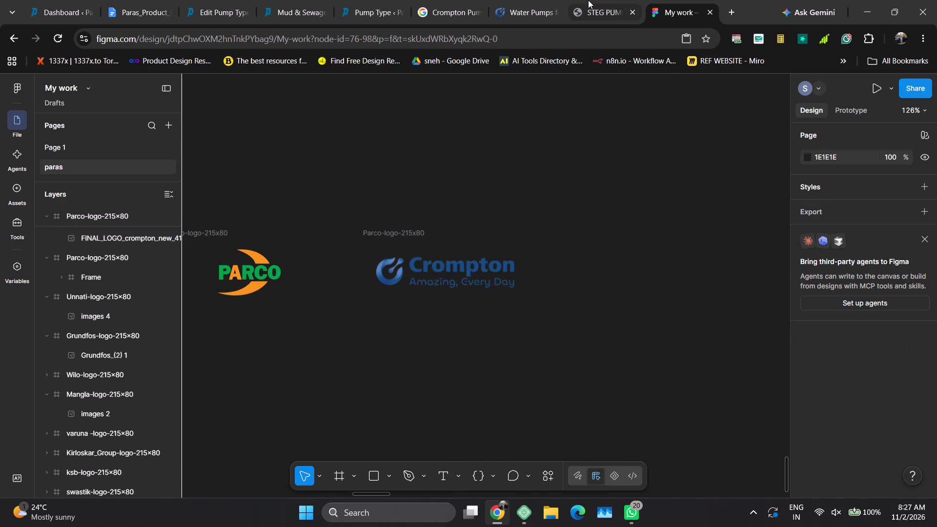
# Rename the frame holding the Crompton logo as Crompton-logo-215×80, copying the brand name from Crompton's web address.
pyautogui.click(517, 0)
pyautogui.doubleClick(108, 37)
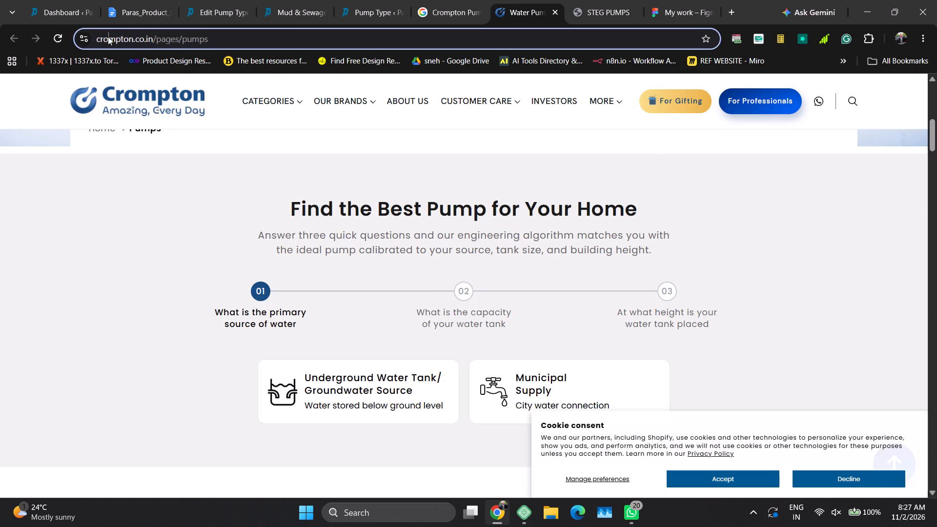
pyautogui.hotkey('ctrl', 'c')
pyautogui.click(668, 0)
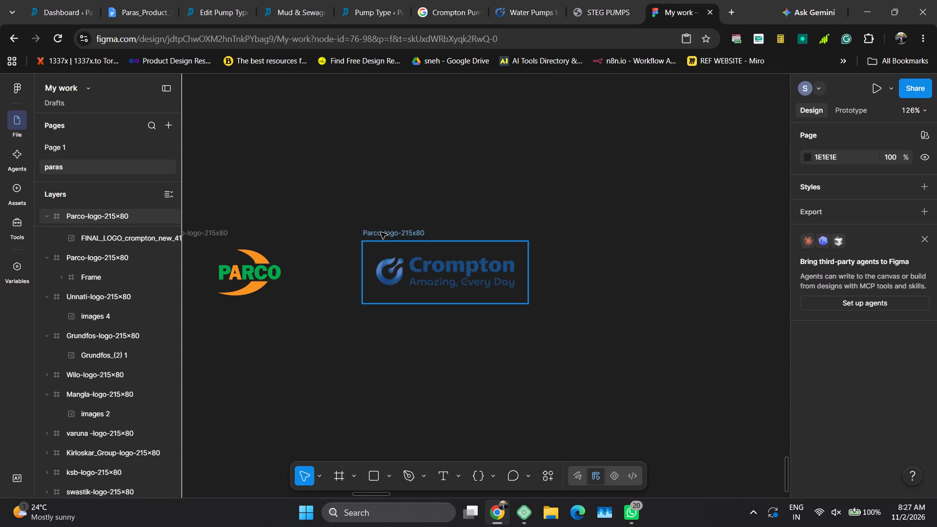
pyautogui.doubleClick(381, 232)
pyautogui.press('Left')
pyautogui.hotkey('shift', 'Right')
pyautogui.hotkey('shift', 'Right')
pyautogui.hotkey('shift', 'Right')
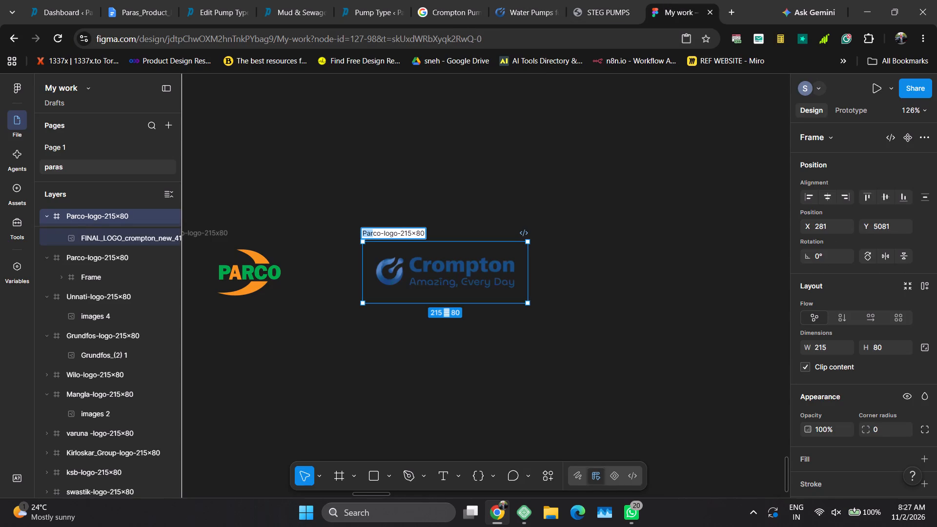
pyautogui.hotkey('shift', 'Right')
pyautogui.hotkey('shift', 'Right')
pyautogui.hotkey('ctrl', 'v')
pyautogui.hotkey('ctrl', 'a')
pyautogui.press('Left')
pyautogui.press('Right')
pyautogui.press('BackSpace')
pyautogui.hotkey('shift', 'c')
pyautogui.click(518, 167)
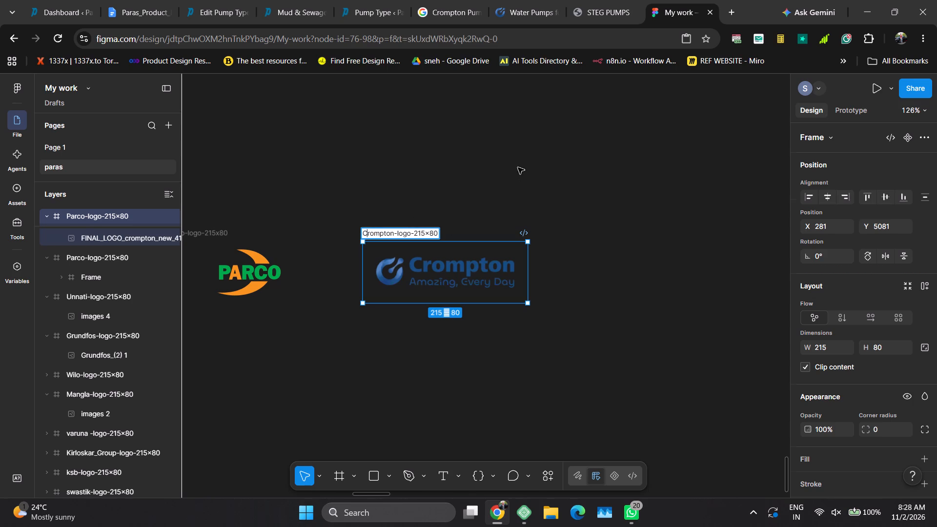
# Export the Crompton-logo-215×80 frame as an SVG file to the Downloads folder.
pyautogui.click(421, 238)
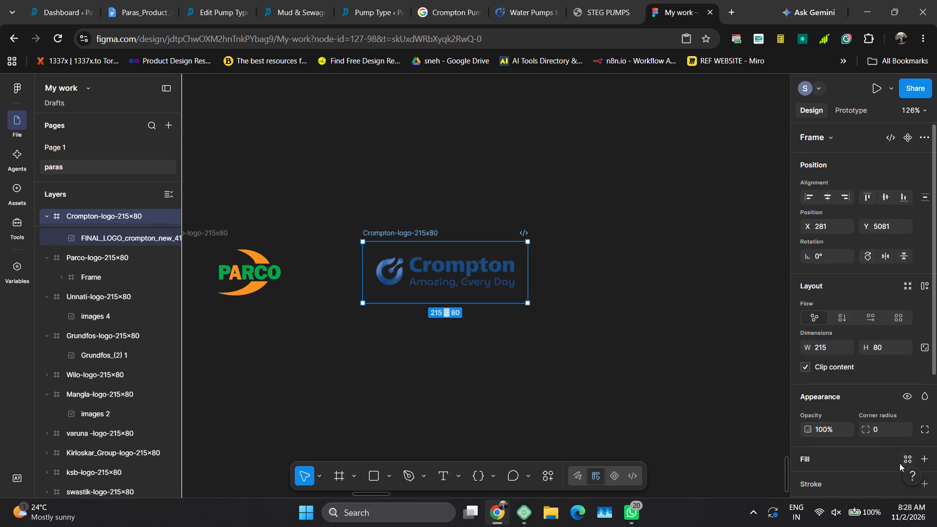
pyautogui.scroll(-4, 898, 463)
pyautogui.click(905, 433)
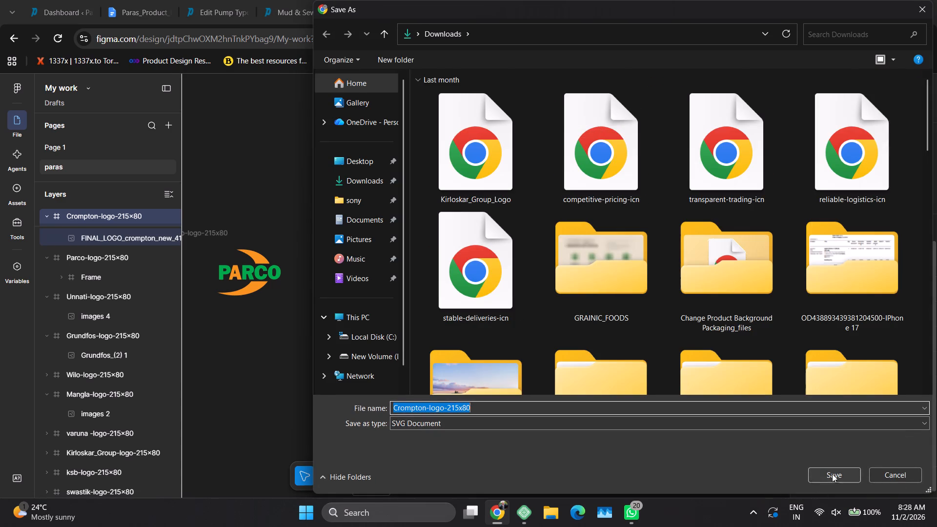
pyautogui.click(832, 474)
# In the Mud & Sewage Pumps page's open Logo Grid Element settings, change the Varuna entry's image alt tag to Crompton.
pyautogui.click(293, 1)
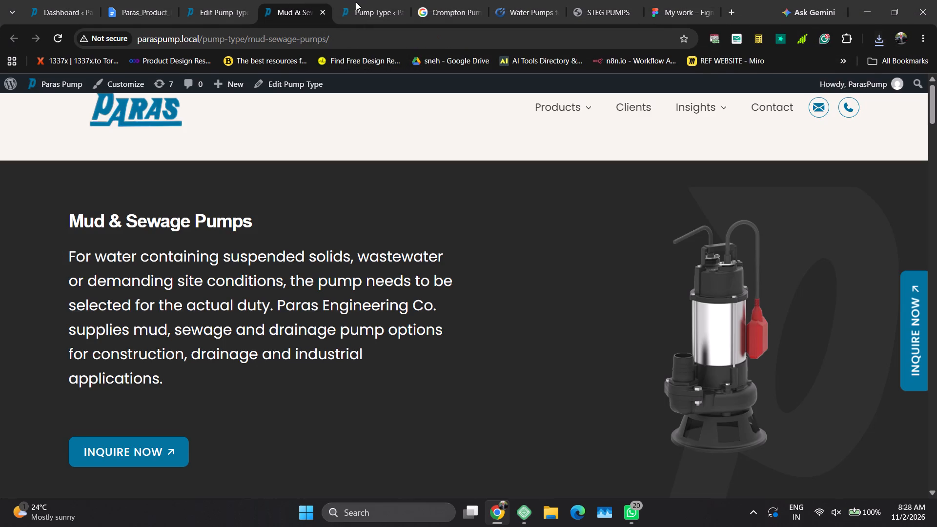
pyautogui.click(371, 2)
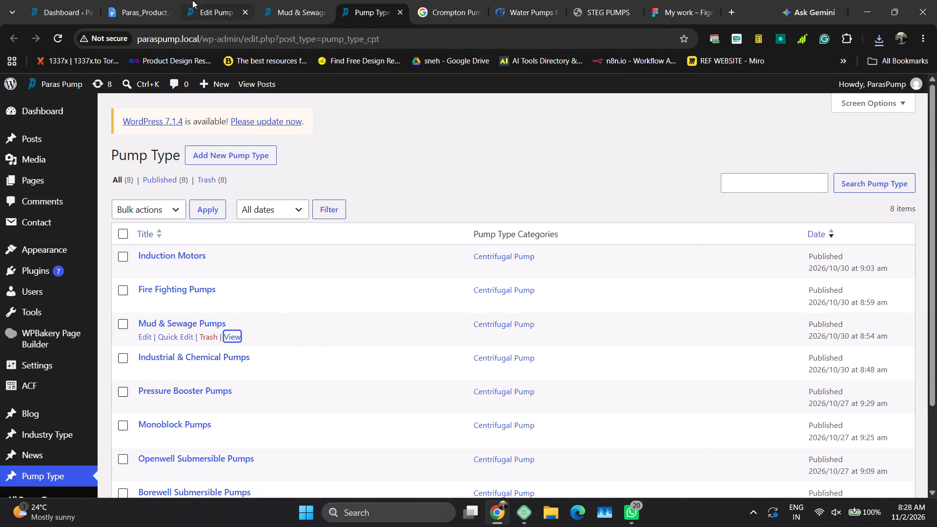
pyautogui.click(192, 0)
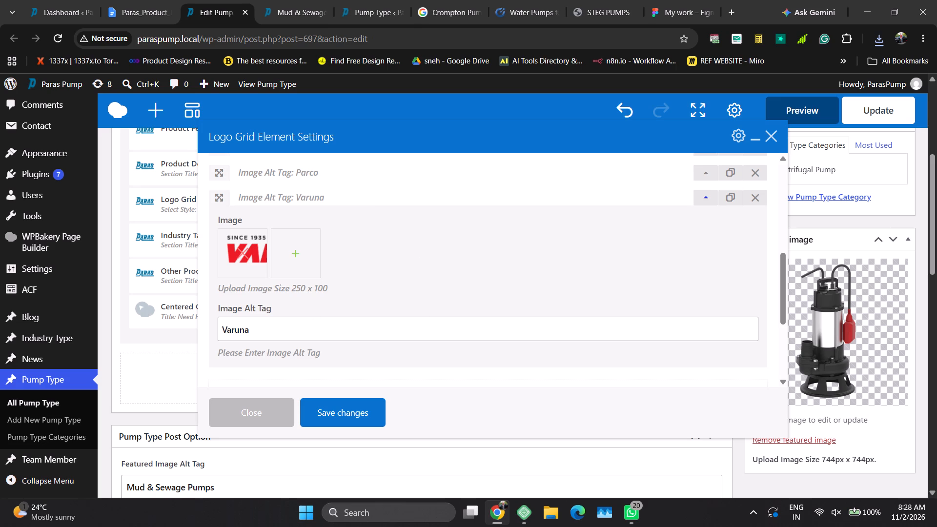
pyautogui.click(289, 327)
pyautogui.hotkey('ctrl', 'a')
pyautogui.hotkey('ctrl', 'v')
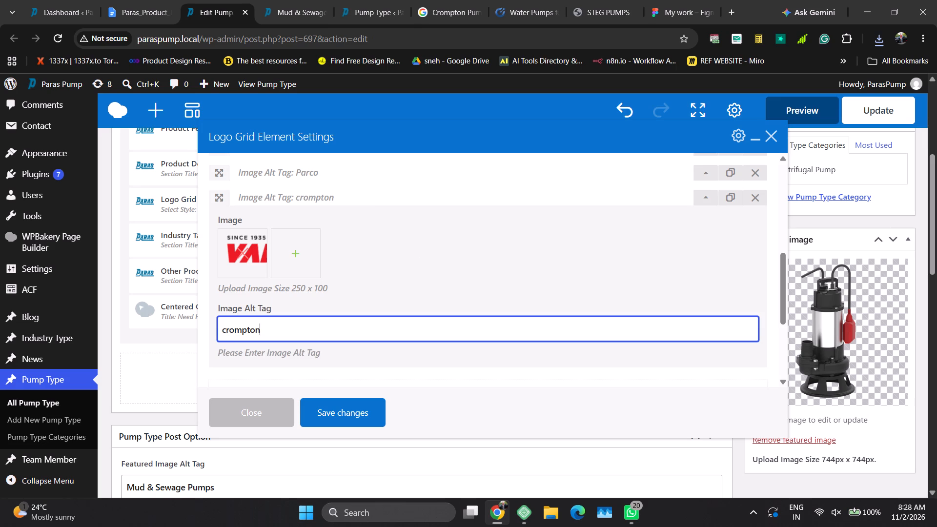
pyautogui.moveTo(224, 332); pyautogui.dragTo(220, 330)
pyautogui.hotkey('shift', 'c')
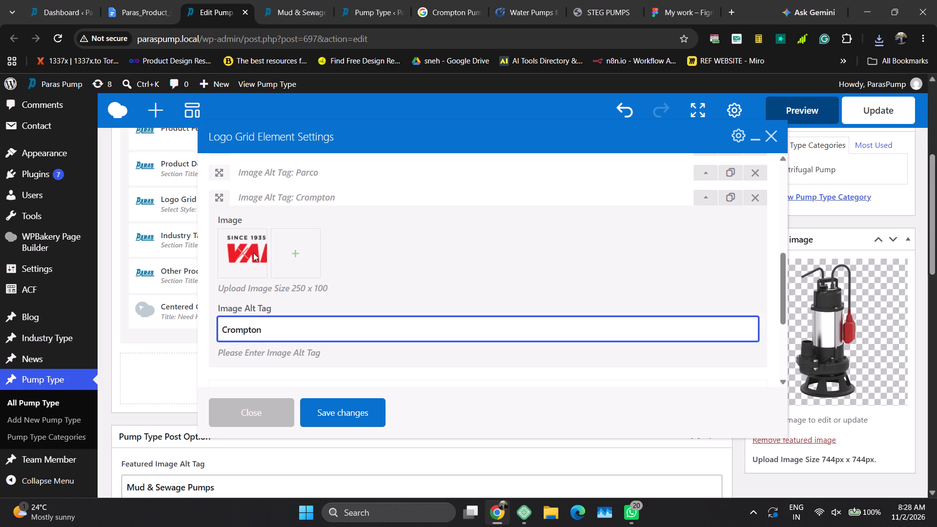
# Upload the Crompton-logo-215x80 SVG from Downloads as the Crompton entry's image, replacing the Varuna logo, and save the Logo Grid Element changes.
pyautogui.click(248, 252)
pyautogui.click(294, 255)
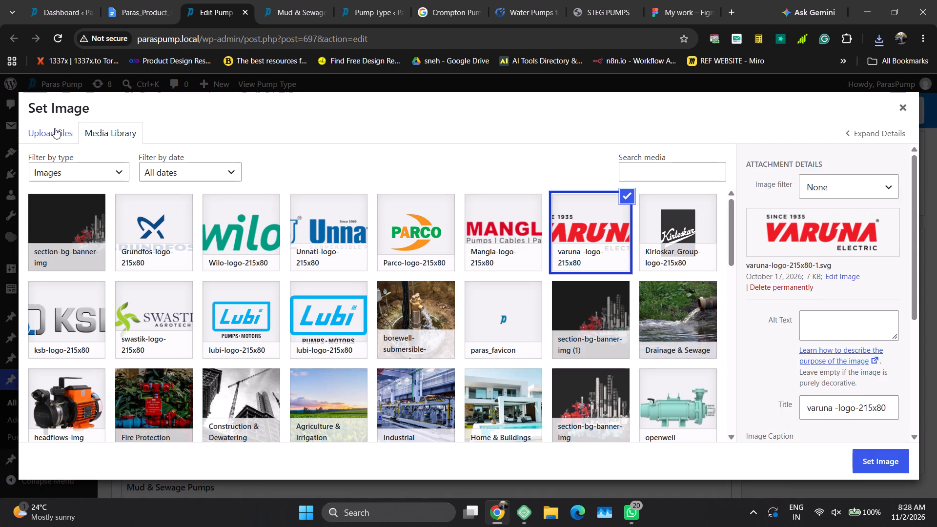
pyautogui.click(57, 135)
pyautogui.click(468, 290)
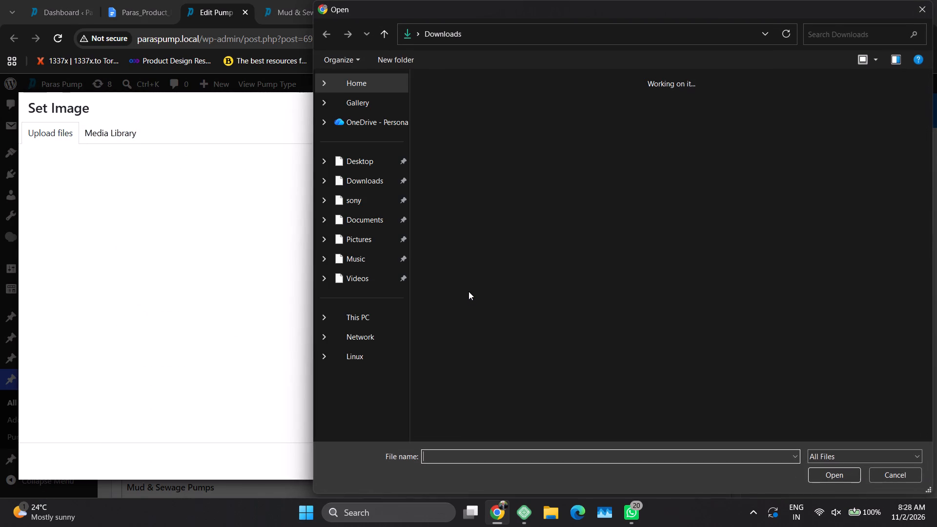
pyautogui.doubleClick(466, 152)
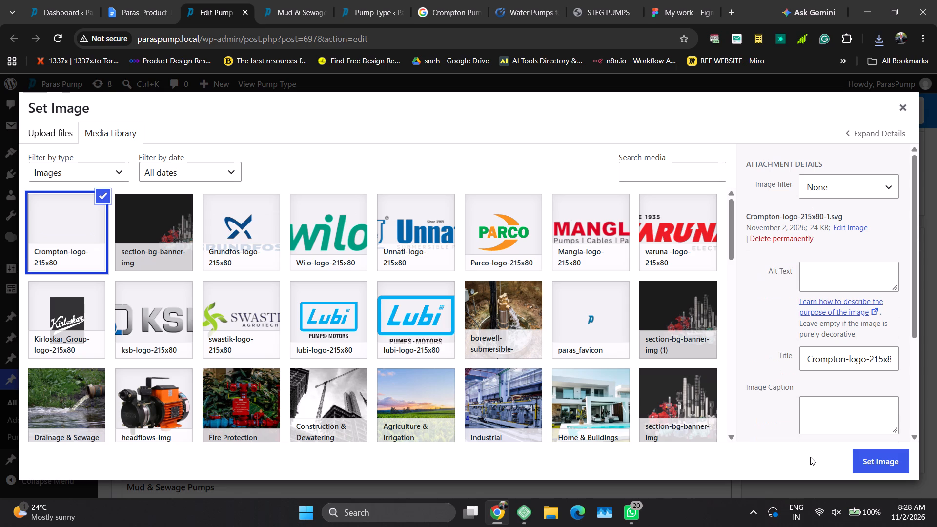
pyautogui.click(887, 465)
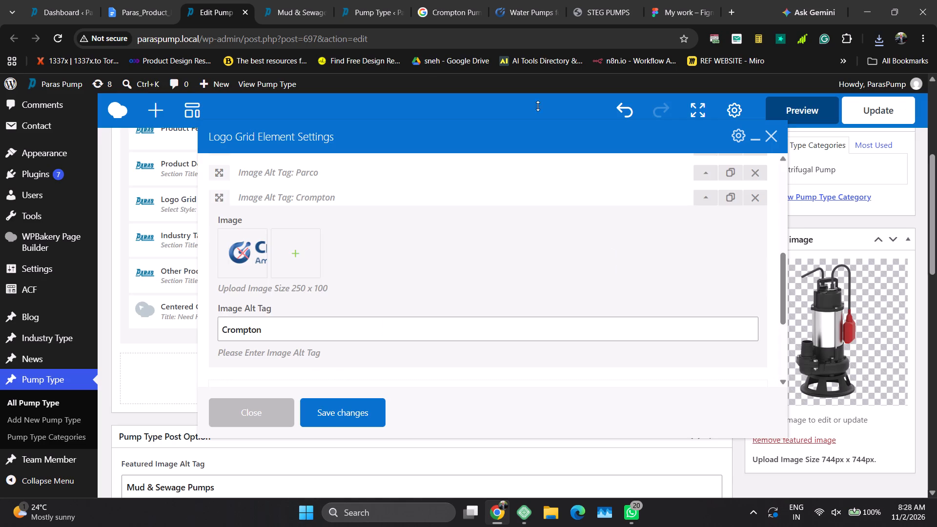
pyautogui.click(363, 415)
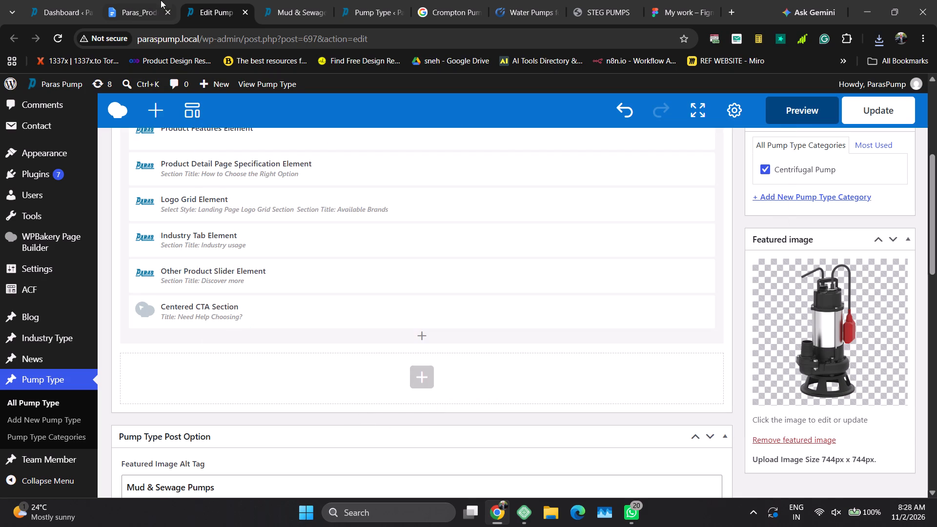
# Switch to the Paras product pages document and examine the Mud & Sewage section's applications, selection points and available brands.
pyautogui.click(108, 0)
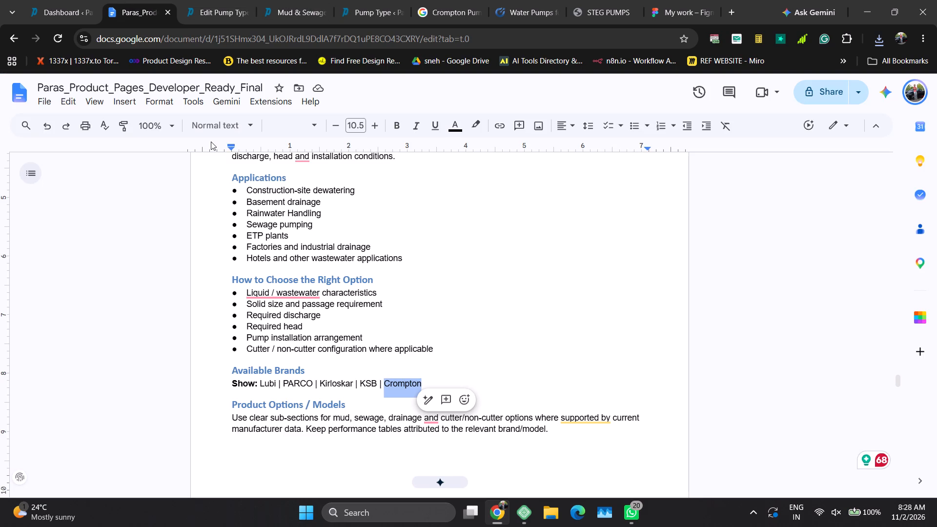
pyautogui.press('Left')
pyautogui.press('Up')
pyautogui.press('Up')
pyautogui.press('Up')
pyautogui.press('Up')
pyautogui.press('Up')
pyautogui.press('Up')
pyautogui.press('Up')
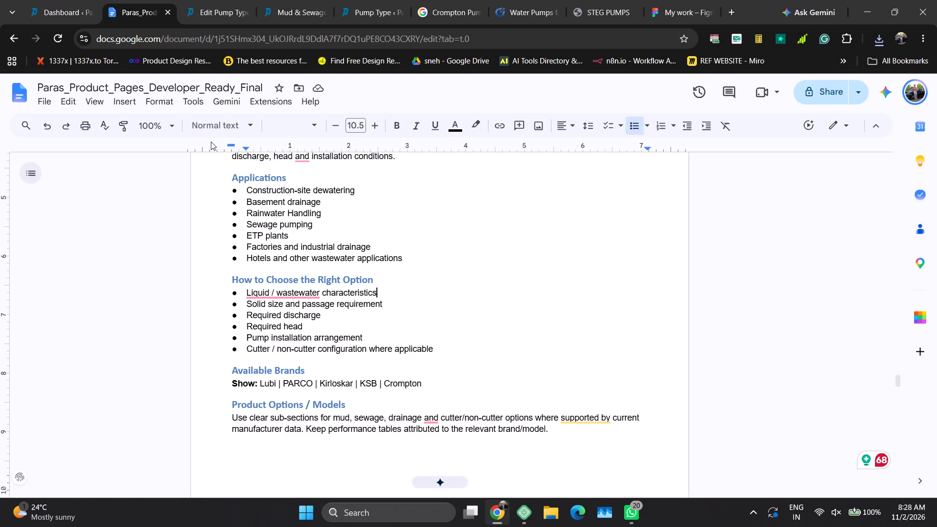
pyautogui.press('Up')
pyautogui.press('Up')
pyautogui.press('Up')
pyautogui.press('Up')
pyautogui.press('Up')
pyautogui.press('Up')
pyautogui.press('Up')
pyautogui.press('Left')
pyautogui.press('Left')
pyautogui.press('Left')
pyautogui.press('Left')
pyautogui.press('Left')
pyautogui.press('Left')
pyautogui.press('Left')
pyautogui.press('Left')
pyautogui.press('Left')
pyautogui.press('Left')
pyautogui.press('Left')
pyautogui.press('Left')
pyautogui.press('Left')
pyautogui.press('Left')
pyautogui.press('Left')
pyautogui.press('Left')
pyautogui.press('Left')
pyautogui.press('Left')
pyautogui.press('Left')
pyautogui.press('Down')
pyautogui.press('Down')
pyautogui.press('Down')
# Copy the document's Product Options / Models paragraph and open the Industry Tab Element settings on the Mud & Sewage Pumps edit page.
pyautogui.click(229, 421)
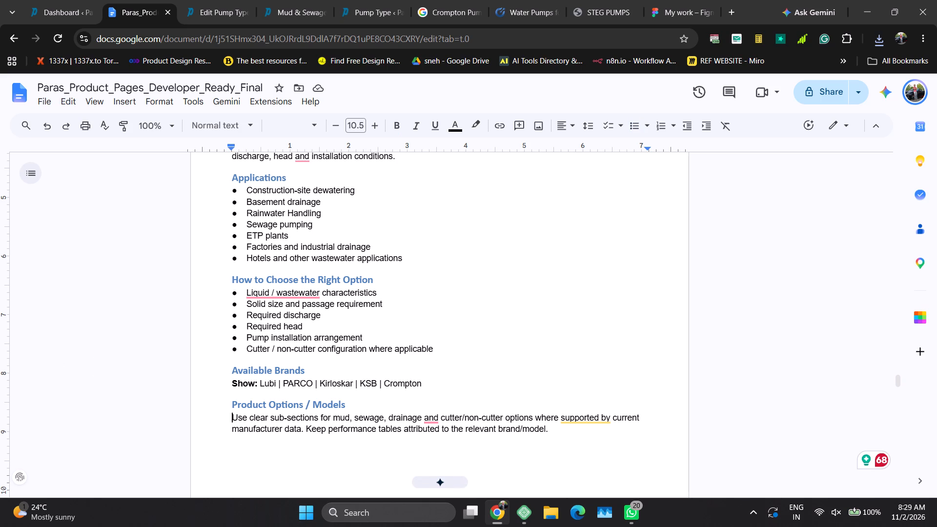
pyautogui.hotkey('shift', 'Down')
pyautogui.hotkey('shift', 'Down')
pyautogui.hotkey('ctrl', 'c')
pyautogui.hotkey('ctrl', 'c')
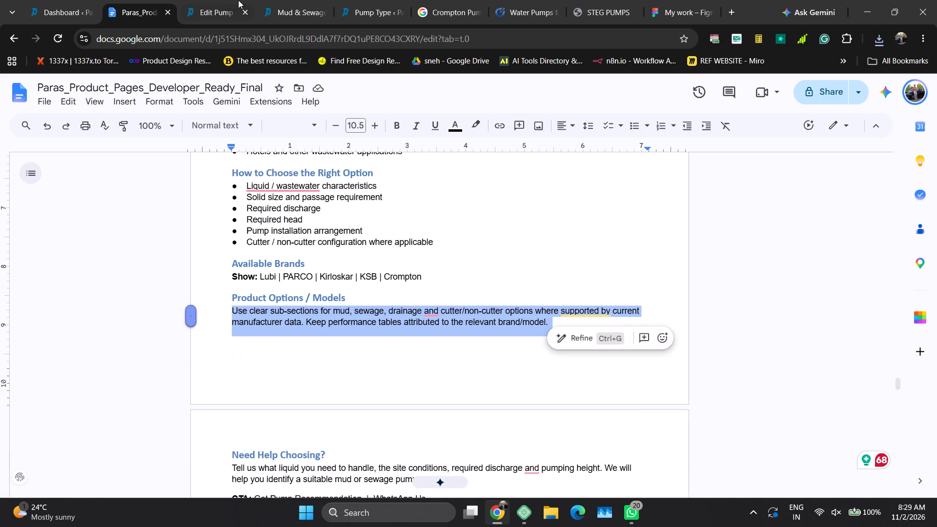
pyautogui.hotkey('ctrl', 'c')
pyautogui.click(228, 0)
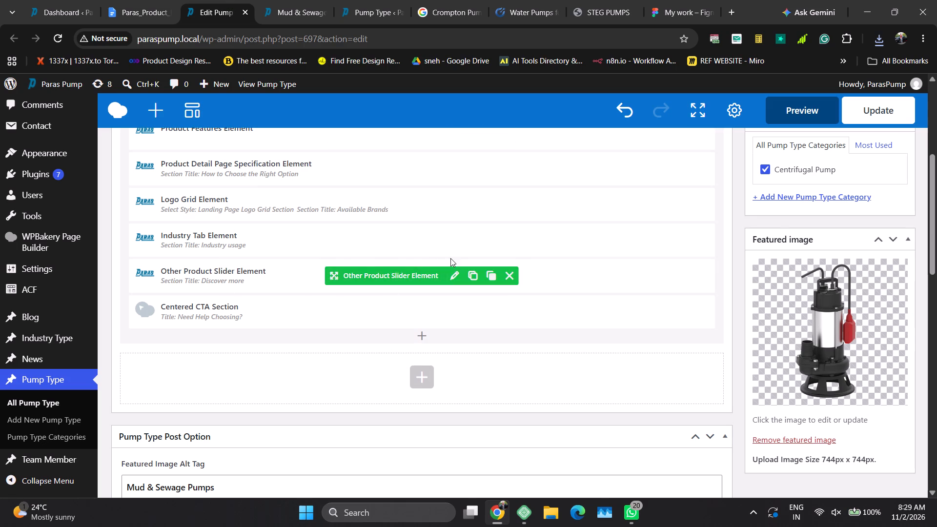
pyautogui.click(439, 243)
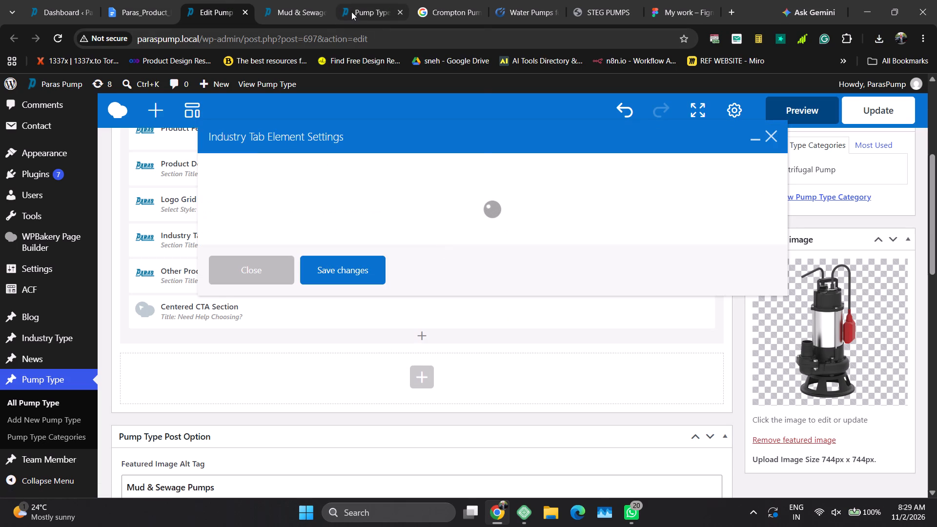
# Close the three browser tabs for the Crompton Pumps search, Water Pumps and STEG PUMPS.
pyautogui.click(481, 13)
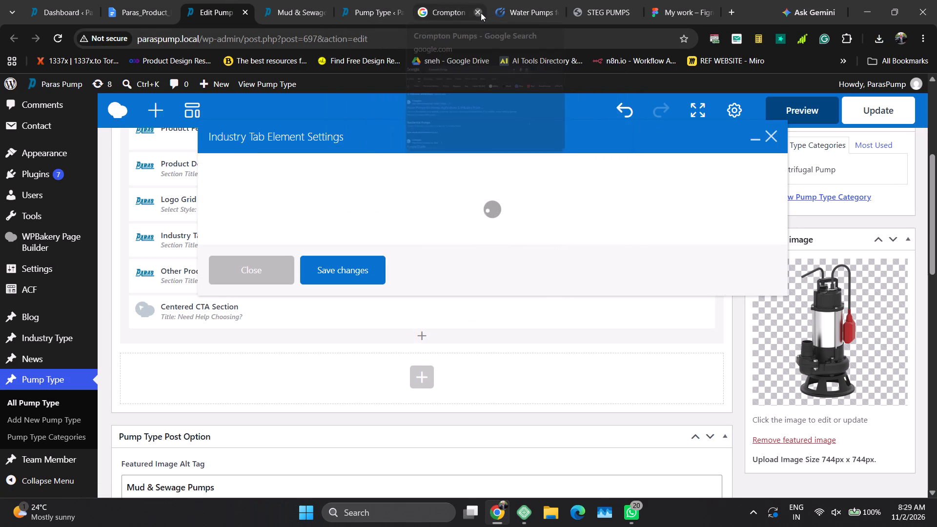
pyautogui.click(481, 13)
pyautogui.click(481, 13)
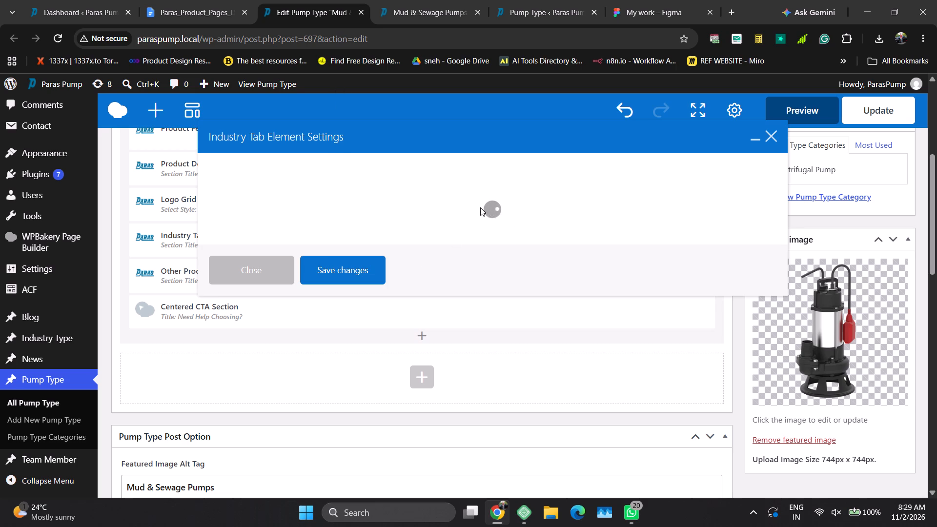
# Replace the Chemical Industry Title under Product Options / Models with the copied paragraph about mud, sewage, drainage and cutter/non-cutter options.
pyautogui.scroll(1, 332, 306)
pyautogui.scroll(-1, 332, 306)
pyautogui.scroll(1, 332, 306)
pyautogui.scroll(-2, 332, 306)
pyautogui.scroll(1, 332, 305)
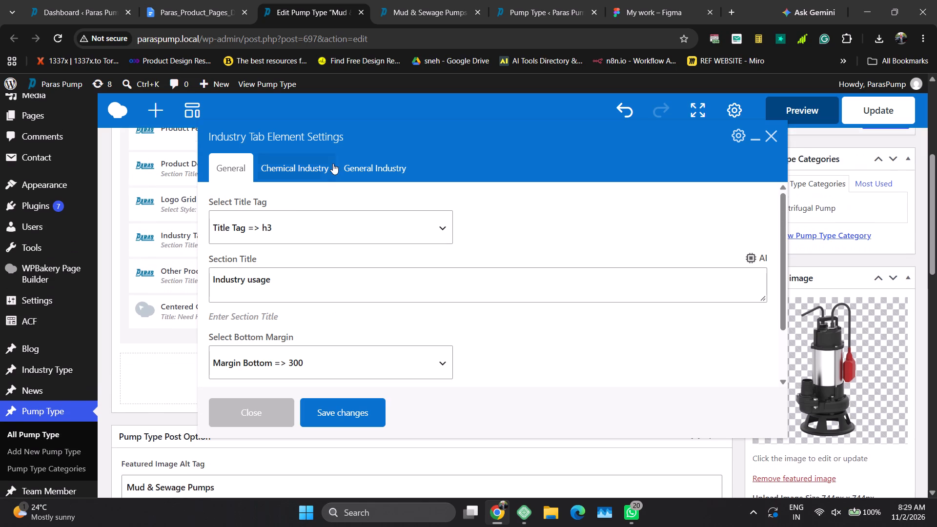
pyautogui.click(323, 164)
pyautogui.click(699, 348)
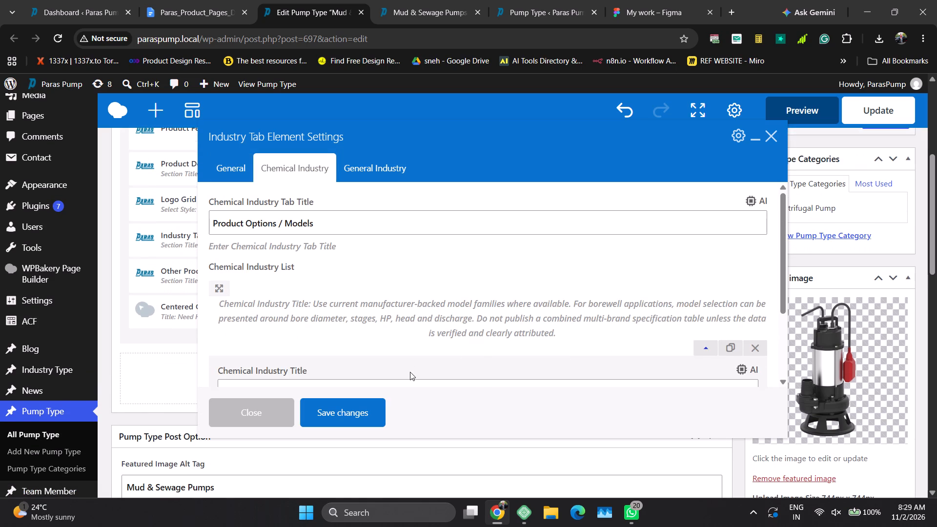
pyautogui.scroll(-2, 410, 366)
pyautogui.click(388, 285)
pyautogui.hotkey('ctrl', 'a')
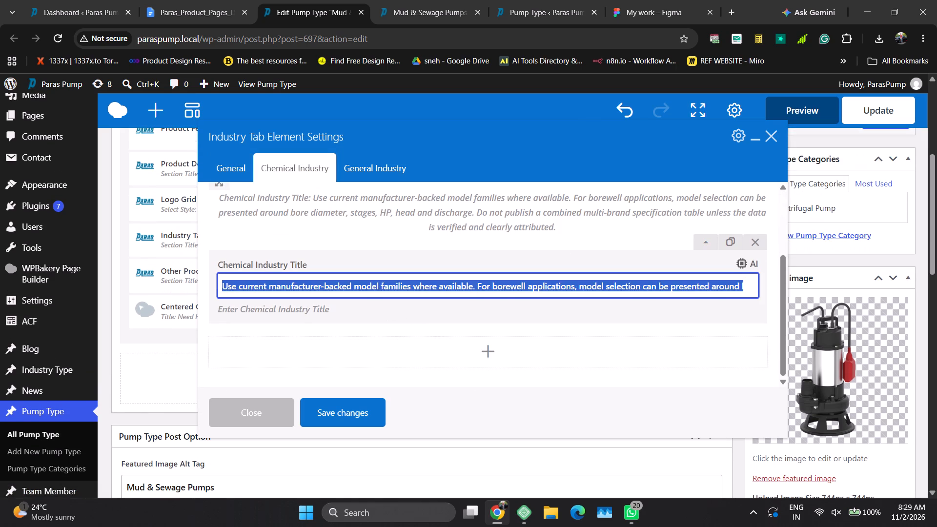
pyautogui.hotkey('ctrl', 'v')
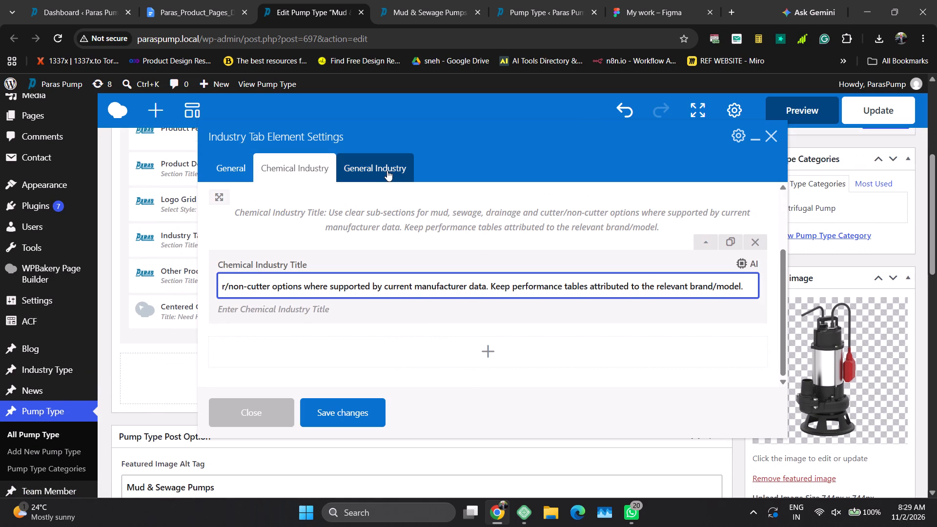
pyautogui.moveTo(266, 285); pyautogui.dragTo(176, 285)
pyautogui.click(321, 282)
# Replace the Agricultural irrigation title in the General Industry list with Construction-site dewatering, copied from the document's Applications list.
pyautogui.click(354, 182)
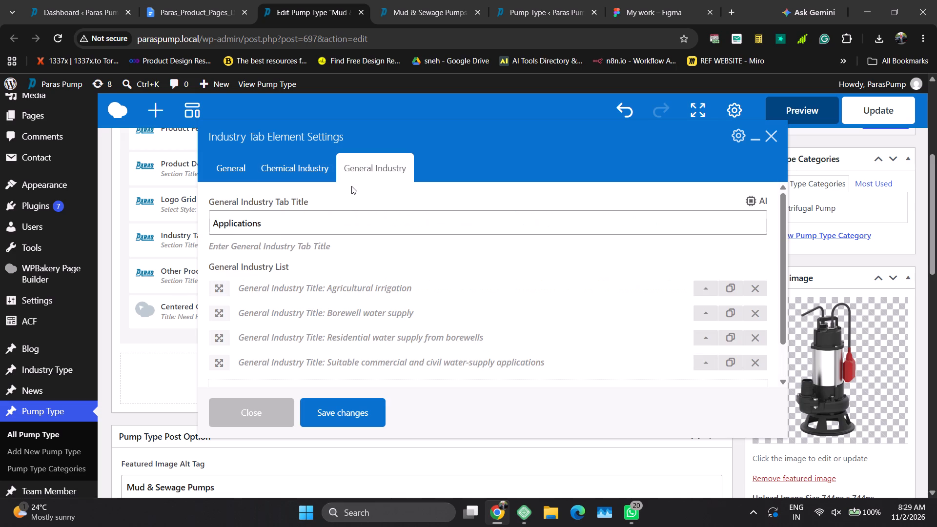
pyautogui.click(199, 0)
pyautogui.click(296, 239)
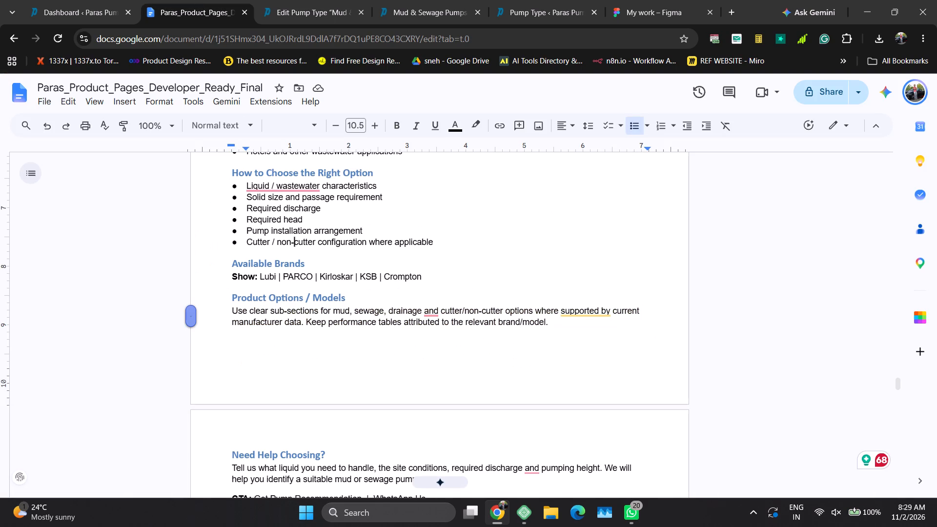
pyautogui.scroll(-1, 295, 239)
pyautogui.scroll(2, 295, 239)
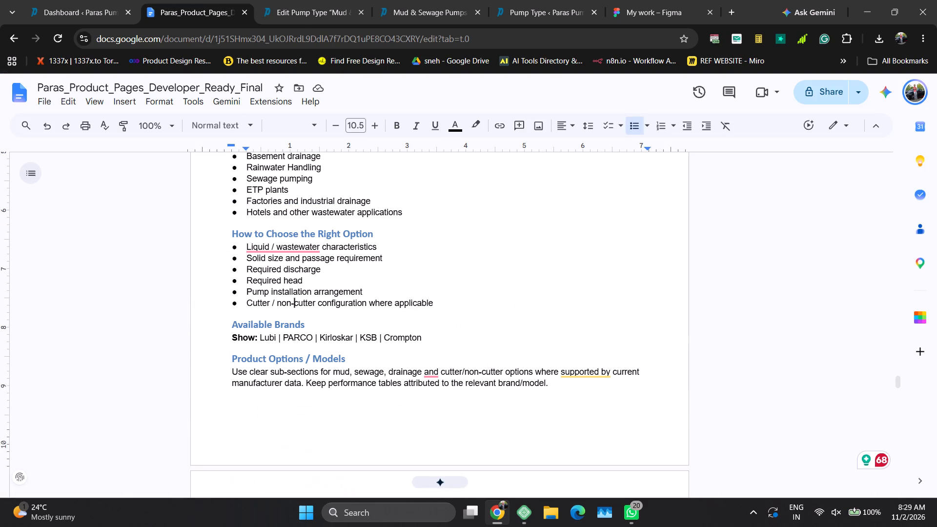
pyautogui.scroll(1, 295, 239)
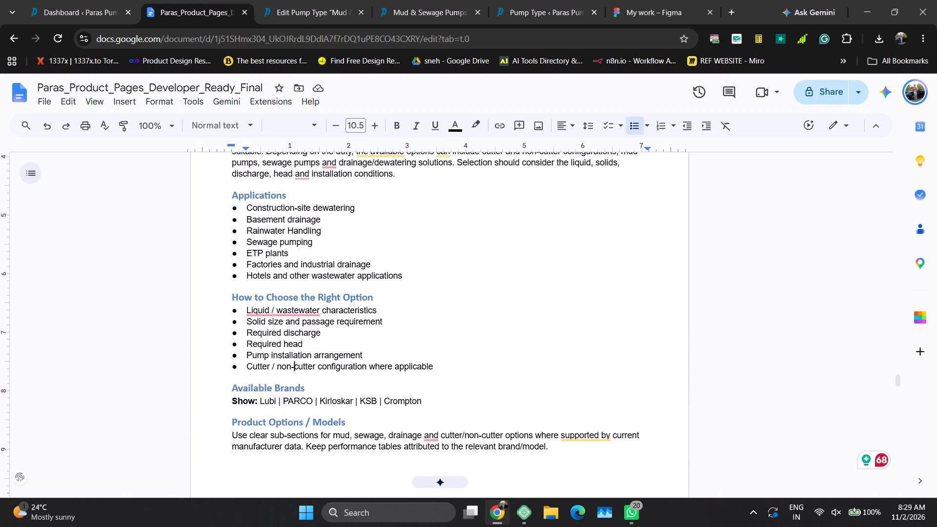
pyautogui.click(240, 206)
pyautogui.hotkey('shift', 'Down')
pyautogui.hotkey('ctrl', 'c')
pyautogui.hotkey('ctrl', 'c')
pyautogui.click(307, 0)
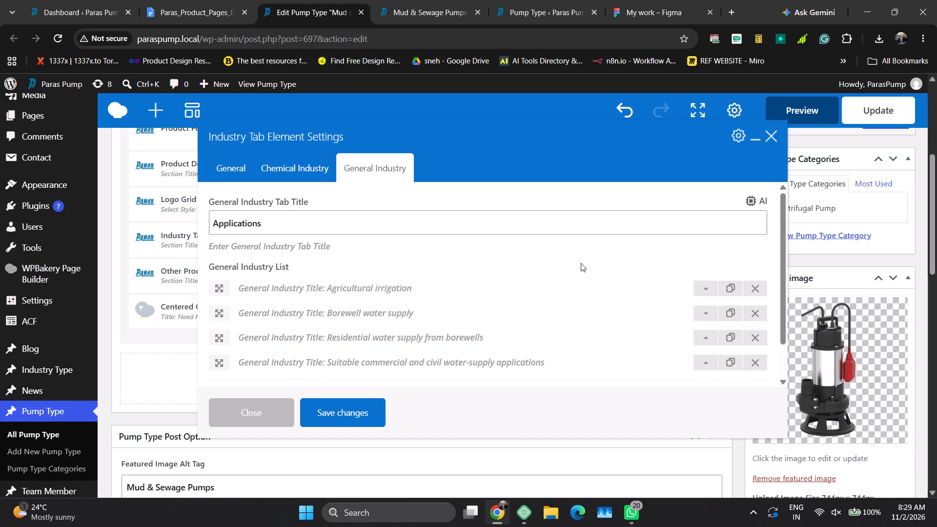
pyautogui.click(698, 284)
pyautogui.click(407, 342)
pyautogui.hotkey('ctrl', 'a')
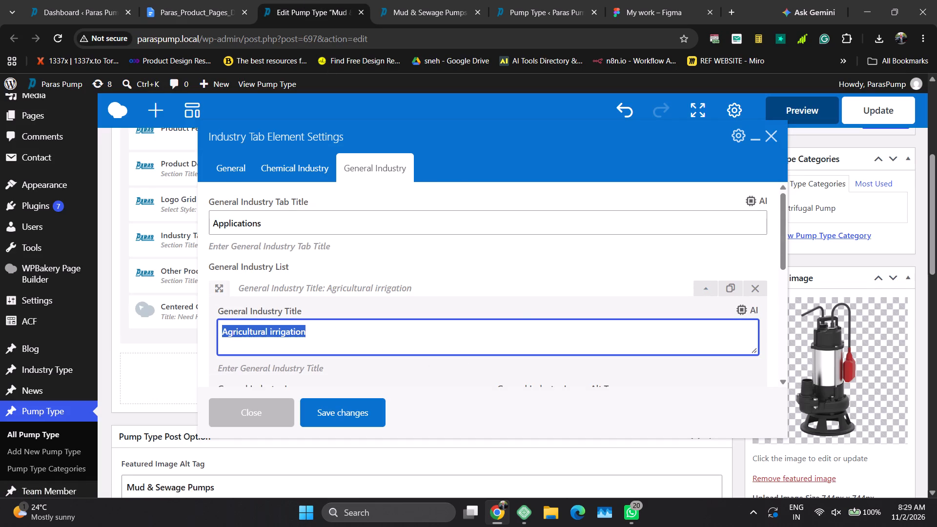
pyautogui.hotkey('ctrl', 'v')
pyautogui.press('BackSpace')
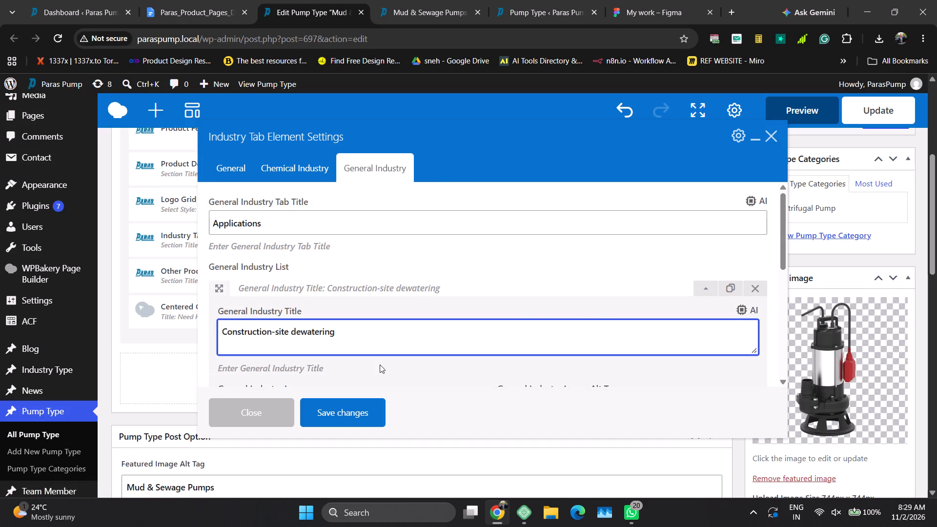
# Split the Construction-site dewatering title onto two lines after Construction-site and collapse that entry.
pyautogui.click(286, 342)
pyautogui.press('Right')
pyautogui.press('BackSpace')
pyautogui.hotkey('shift', 'Return')
pyautogui.click(714, 289)
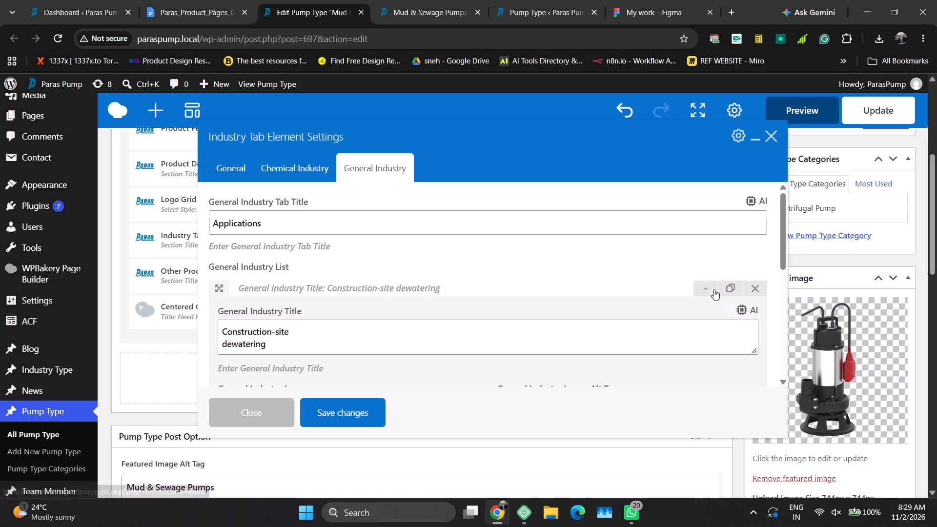
# Replace the Borewell water supply title with Basement drainage, copied from the document's Applications list, and collapse the entry.
pyautogui.click(707, 315)
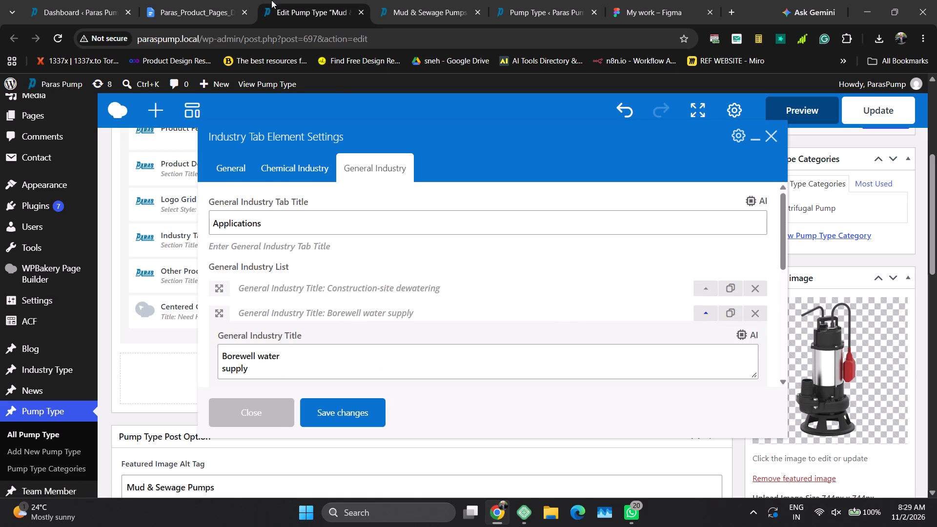
pyautogui.click(223, 0)
pyautogui.press('Left')
pyautogui.press('Down')
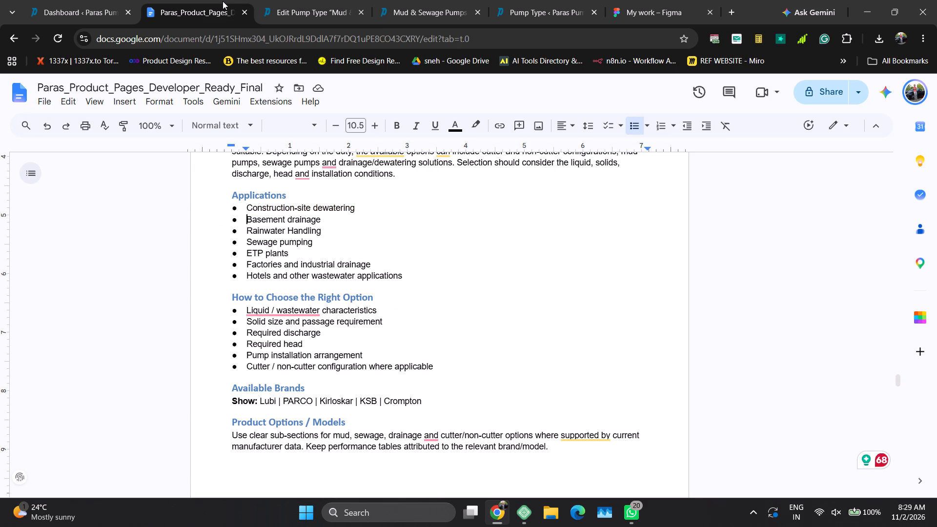
pyautogui.hotkey('shift', 'Down')
pyautogui.hotkey('ctrl', 'c')
pyautogui.click(280, 0)
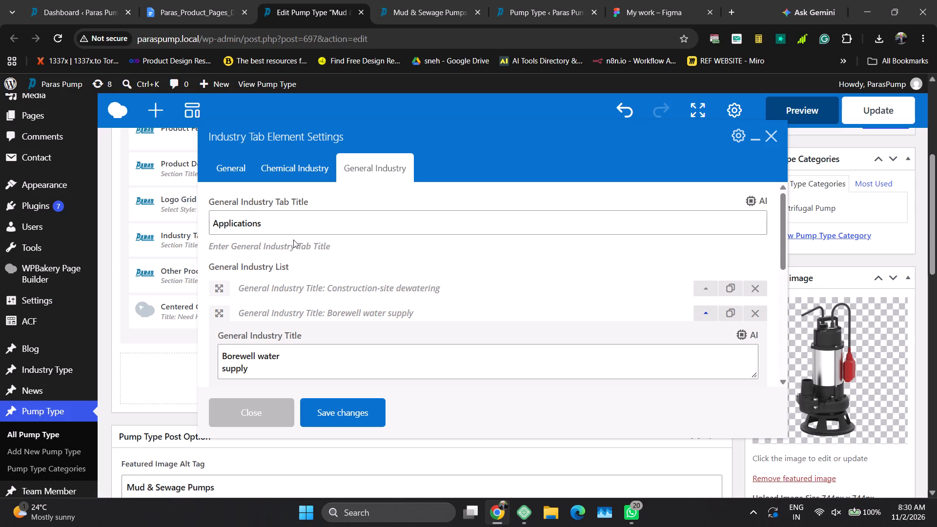
pyautogui.click(281, 357)
pyautogui.hotkey('ctrl', 'a')
pyautogui.hotkey('ctrl', 'v')
pyautogui.press('\\')
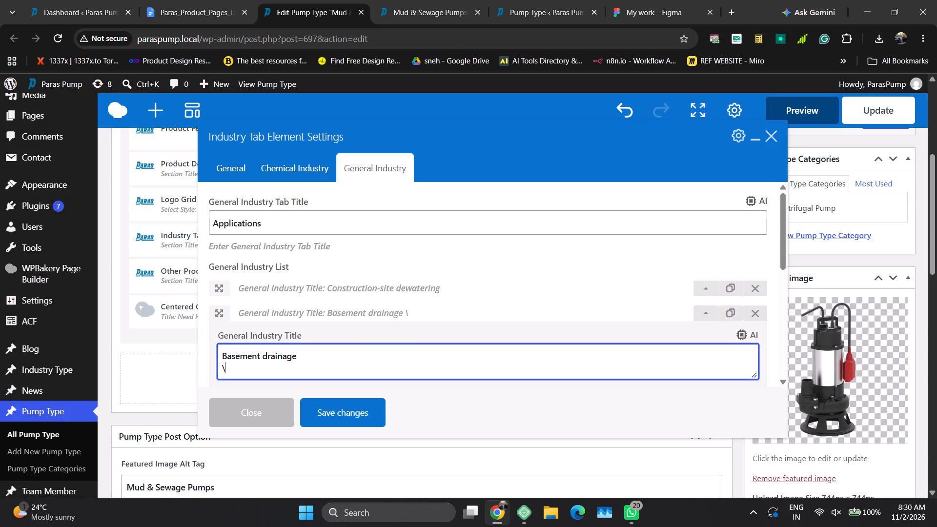
pyautogui.press('BackSpace')
pyautogui.press('BackSpace')
pyautogui.click(701, 315)
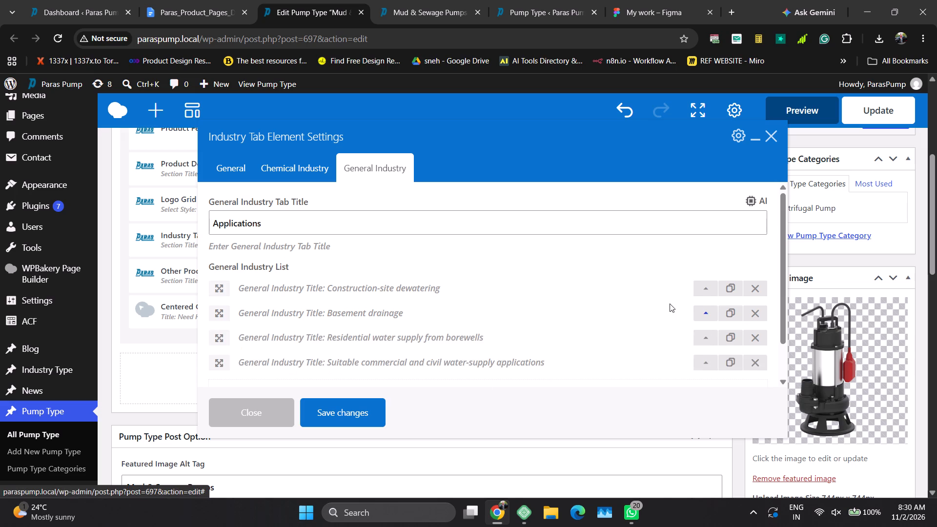
# Replace the Residential water supply from borewells title with Rainwater Handling, copied from the document's Applications list.
pyautogui.scroll(-1, 670, 304)
pyautogui.click(704, 295)
pyautogui.click(268, 0)
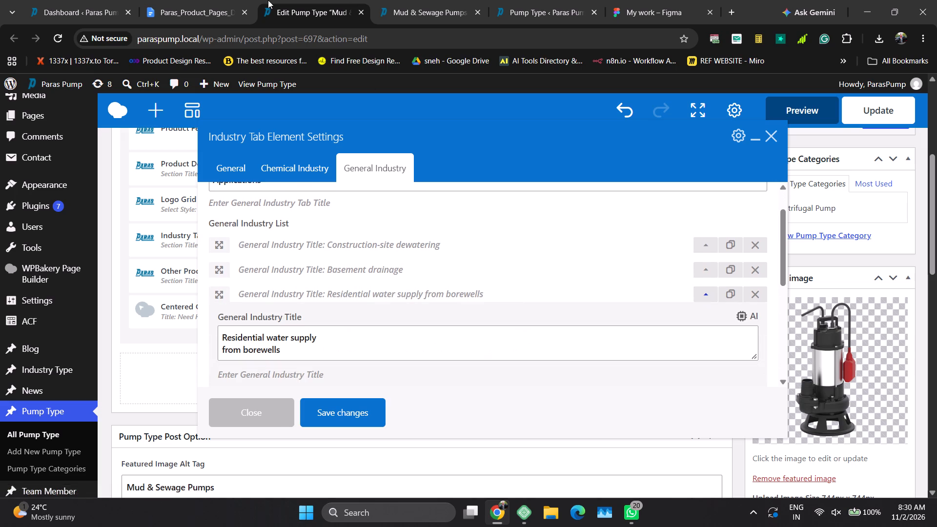
pyautogui.click(221, 0)
pyautogui.press('Left')
pyautogui.press('Down')
pyautogui.hotkey('shift', 'Down')
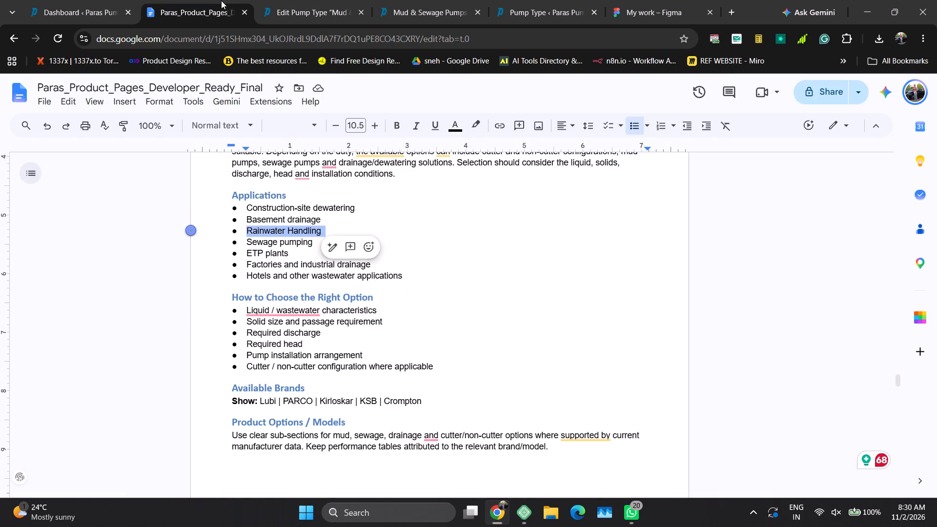
pyautogui.hotkey('ctrl', 'c')
pyautogui.hotkey('ctrl', 'c')
pyautogui.click(279, 0)
pyautogui.click(319, 329)
pyautogui.hotkey('ctrl', 'a')
pyautogui.hotkey('ctrl', 'v')
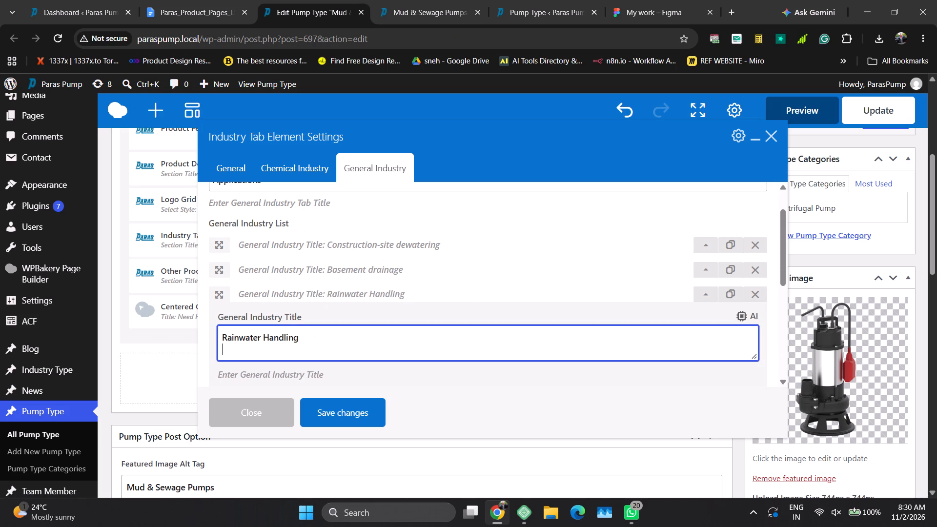
pyautogui.press('BackSpace')
# Replace the Suitable commercial and civil water-supply applications title with Sewage pumping, copied from the document's Applications list, and collapse the entry.
pyautogui.click(696, 289)
pyautogui.click(702, 320)
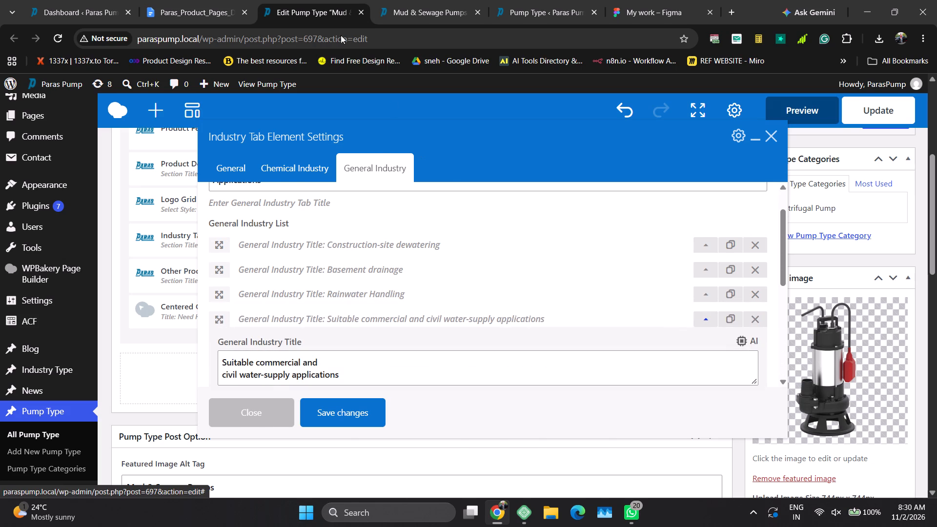
pyautogui.click(221, 0)
pyautogui.press('Left')
pyautogui.hotkey('shift', 'Down')
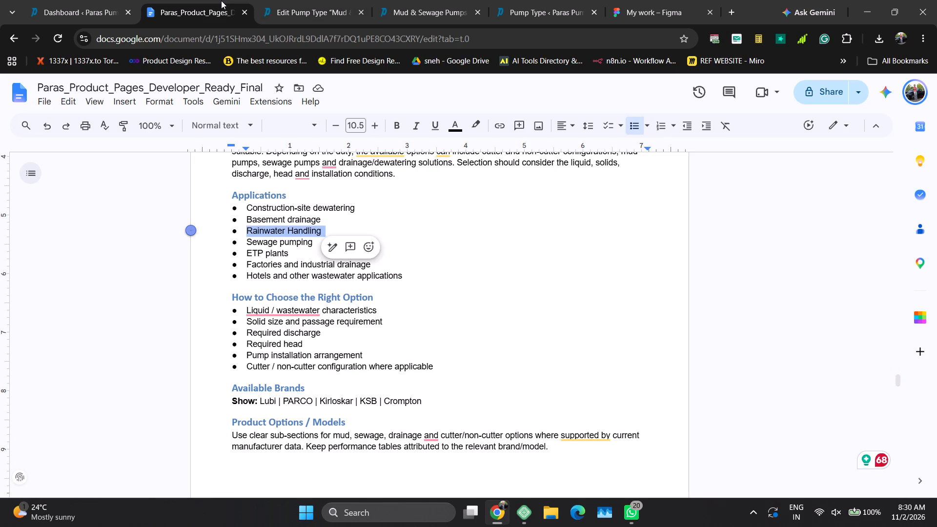
pyautogui.press('Left')
pyautogui.press('Down')
pyautogui.hotkey('shift', 'Down')
pyautogui.hotkey('ctrl', 'c')
pyautogui.click(283, 1)
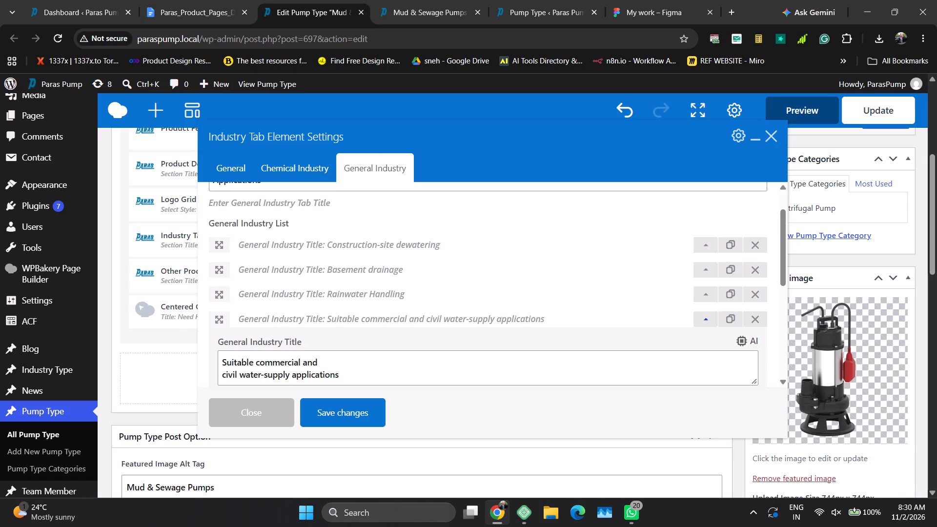
pyautogui.click(293, 377)
pyautogui.hotkey('ctrl', 'a')
pyautogui.hotkey('ctrl', 'v')
pyautogui.press('BackSpace')
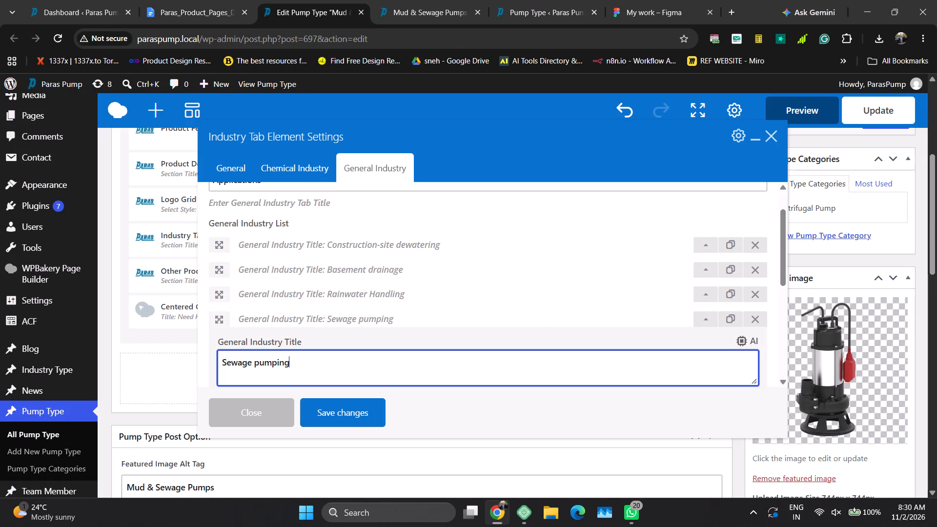
pyautogui.click(713, 326)
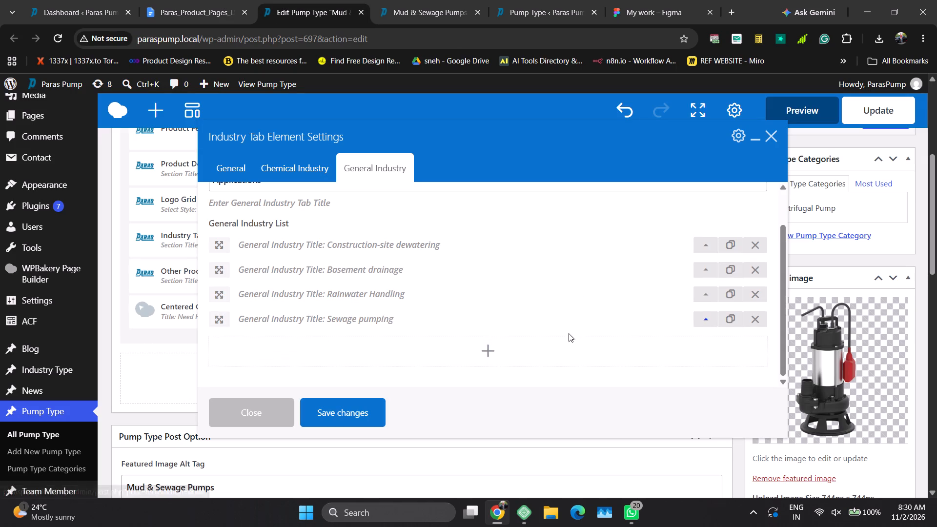
# Add a new General Industry entry titled ETP plants, copied from the document's Applications list, and collapse it.
pyautogui.click(554, 348)
pyautogui.scroll(-3, 517, 338)
pyautogui.click(698, 318)
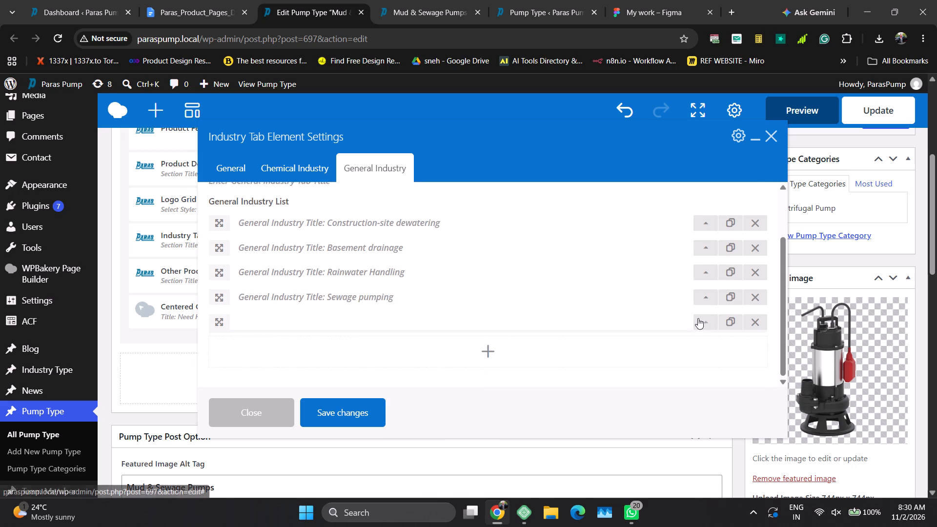
pyautogui.scroll(-3, 587, 306)
pyautogui.click(211, 0)
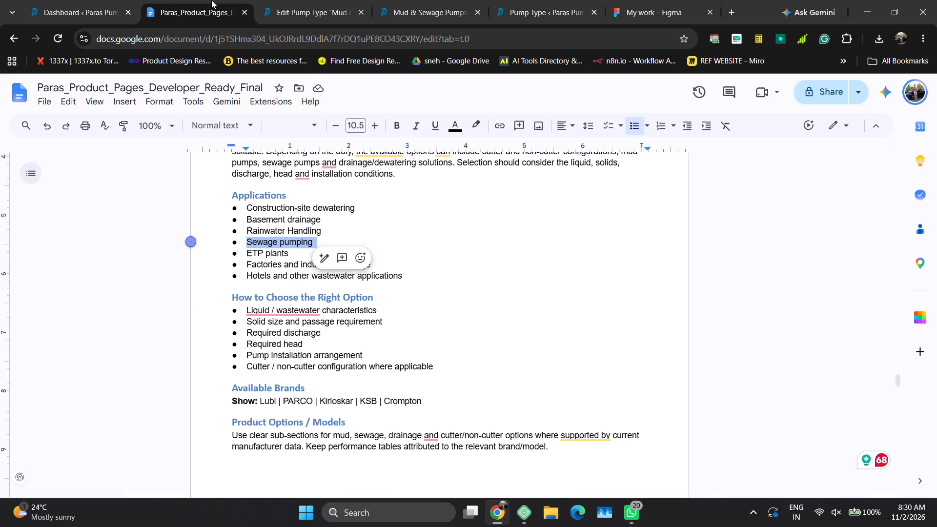
pyautogui.press('Left')
pyautogui.press('Down')
pyautogui.hotkey('shift', 'Down')
pyautogui.hotkey('ctrl', 'c')
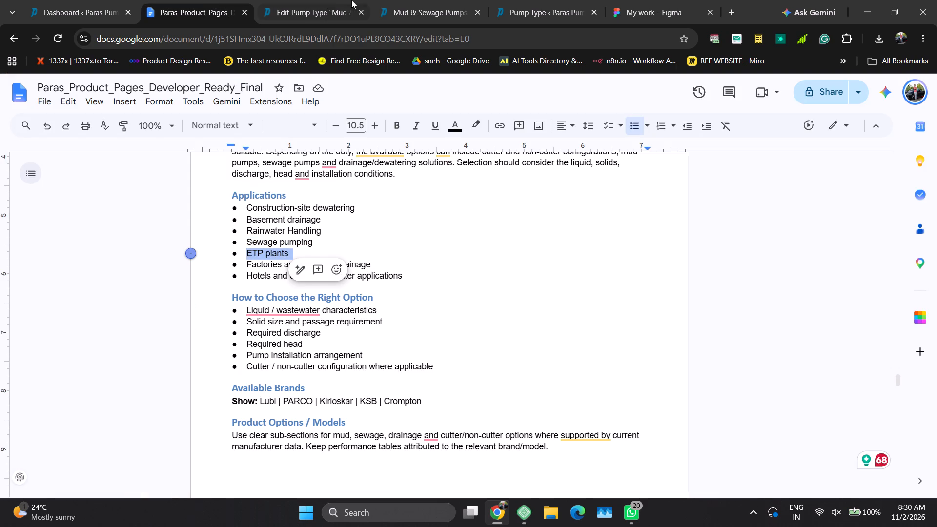
pyautogui.click(333, 0)
pyautogui.click(273, 243)
pyautogui.hotkey('ctrl', 'v')
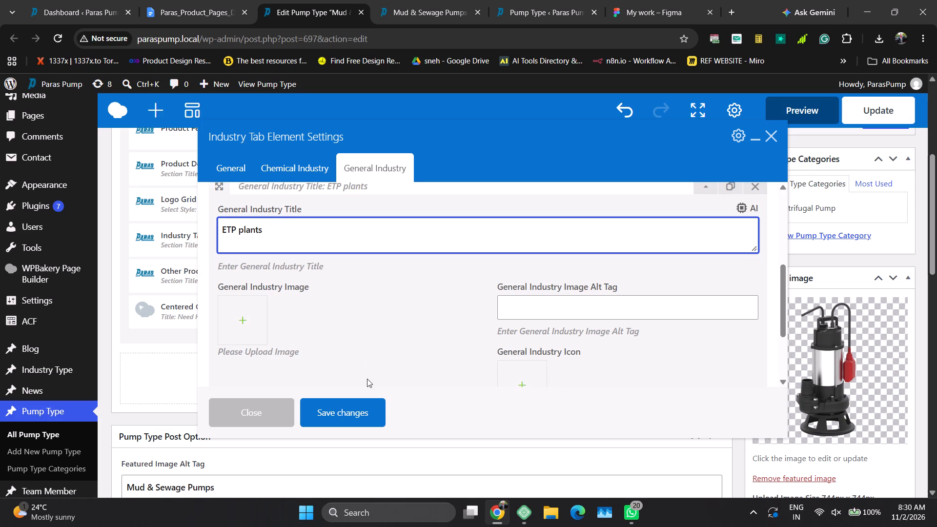
pyautogui.press('BackSpace')
pyautogui.click(703, 190)
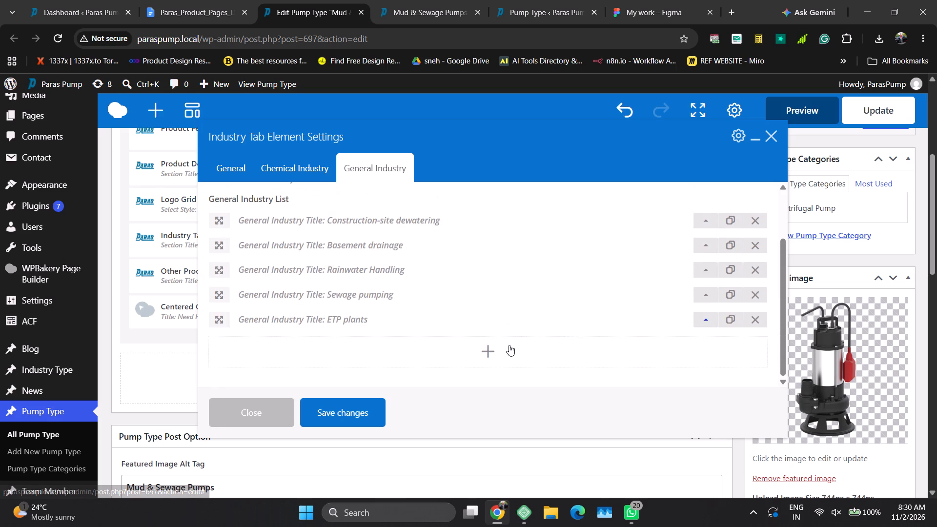
# Duplicate the ETP plants entry and retitle the copy Factories and industrial drainage, copied from the document's Applications list.
pyautogui.click(730, 324)
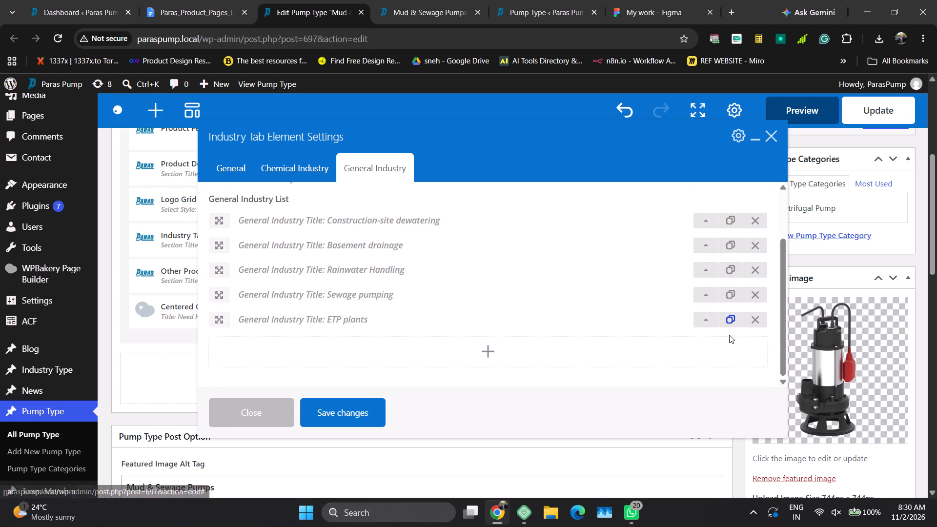
pyautogui.click(729, 335)
pyautogui.click(713, 350)
pyautogui.scroll(-1, 558, 345)
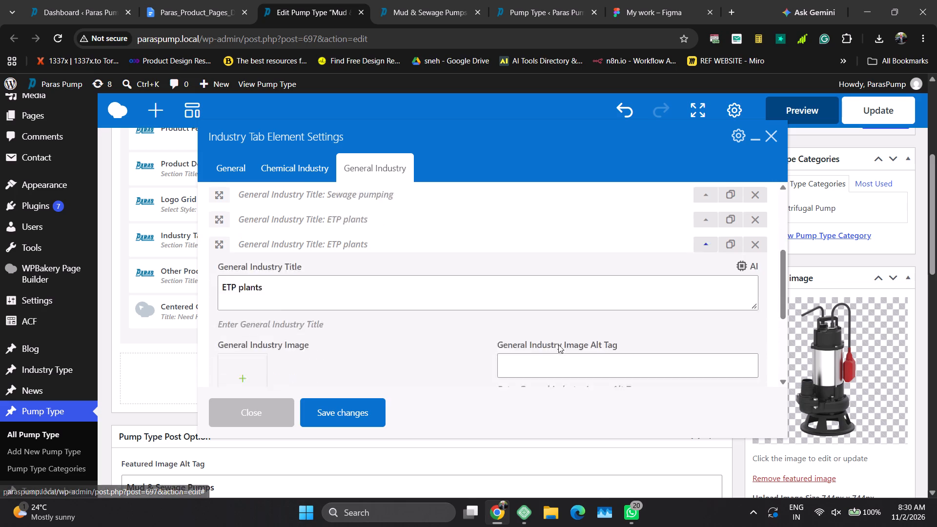
pyautogui.scroll(-2, 558, 345)
pyautogui.scroll(2, 547, 329)
pyautogui.click(221, 0)
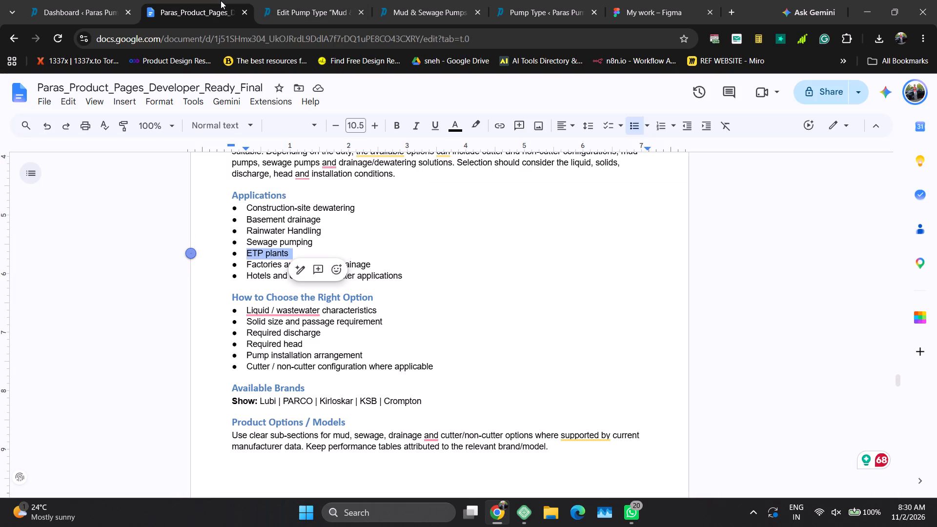
pyautogui.press('Left')
pyautogui.press('Down')
pyautogui.hotkey('shift', 'Down')
pyautogui.hotkey('ctrl', 'c')
pyautogui.click(292, 0)
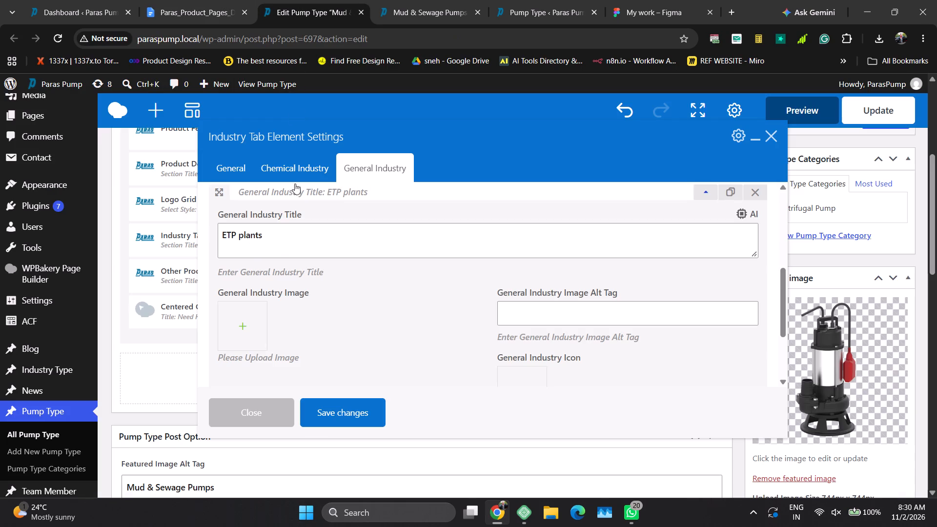
pyautogui.click(297, 229)
pyautogui.hotkey('ctrl', 'a')
pyautogui.hotkey('ctrl', 'v')
pyautogui.press('BackSpace')
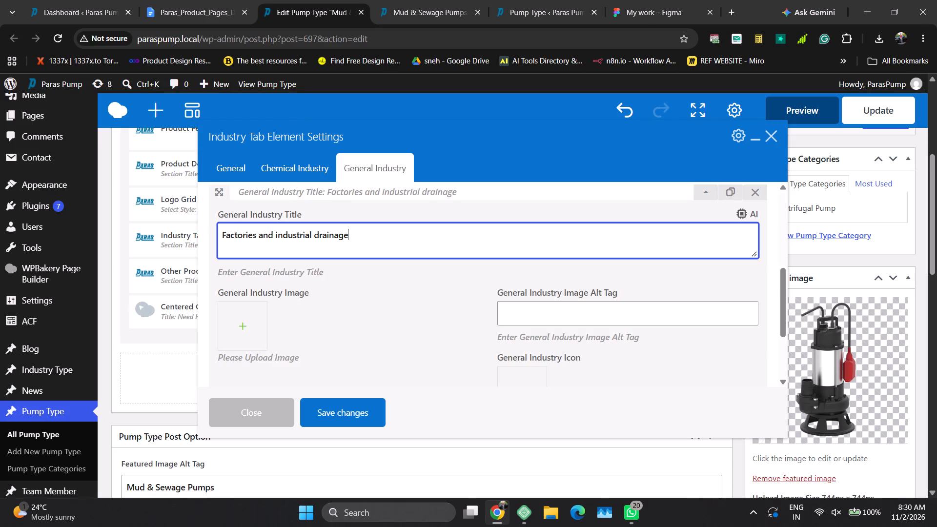
# Split the Factories and industrial drainage title onto two lines before drainage and collapse that entry.
pyautogui.click(303, 243)
pyautogui.press('Right')
pyautogui.press('Right')
pyautogui.press('Right')
pyautogui.press('Right')
pyautogui.press('BackSpace')
pyautogui.hotkey('shift', 'Return')
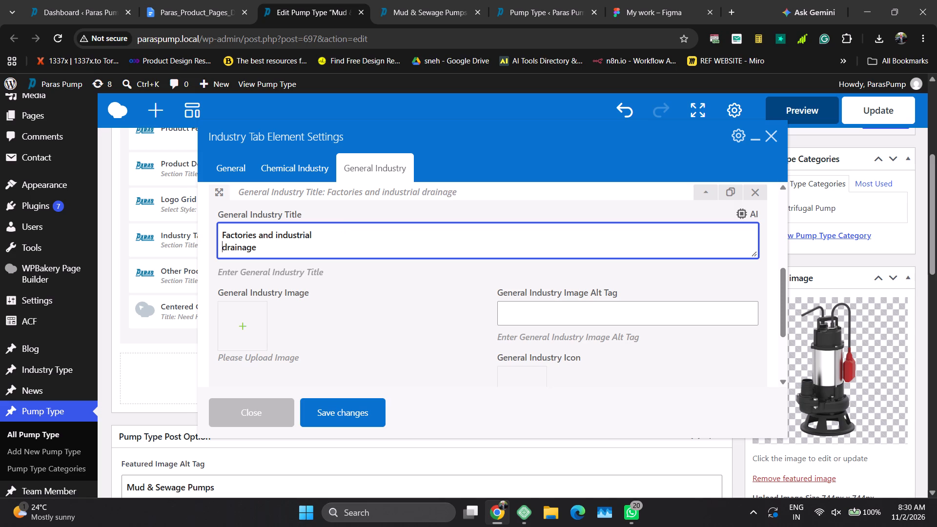
pyautogui.click(710, 194)
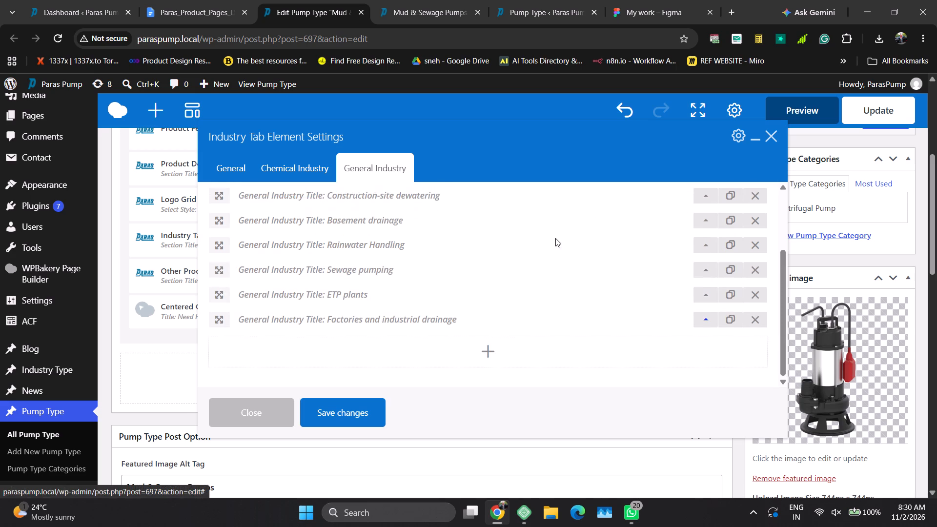
# Add another General Industry entry titled Hotels and other wastewater applications, copied from the document's Applications list.
pyautogui.click(484, 348)
pyautogui.click(148, 0)
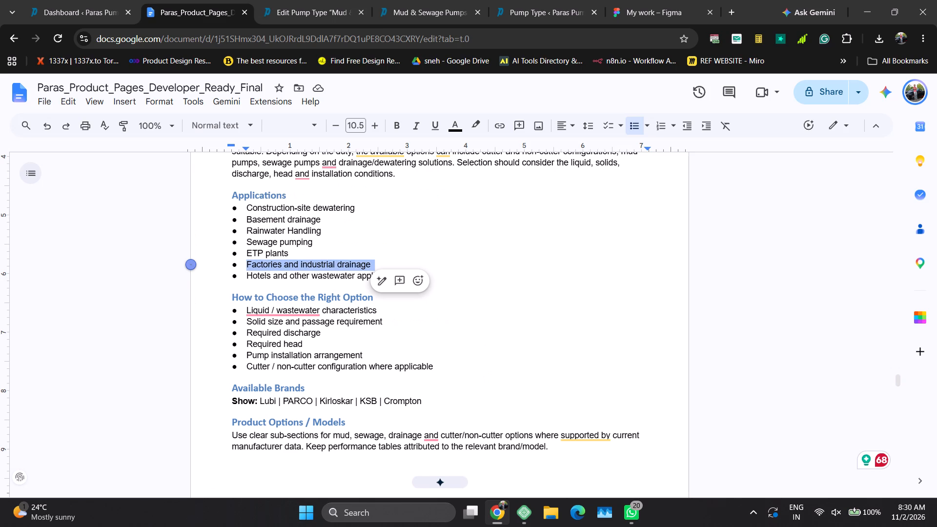
pyautogui.press('Left')
pyautogui.press('Down')
pyautogui.hotkey('shift', 'Down')
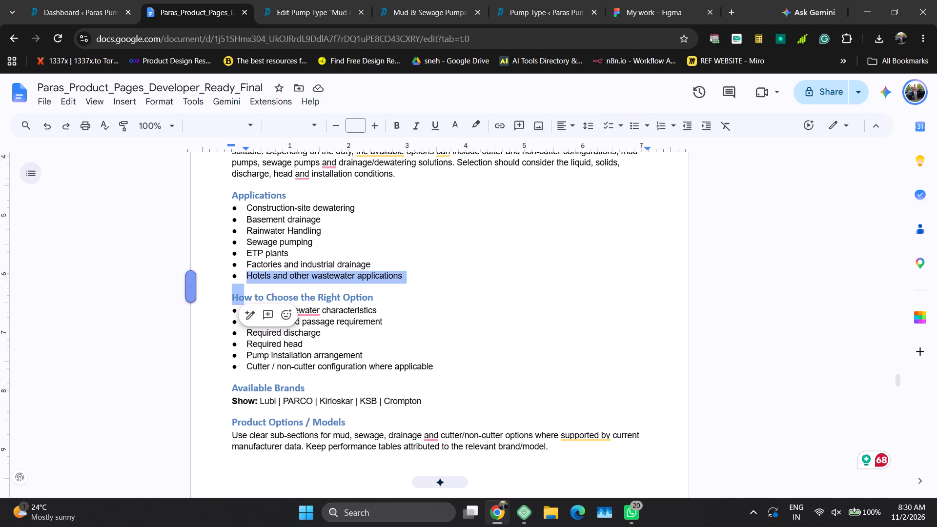
pyautogui.hotkey('shift', 'Left')
pyautogui.hotkey('shift', 'Left')
pyautogui.hotkey('shift', 'Left')
pyautogui.hotkey('ctrl', 'c')
pyautogui.hotkey('ctrl', 'c')
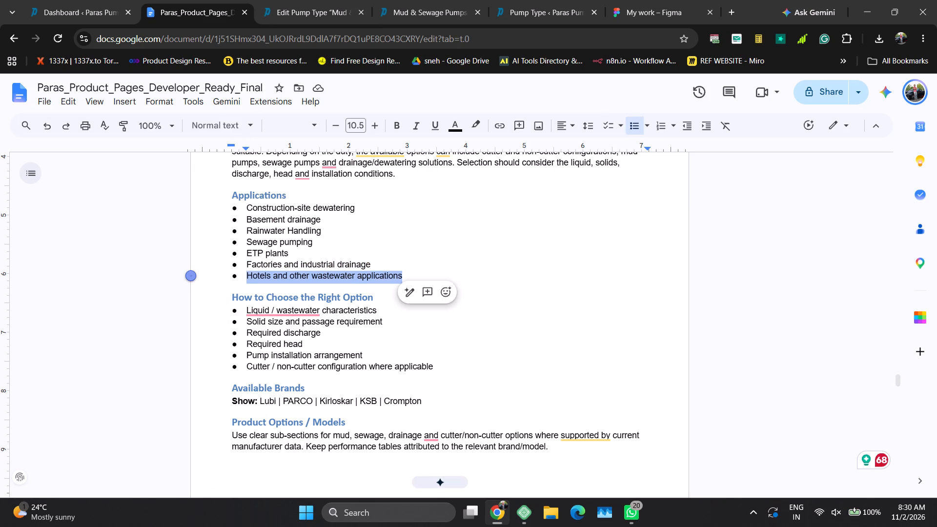
pyautogui.click(270, 0)
pyautogui.click(717, 344)
pyautogui.scroll(-1, 471, 355)
pyautogui.click(422, 322)
pyautogui.hotkey('ctrl', 'v')
# Split the Hotels and other wastewater applications title onto two lines before applications and collapse that entry.
pyautogui.press('Left')
pyautogui.press('Left')
pyautogui.press('Left')
pyautogui.press('Left')
pyautogui.press('Left')
pyautogui.press('Left')
pyautogui.press('Left')
pyautogui.press('Left')
pyautogui.press('Left')
pyautogui.press('Left')
pyautogui.press('Left')
pyautogui.press('Left')
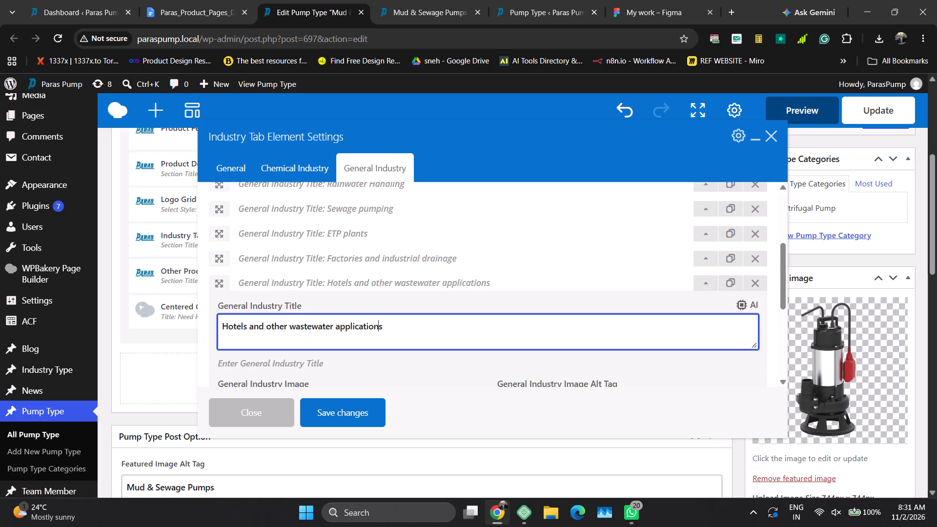
pyautogui.press('BackSpace')
pyautogui.hotkey('shift', 'Return')
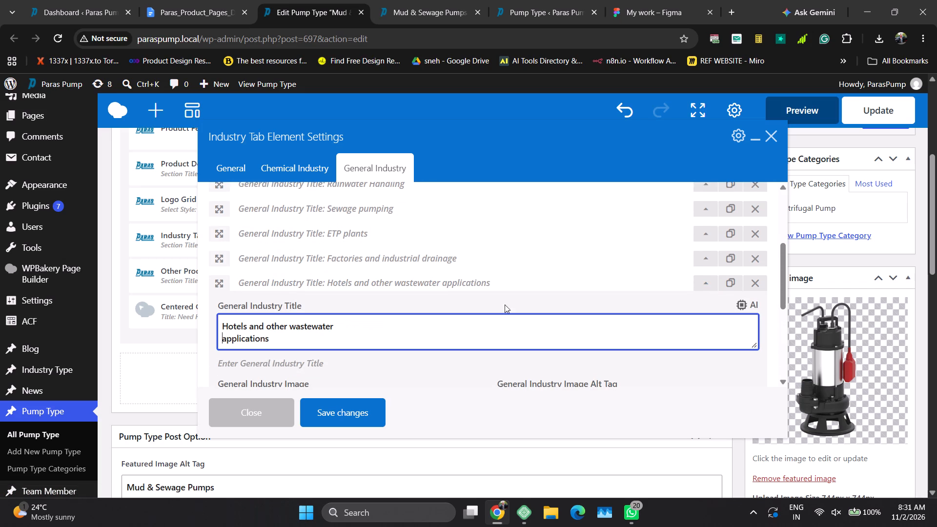
pyautogui.click(708, 284)
# Save the Industry Tab Element's changes and update the Mud & Sewage Pumps page.
pyautogui.click(362, 414)
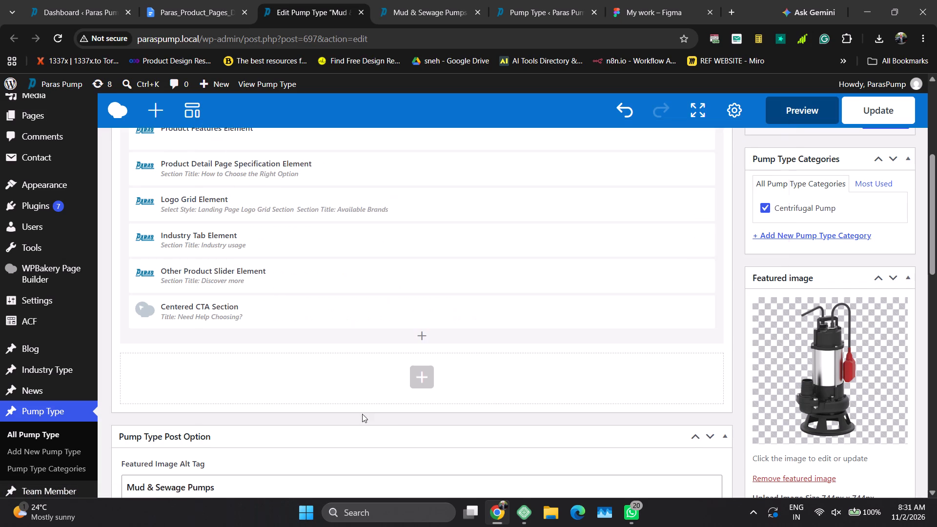
pyautogui.click(884, 114)
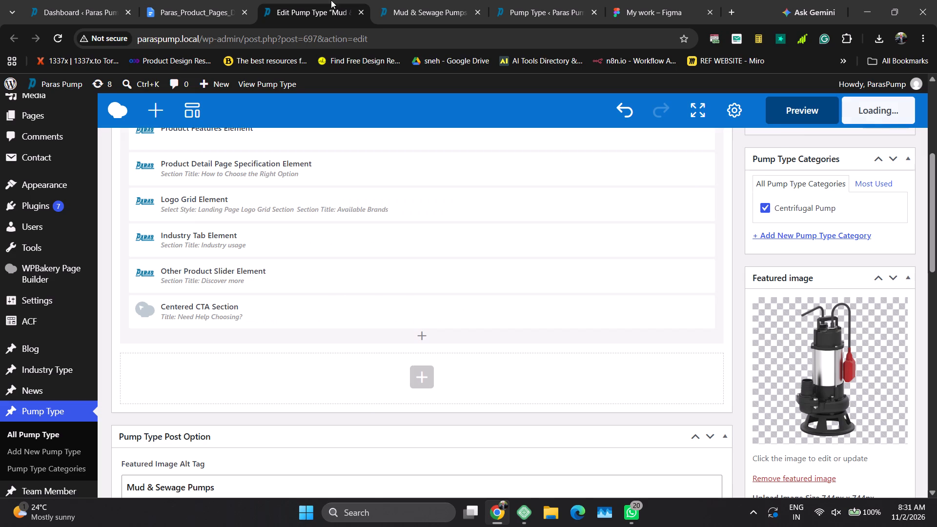
# Hard-reload the live Mud & Sewage Pumps page and review its sections down to the brand logo grid.
pyautogui.click(410, 0)
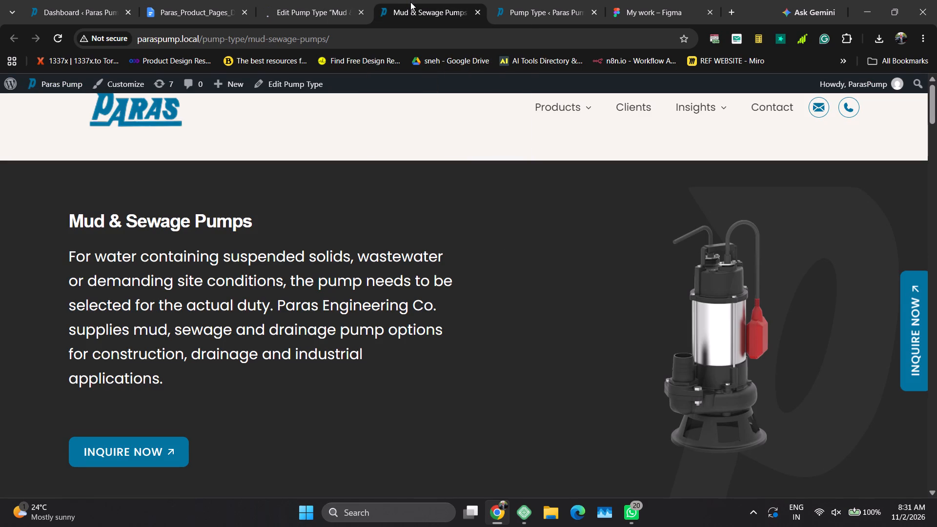
pyautogui.hotkey('ctrl', 'shift', 'r')
pyautogui.scroll(-4, 410, 0)
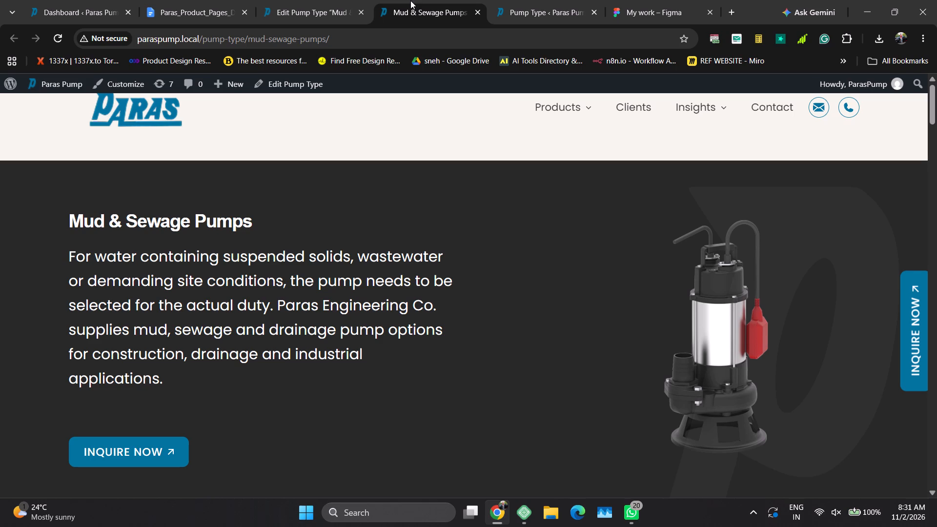
pyautogui.scroll(-2, 410, 0)
pyautogui.scroll(-7, 536, 229)
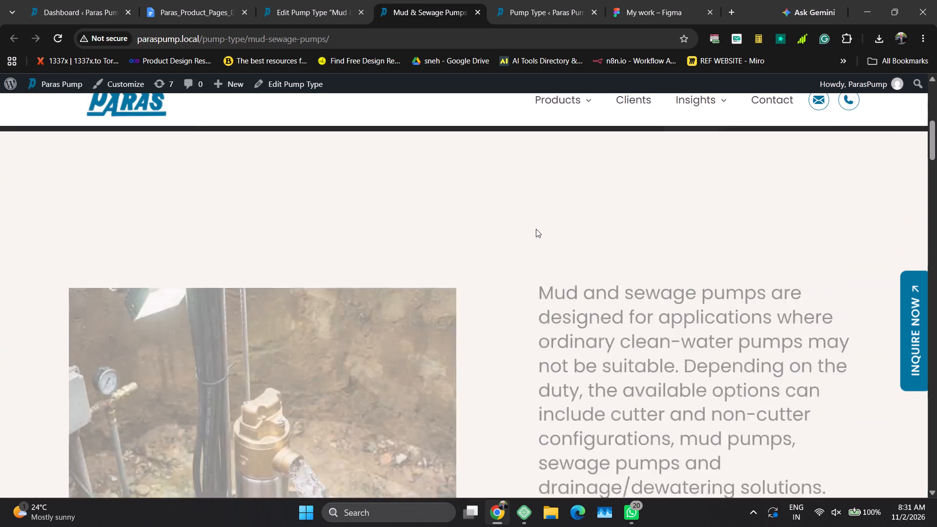
pyautogui.scroll(-11, 536, 229)
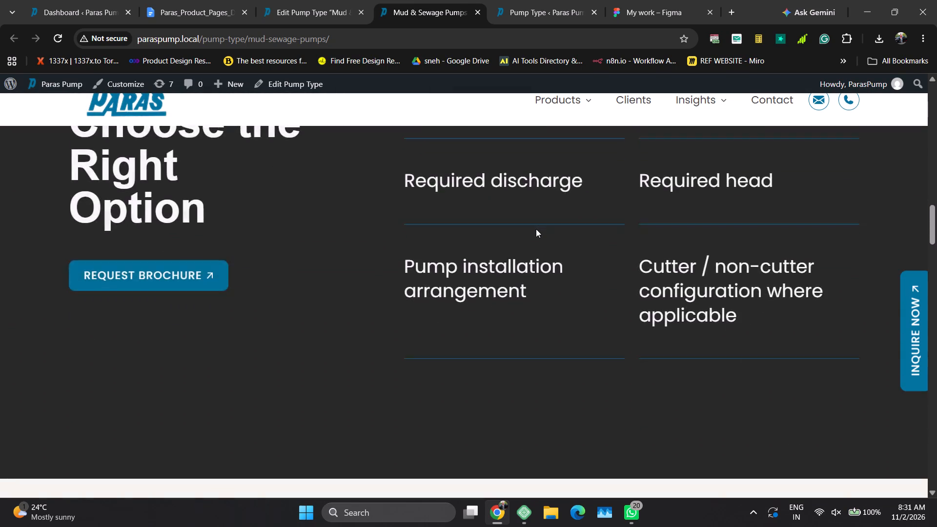
pyautogui.hscroll(-1, 536, 229)
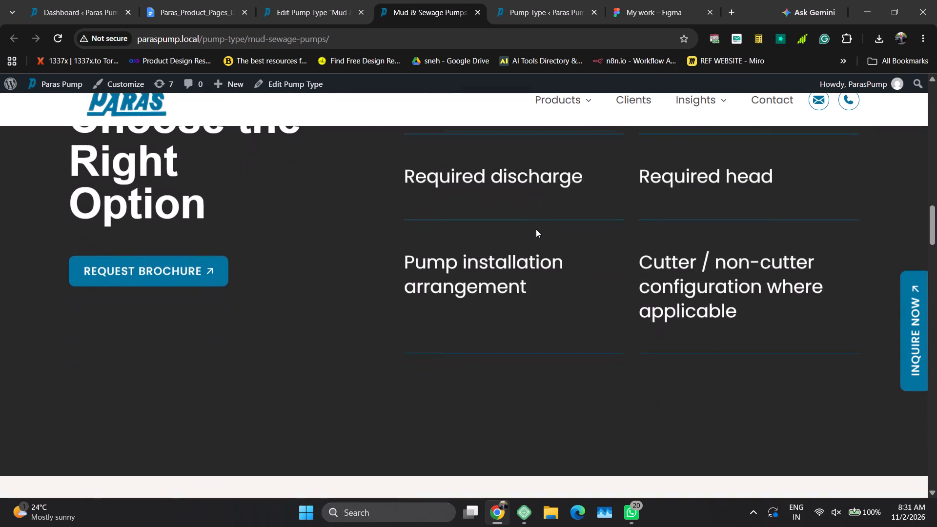
pyautogui.scroll(-4, 536, 229)
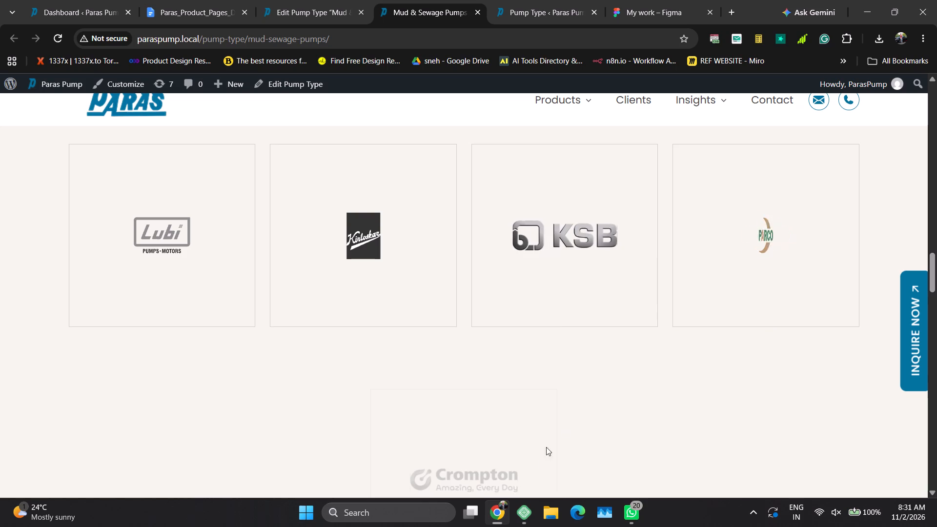
pyautogui.scroll(-1, 464, 429)
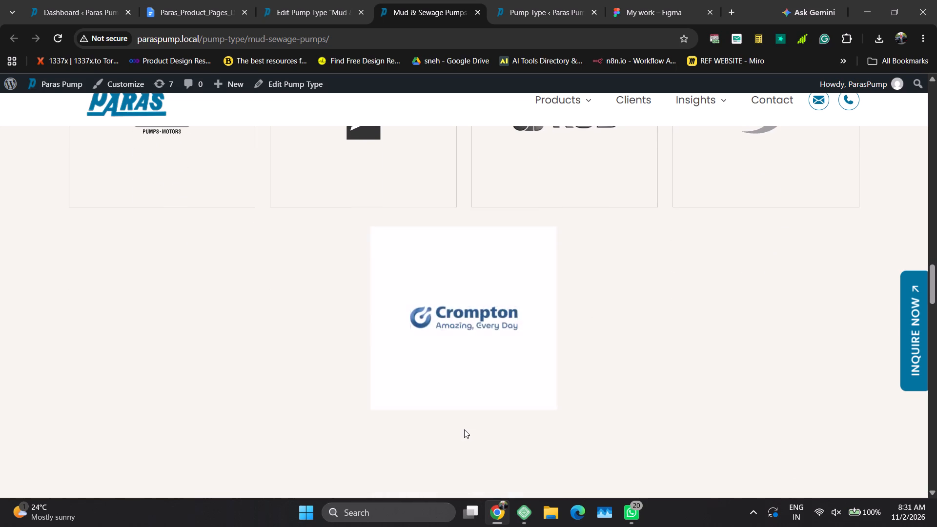
pyautogui.scroll(-1, 464, 429)
pyautogui.scroll(1, 450, 341)
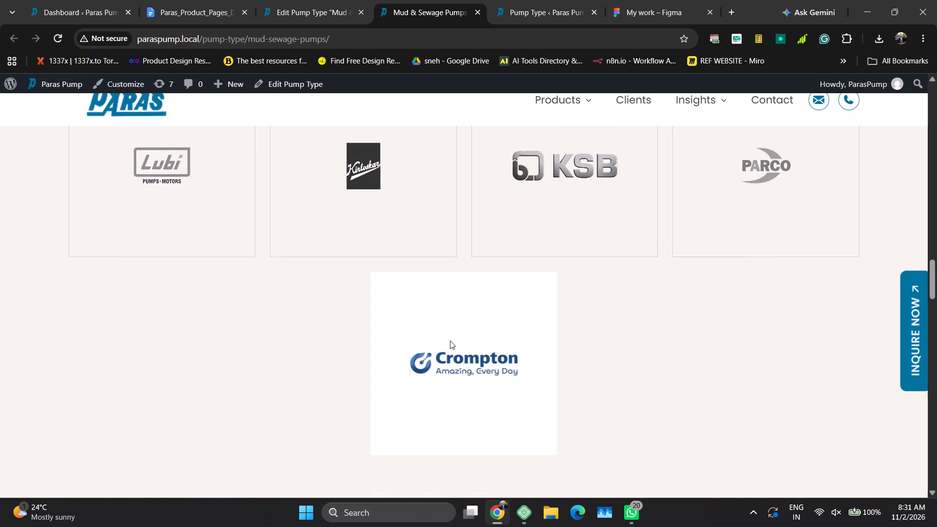
pyautogui.scroll(1, 450, 341)
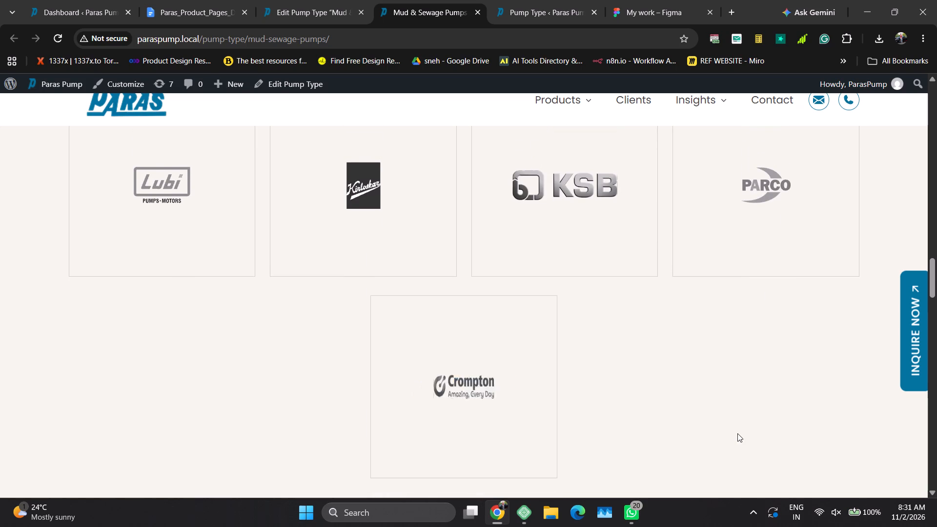
# Review the rest of the live Mud & Sewage Pumps page, including both Industry usage tabs, down to Need Help Choosing.
pyautogui.scroll(1, 737, 433)
pyautogui.scroll(-9, 737, 433)
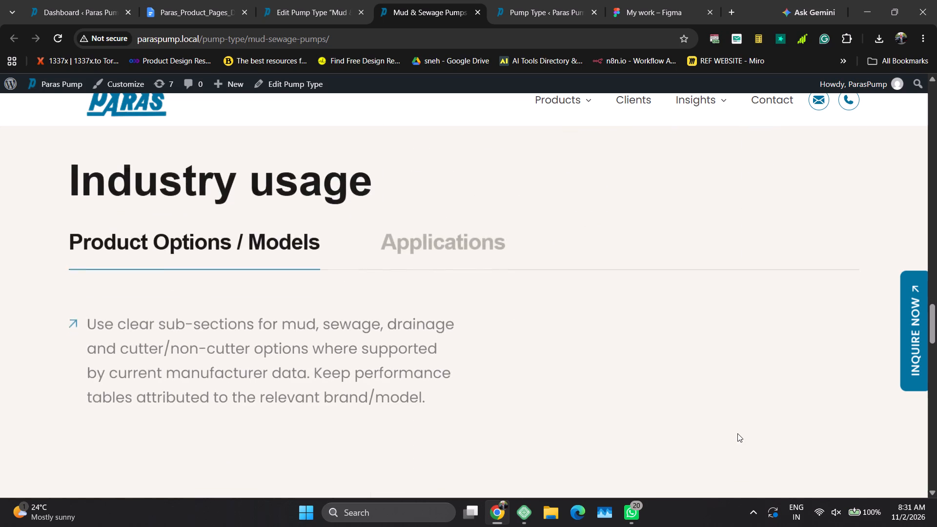
pyautogui.scroll(-1, 737, 433)
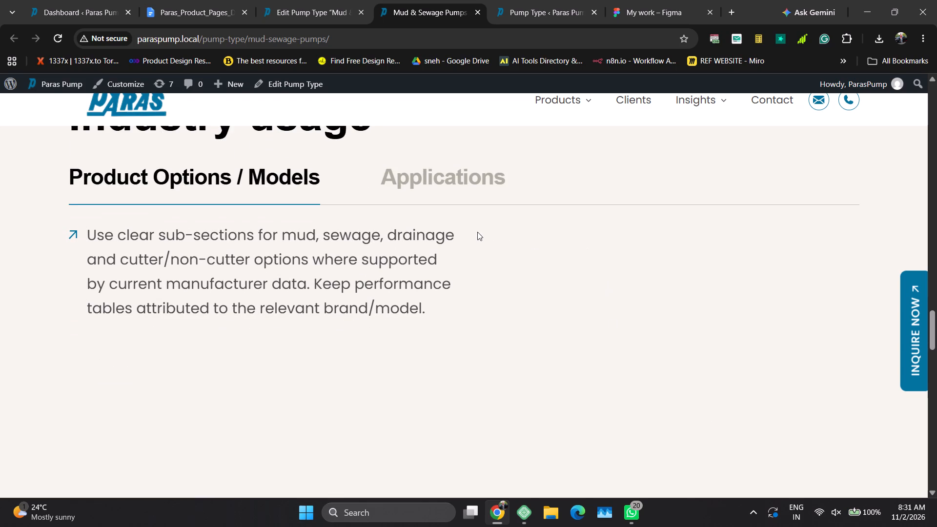
pyautogui.click(446, 175)
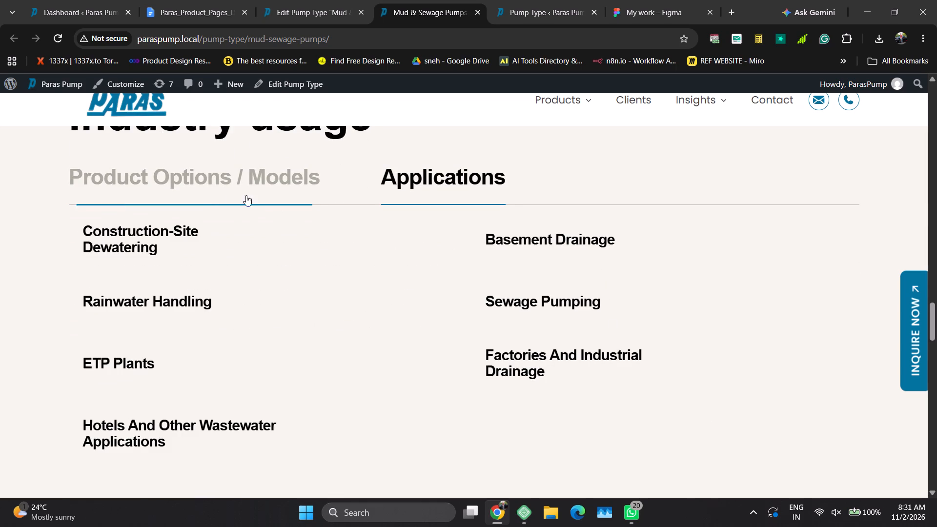
pyautogui.click(214, 190)
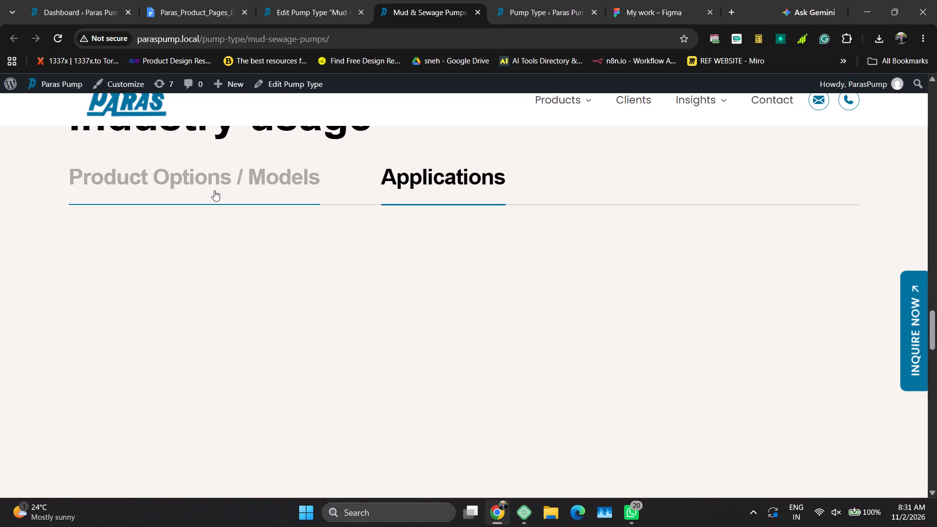
pyautogui.scroll(-6, 214, 190)
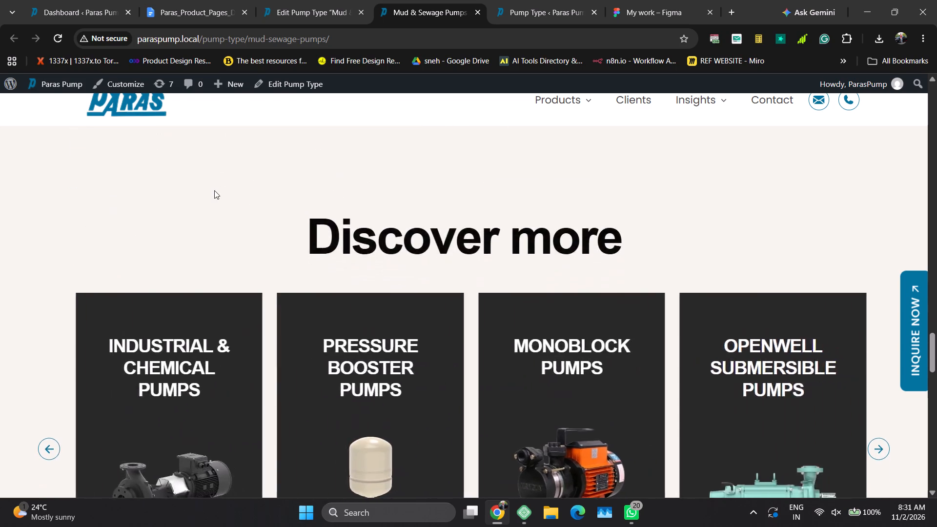
pyautogui.scroll(-2, 214, 190)
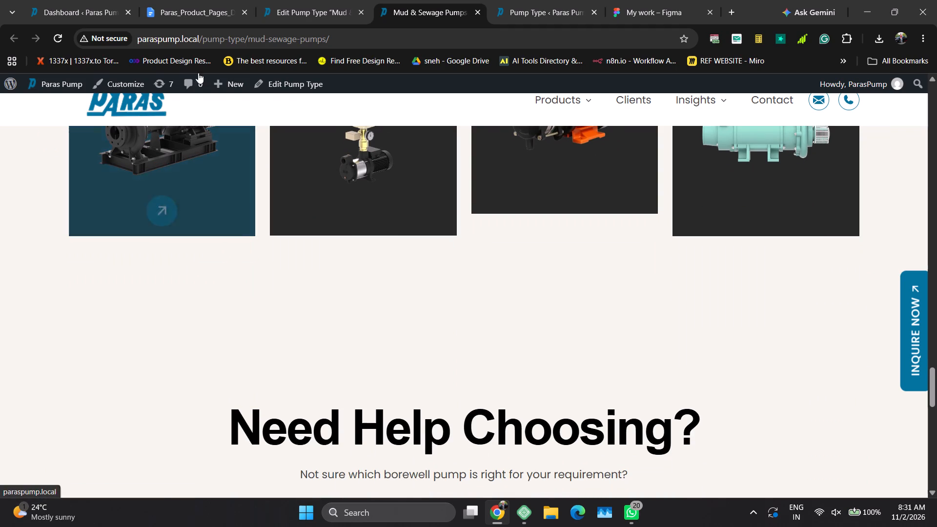
# Close the Mud & Sewage Pumps editor and live page tabs.
pyautogui.click(323, 0)
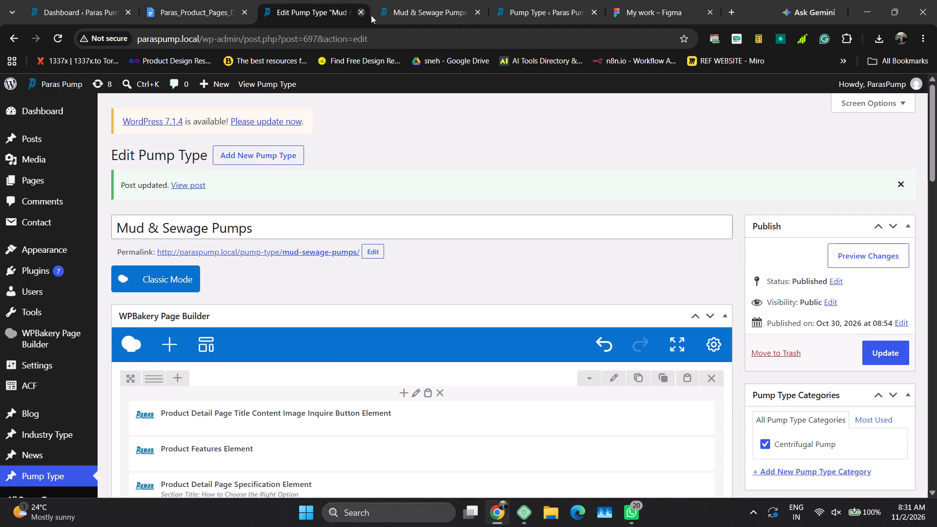
pyautogui.click(402, 3)
pyautogui.click(303, 4)
pyautogui.click(392, 1)
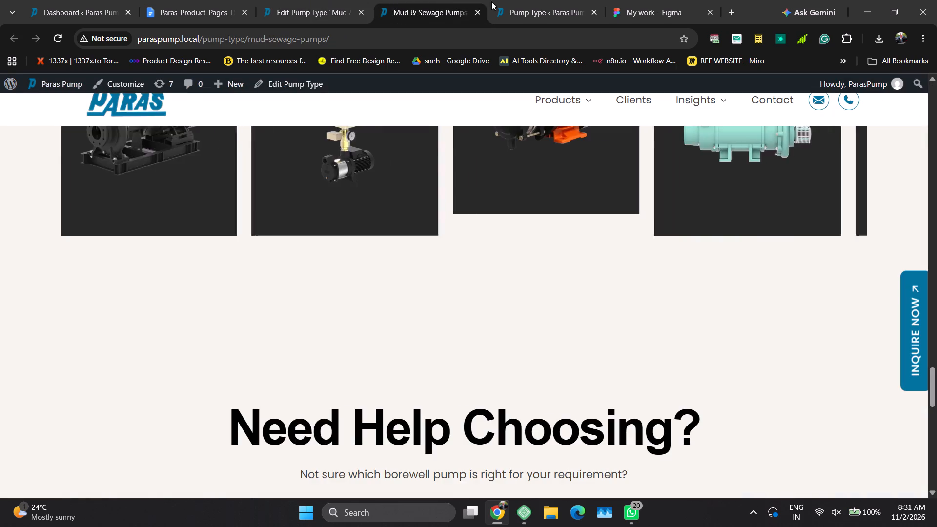
pyautogui.click(541, 7)
pyautogui.click(428, 0)
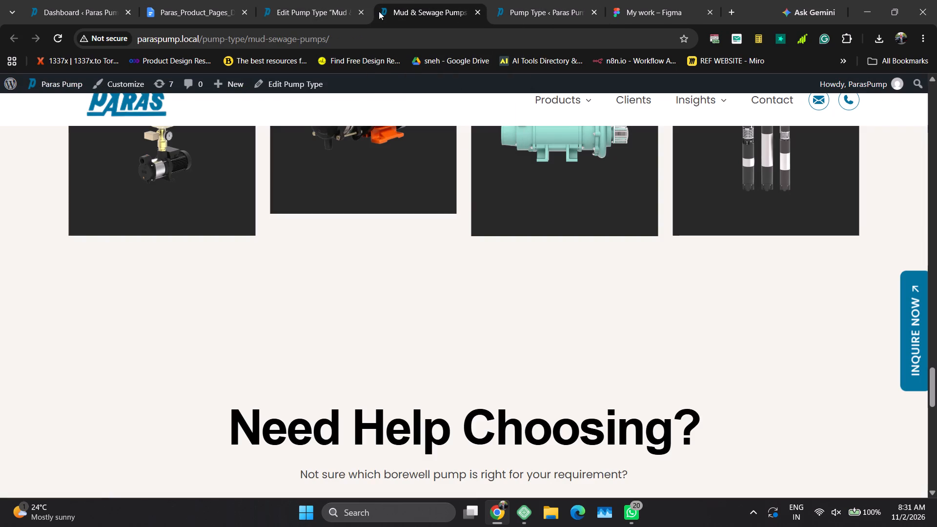
pyautogui.click(363, 12)
pyautogui.click(363, 14)
# Copy the Product Overview paragraph from section 7, Fire Fighting Pumps, of the product pages document.
pyautogui.click(202, 0)
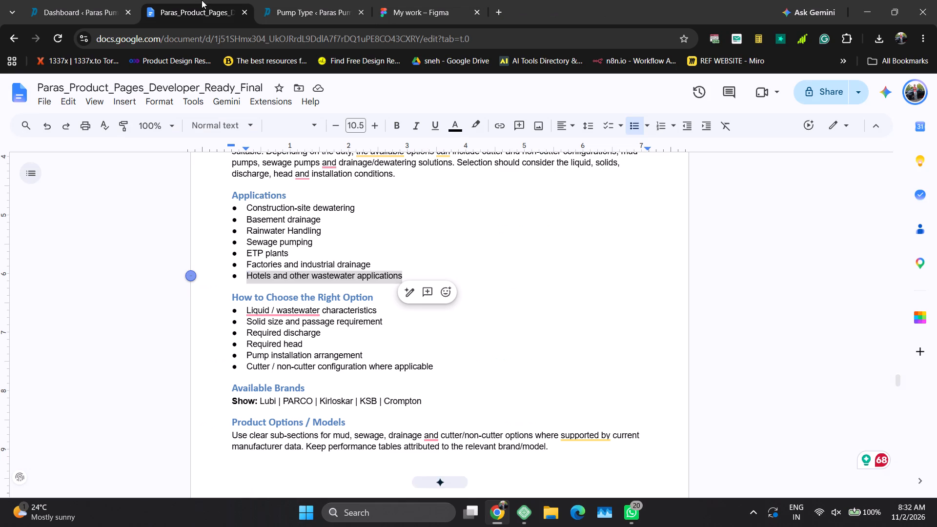
pyautogui.click(414, 356)
pyautogui.scroll(-5, 413, 361)
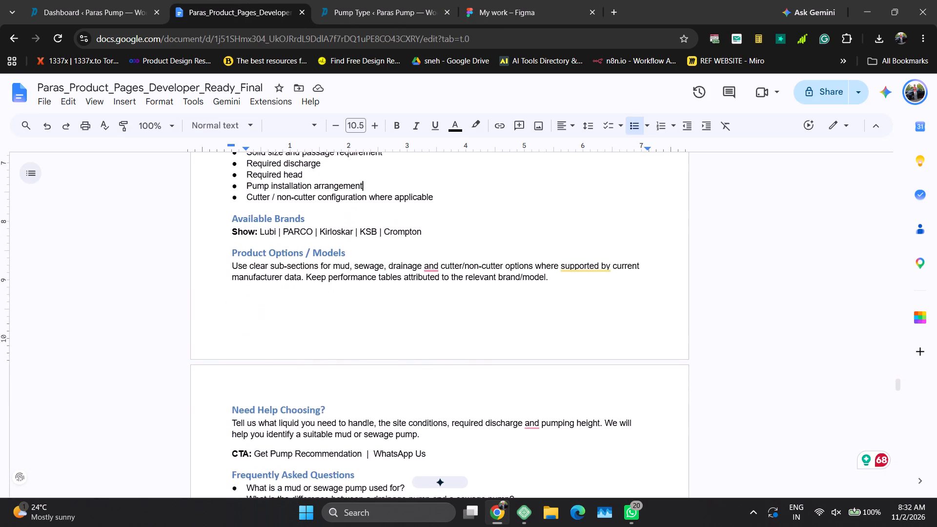
pyautogui.scroll(-5, 413, 361)
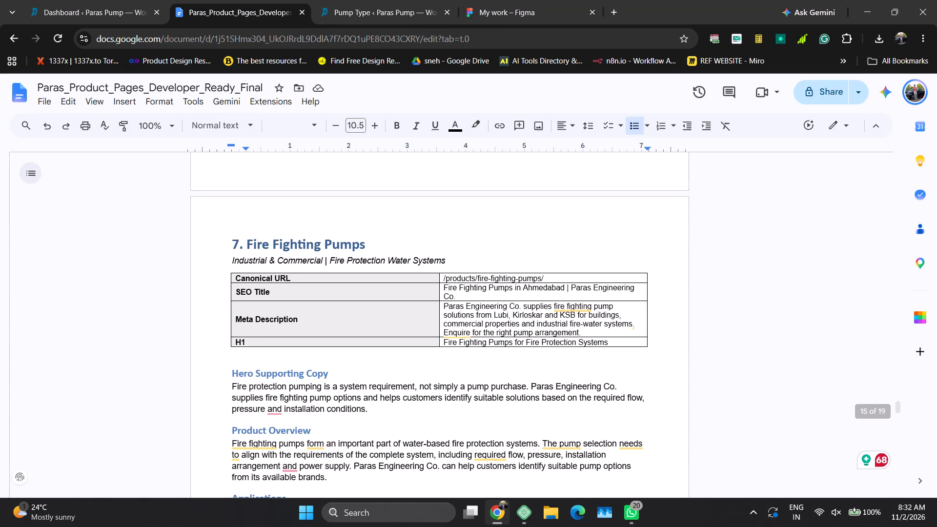
pyautogui.press('Down')
pyautogui.press('Down')
pyautogui.press('Down')
pyautogui.scroll(-4, 413, 361)
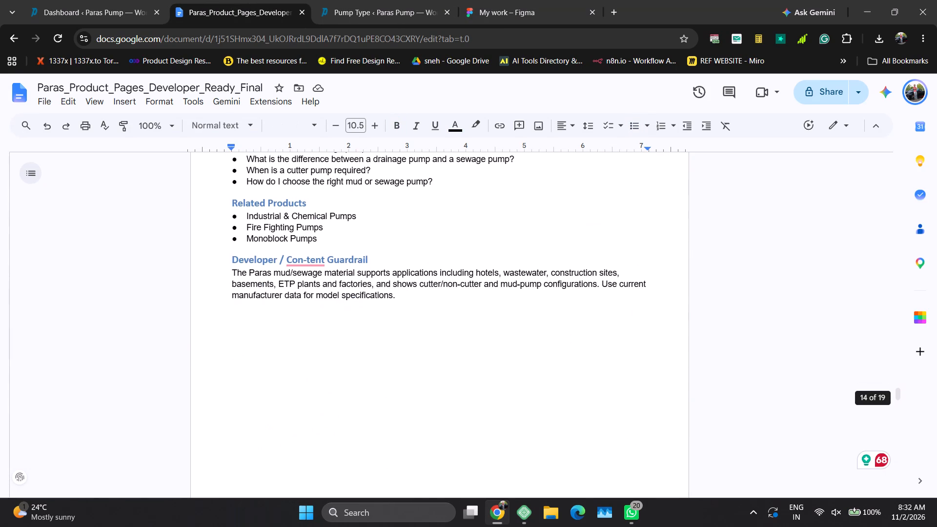
pyautogui.scroll(-6, 412, 360)
pyautogui.scroll(-1, 293, 361)
pyautogui.click(289, 355)
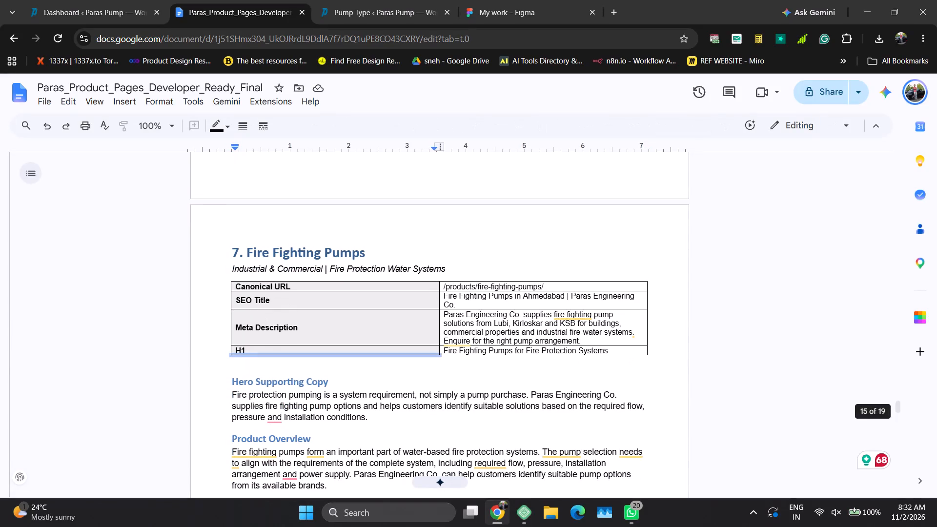
pyautogui.click(232, 448)
pyautogui.scroll(-2, 230, 446)
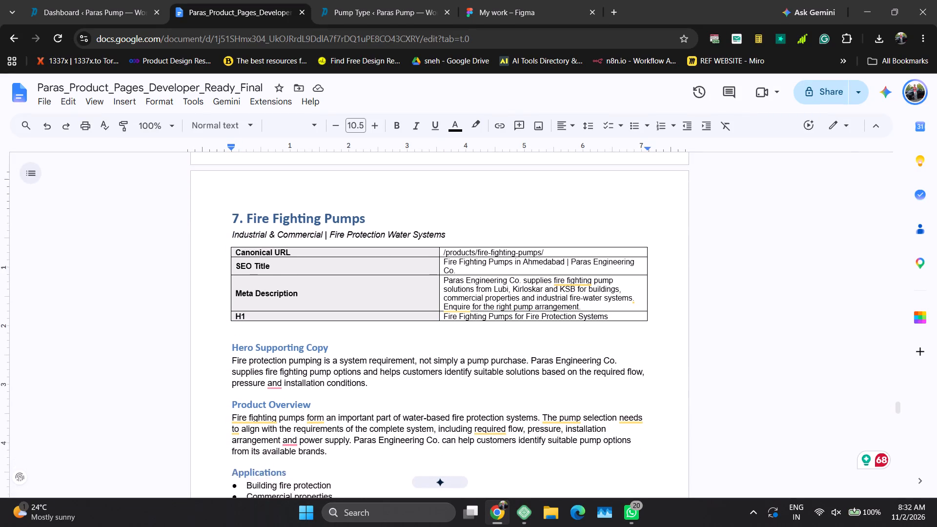
pyautogui.scroll(-1, 229, 446)
pyautogui.hotkey('shift', 'Down')
pyautogui.hotkey('shift', 'Down')
pyautogui.hotkey('shift', 'Down')
pyautogui.hotkey('shift', 'Down')
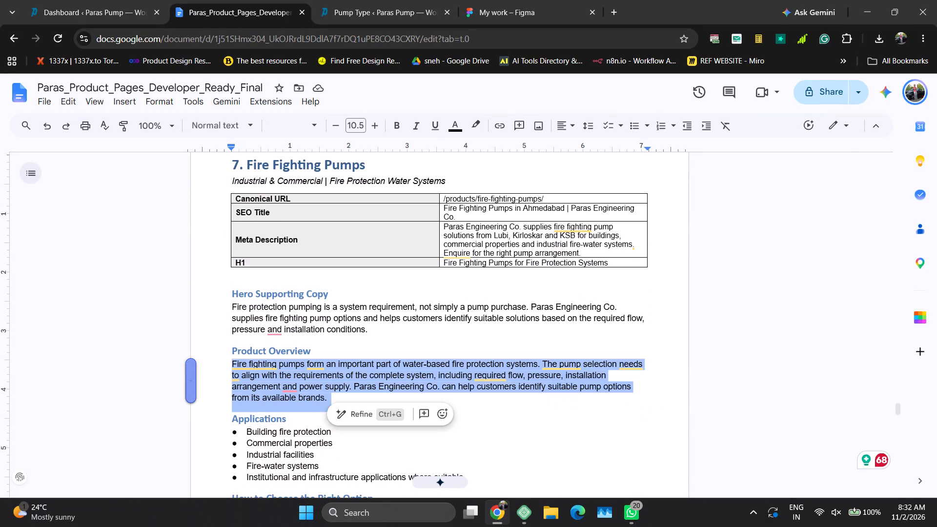
pyautogui.hotkey('ctrl', 'c')
pyautogui.hotkey('ctrl', 'c')
# Open the Fire Fighting Pumps editor and live page in new tabs, placed ahead of the Pump Type list tab.
pyautogui.click(426, 0)
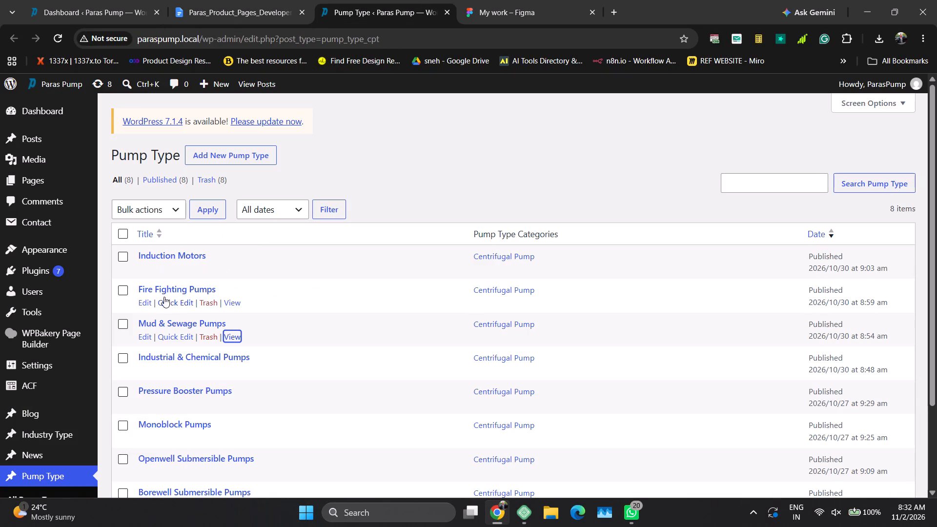
pyautogui.keyDown('ctrl'); pyautogui.click(148, 301); pyautogui.keyUp('ctrl')
pyautogui.keyDown('ctrl'); pyautogui.click(226, 301); pyautogui.keyUp('ctrl')
pyautogui.click(452, 0)
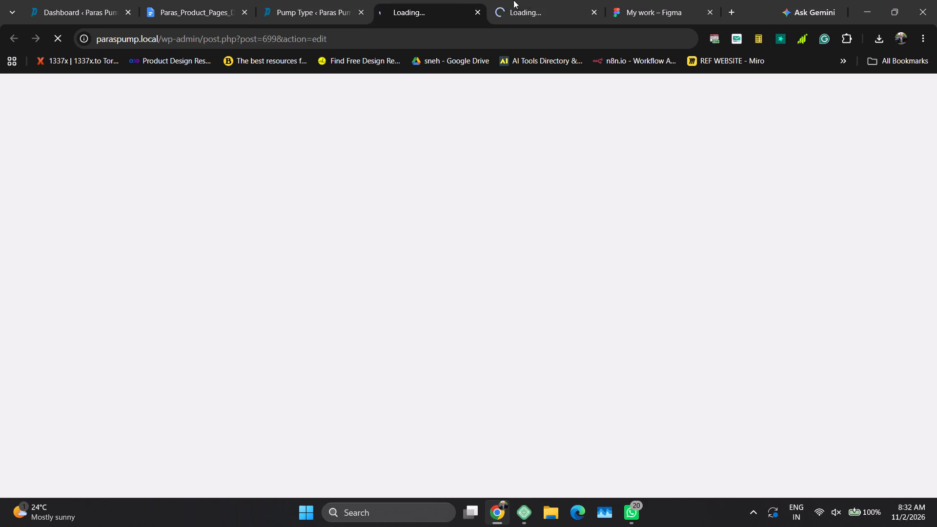
pyautogui.keyDown('shift'); pyautogui.click(530, 0); pyautogui.keyUp('shift')
pyautogui.moveTo(445, 9); pyautogui.dragTo(330, 12)
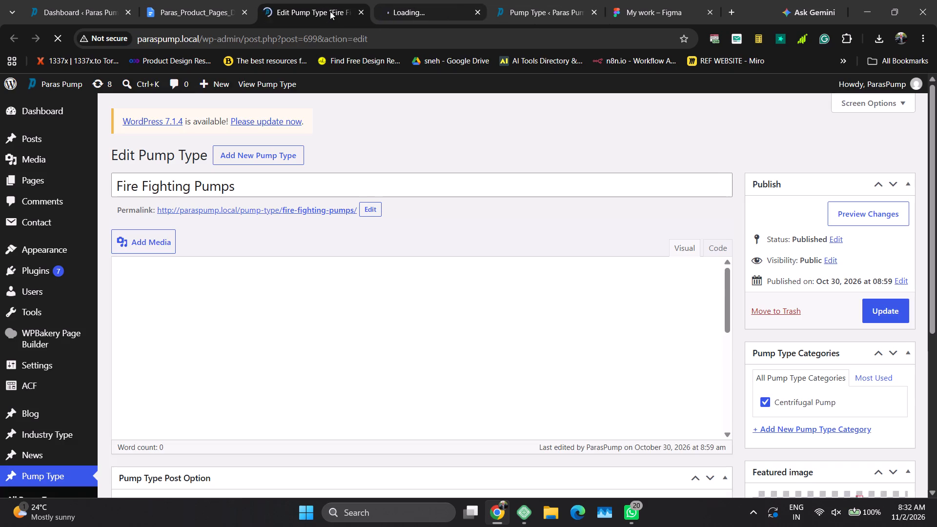
pyautogui.click(330, 11)
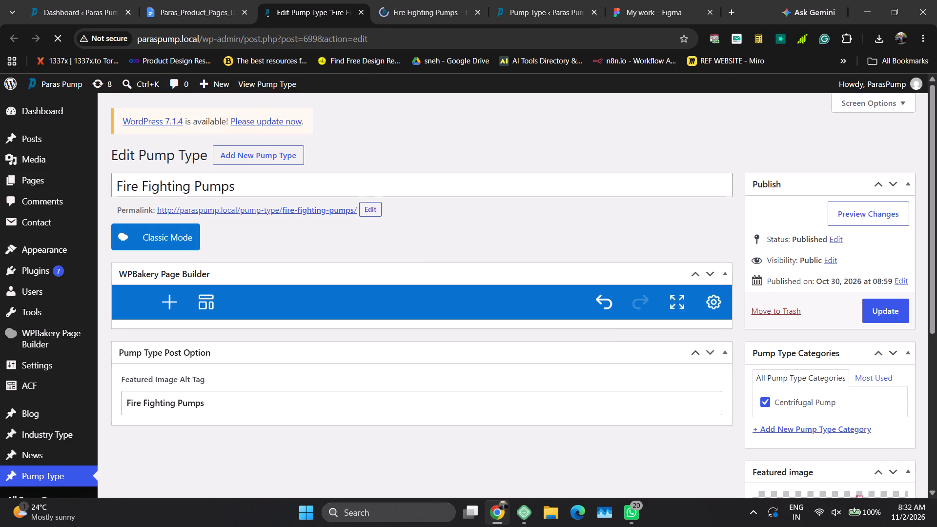
# Replace the Product Features Element's content with the copied Fire Fighting Pumps overview paragraph and save the element.
pyautogui.click(448, 408)
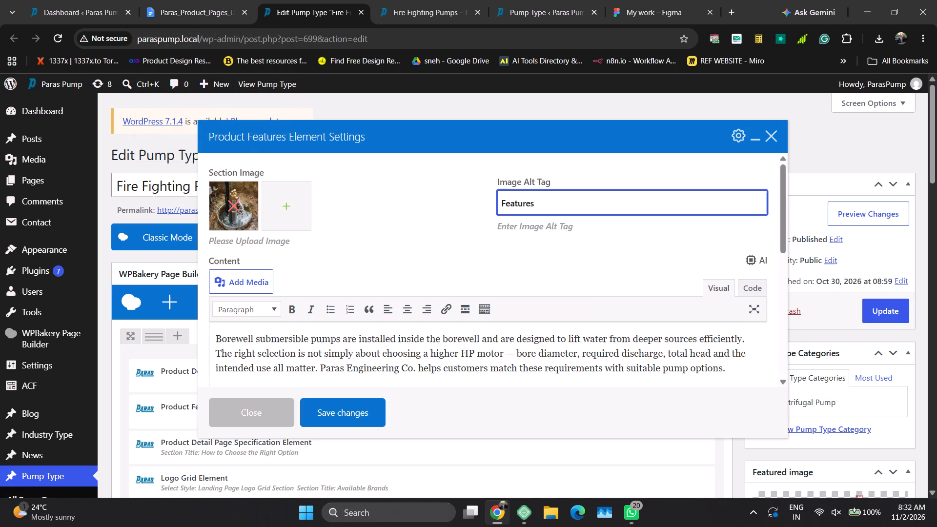
pyautogui.click(340, 339)
pyautogui.hotkey('ctrl', 'a')
pyautogui.hotkey('ctrl', 'v')
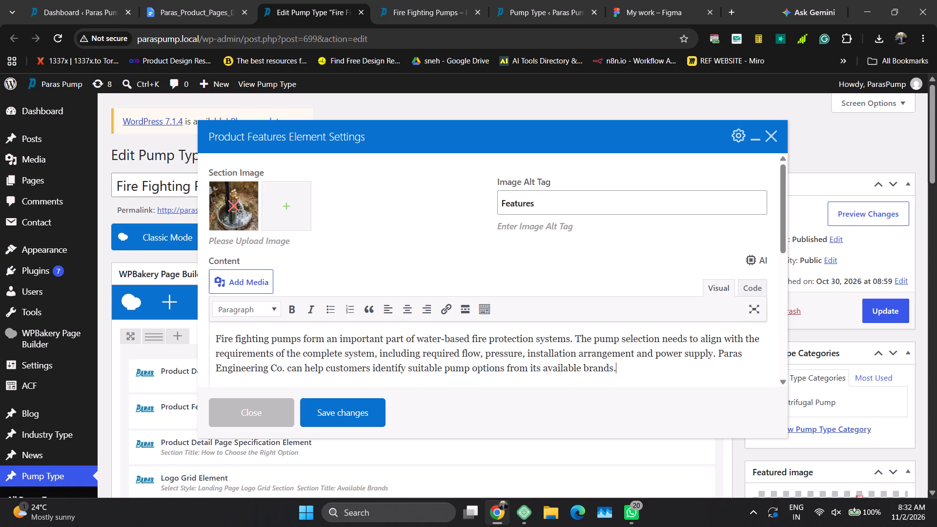
pyautogui.click(358, 408)
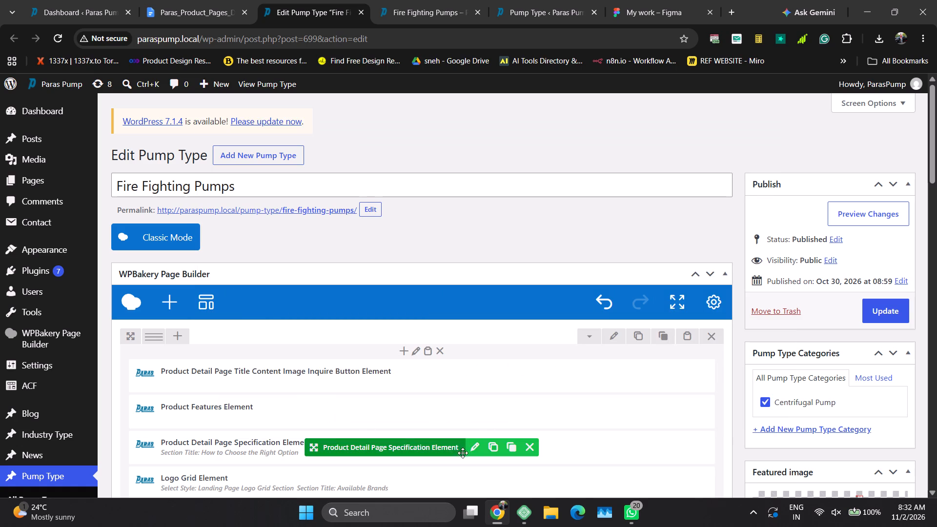
# Open the Product Detail Page Specification Element's settings and copy Required flow from the document's Fire Fighting How to Choose the Right Option list.
pyautogui.click(471, 450)
pyautogui.click(218, 0)
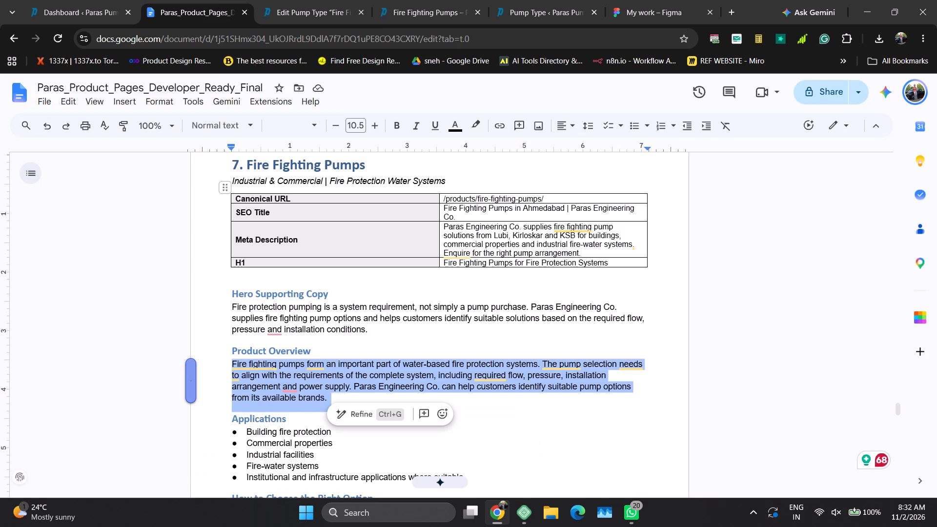
pyautogui.press('Left')
pyautogui.press('Down')
pyautogui.press('Down')
pyautogui.press('Down')
pyautogui.press('Down')
pyautogui.press('Down')
pyautogui.press('Down')
pyautogui.press('Down')
pyautogui.press('Down')
pyautogui.press('Down')
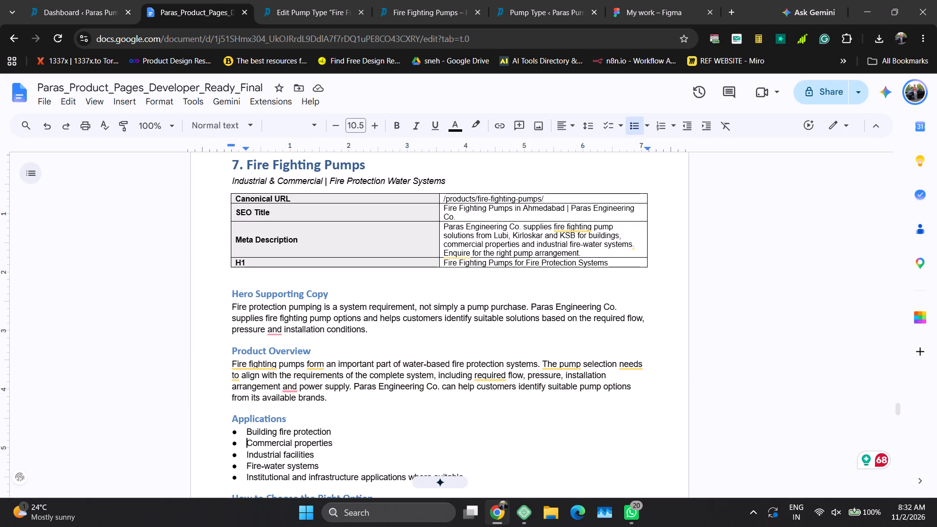
pyautogui.press('Down')
pyautogui.press('Down')
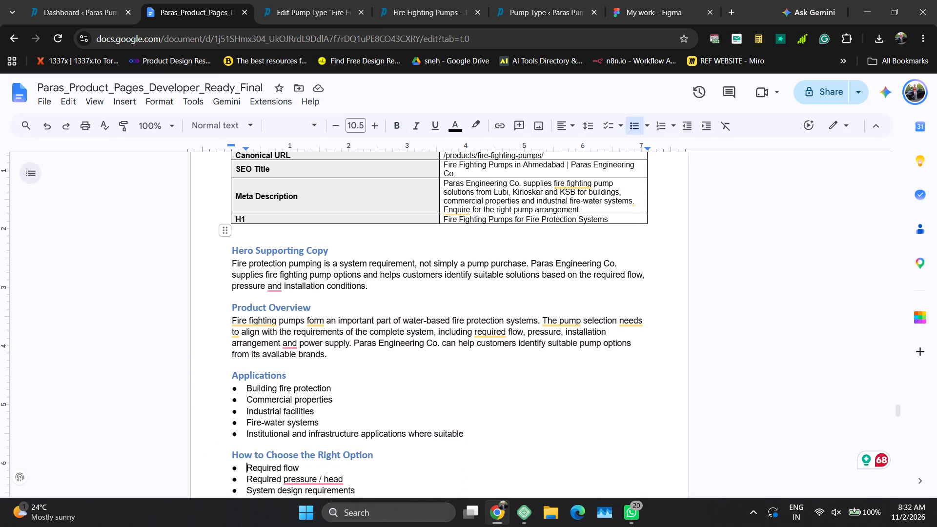
pyautogui.scroll(-4, 217, 227)
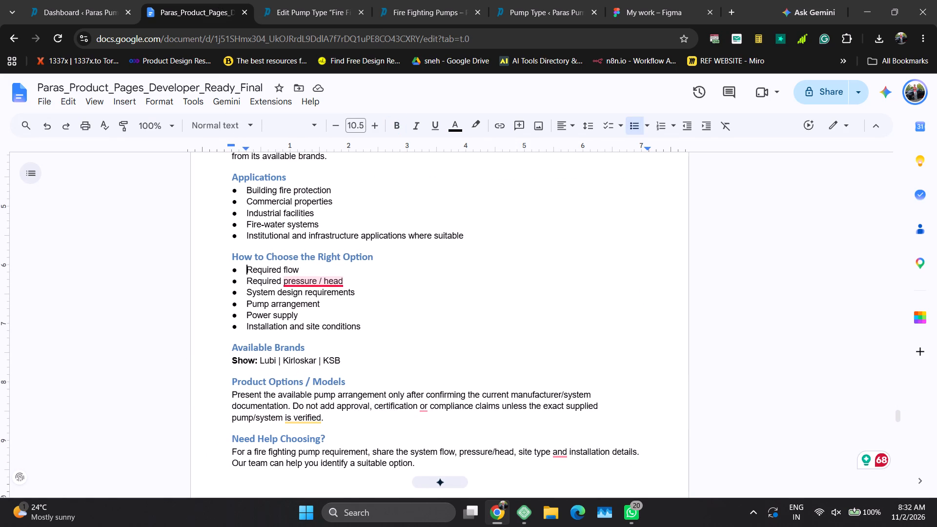
pyautogui.hotkey('shift', 'Down')
pyautogui.hotkey('ctrl', 'c')
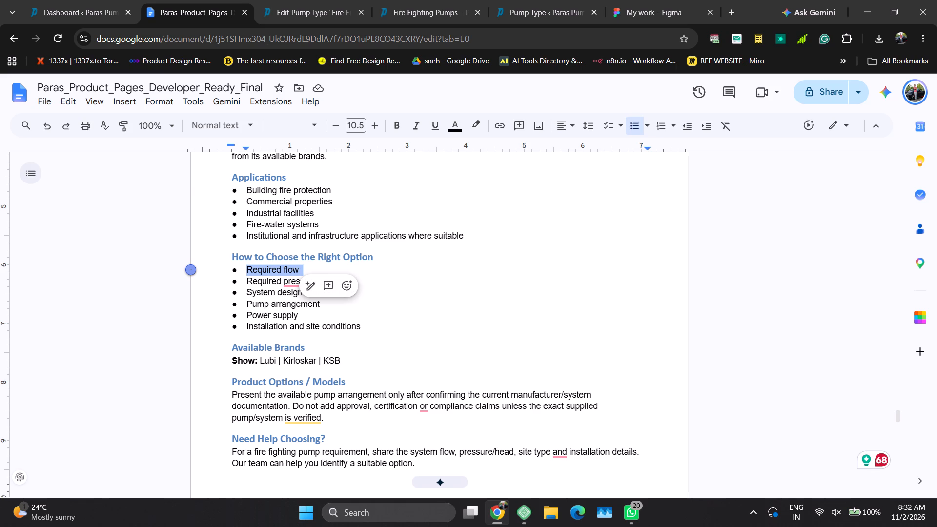
# Set the first Specification List entry's content to Required flow, without a trailing line break, and collapse the entry.
pyautogui.click(350, 0)
pyautogui.scroll(-4, 459, 310)
pyautogui.scroll(1, 456, 309)
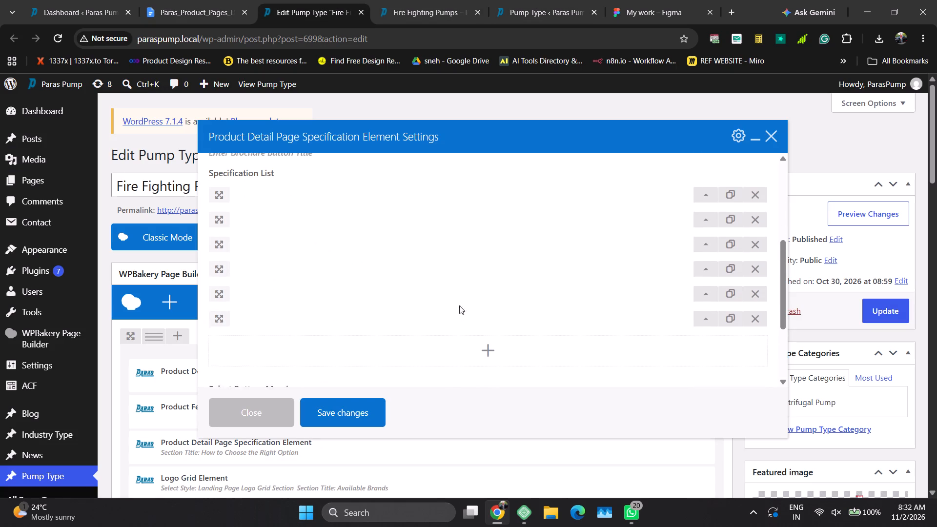
pyautogui.click(702, 216)
pyautogui.click(310, 331)
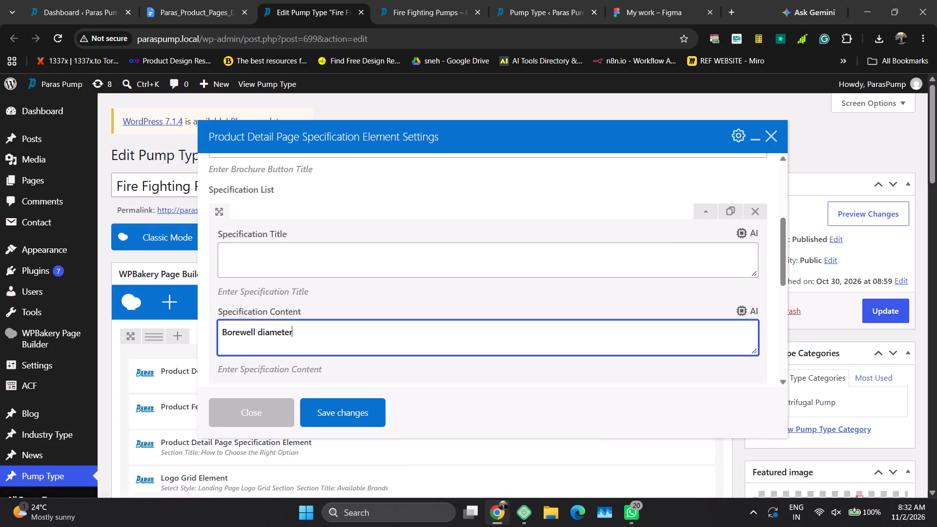
pyautogui.hotkey('ctrl', 'a')
pyautogui.hotkey('ctrl', 'v')
pyautogui.press('BackSpace')
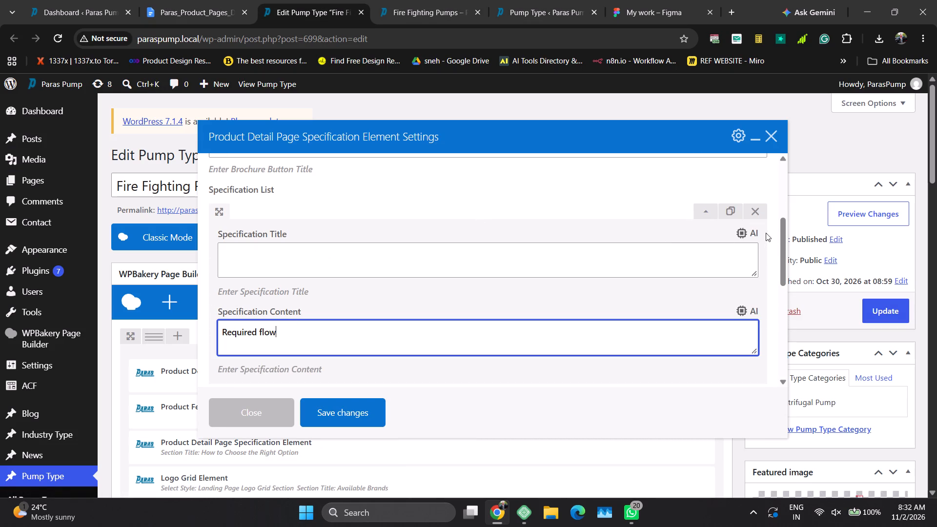
pyautogui.click(706, 211)
# Set the second specification's content to Required pressure / head, copied from the document, and save the Specification Element's changes.
pyautogui.click(706, 233)
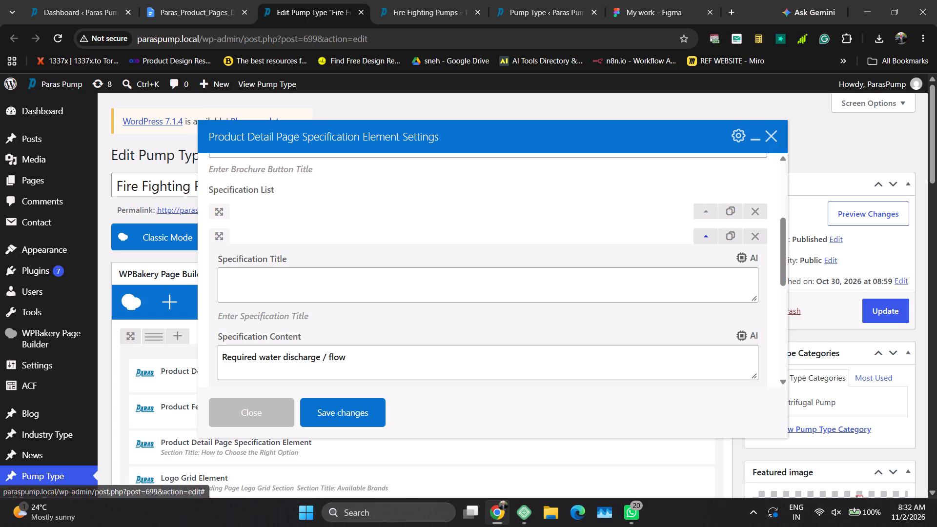
pyautogui.click(209, 0)
pyautogui.press('Left')
pyautogui.press('Down')
pyautogui.hotkey('shift', 'Down')
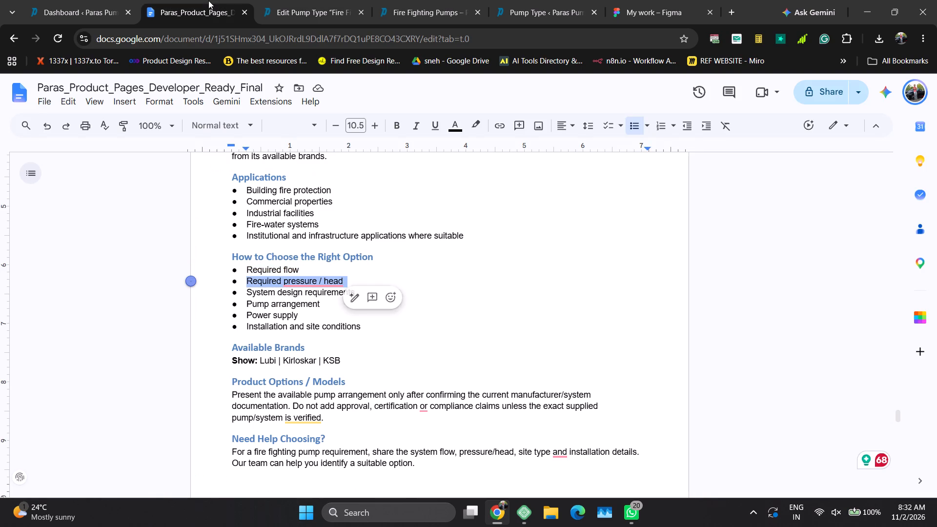
pyautogui.hotkey('ctrl', 'c')
pyautogui.click(268, 0)
pyautogui.click(328, 354)
pyautogui.hotkey('ctrl', 'a')
pyautogui.hotkey('ctrl', 'v')
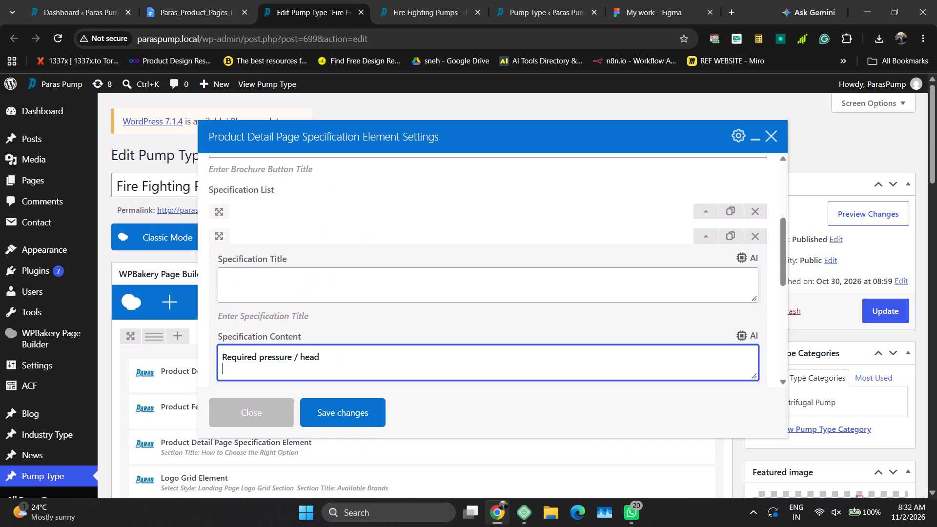
pyautogui.press('BackSpace')
pyautogui.click(330, 418)
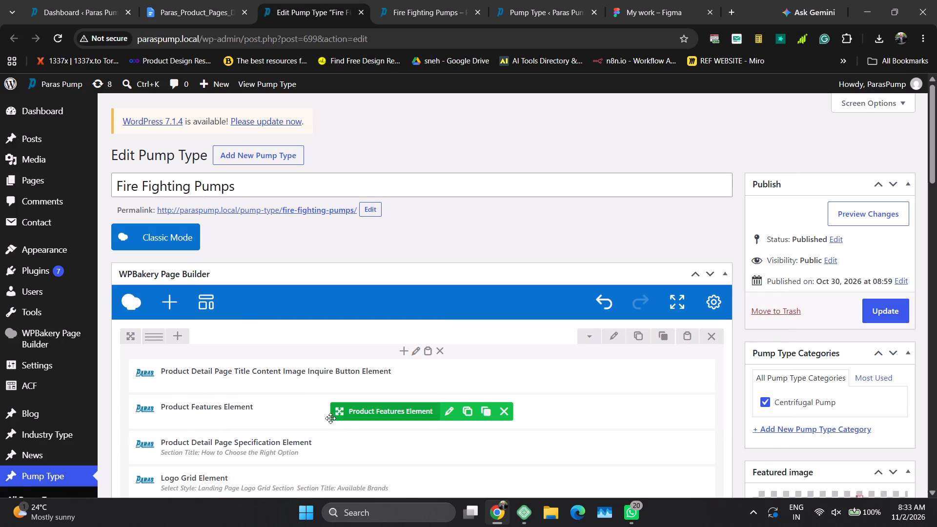
# Open the Product Features Element's settings and review its content and Features List.
pyautogui.click(449, 408)
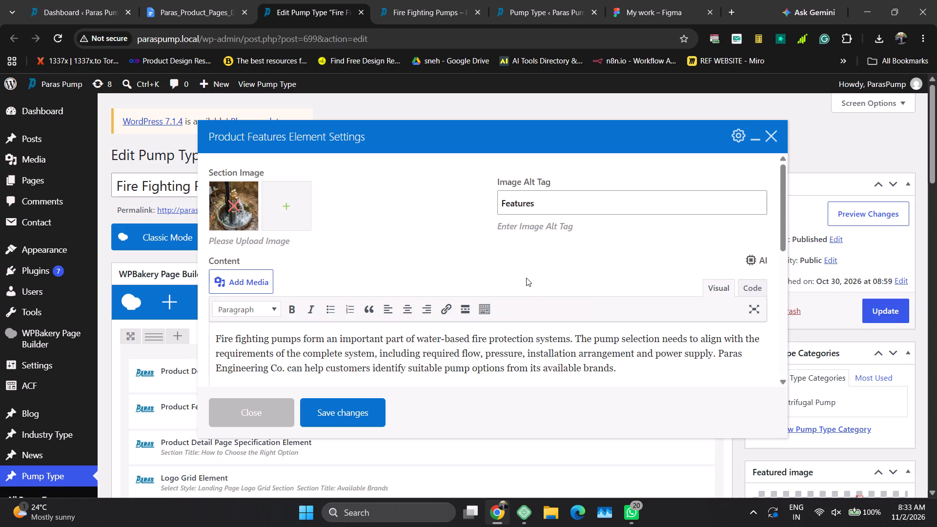
pyautogui.scroll(-6, 611, 269)
pyautogui.scroll(1, 609, 269)
pyautogui.scroll(-2, 609, 269)
pyautogui.scroll(1, 609, 269)
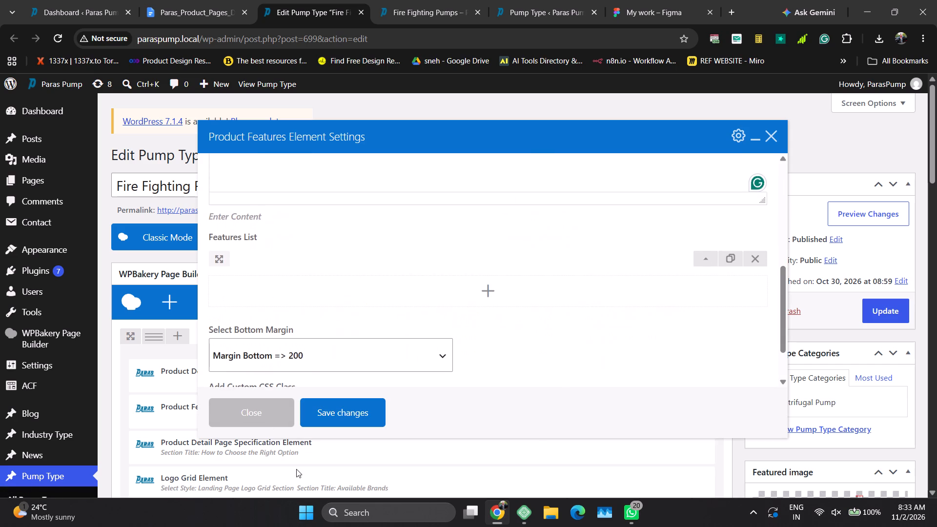
pyautogui.click(296, 469)
# Open the Product Detail Page Specification Element's settings and copy all six How to Choose the Right Option items from the document.
pyautogui.click(470, 453)
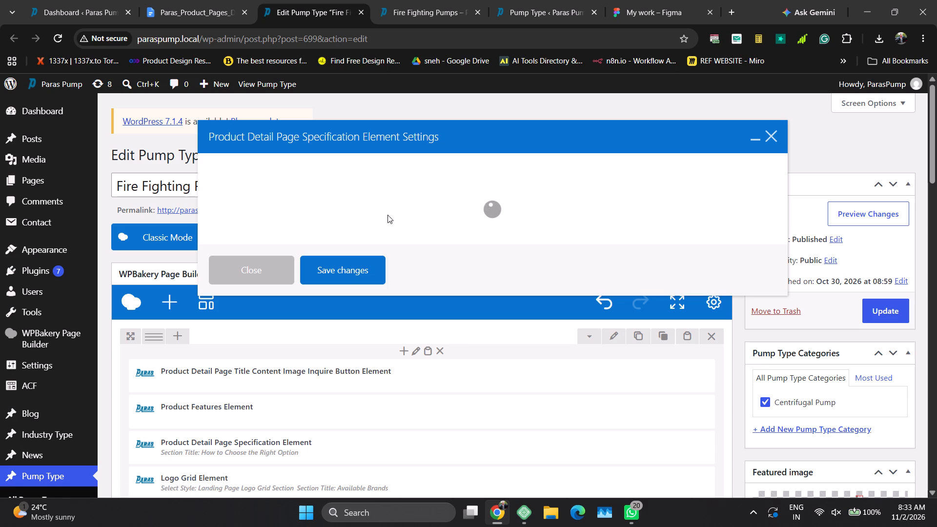
pyautogui.click(212, 0)
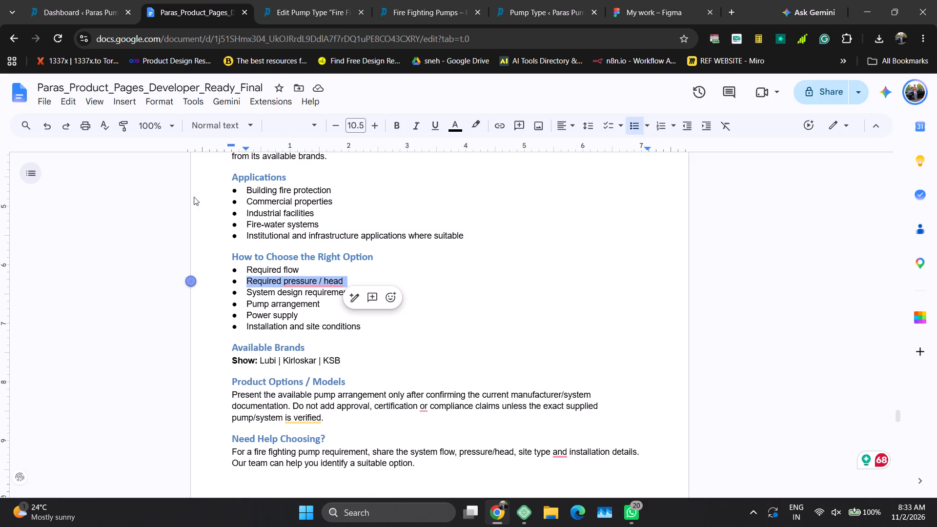
pyautogui.press('Up')
pyautogui.hotkey('shift', 'Down')
pyautogui.hotkey('shift', 'Down')
pyautogui.hotkey('shift', 'Down')
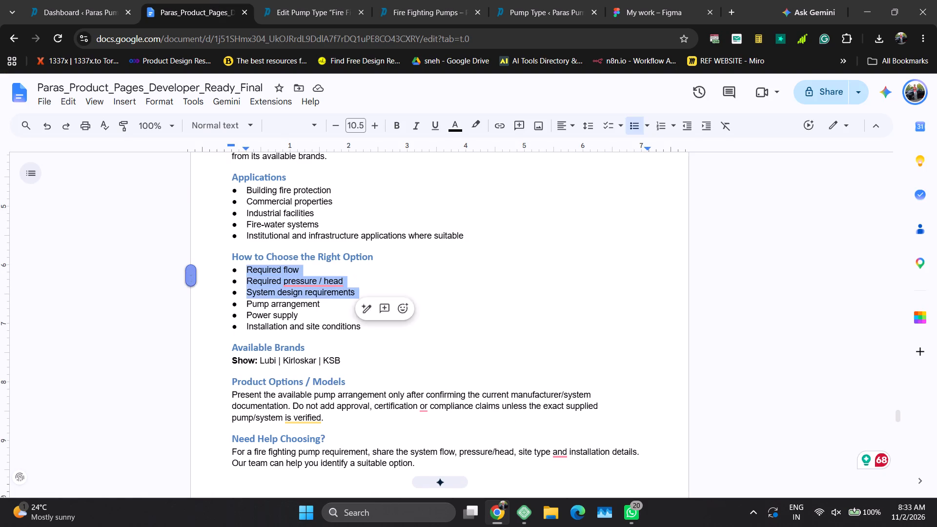
pyautogui.hotkey('shift', 'Down')
pyautogui.hotkey('shift', 'Down')
pyautogui.hotkey('shift', 'Down')
pyautogui.hotkey('shift', 'Left')
pyautogui.hotkey('shift', 'Left')
pyautogui.hotkey('shift', 'Left')
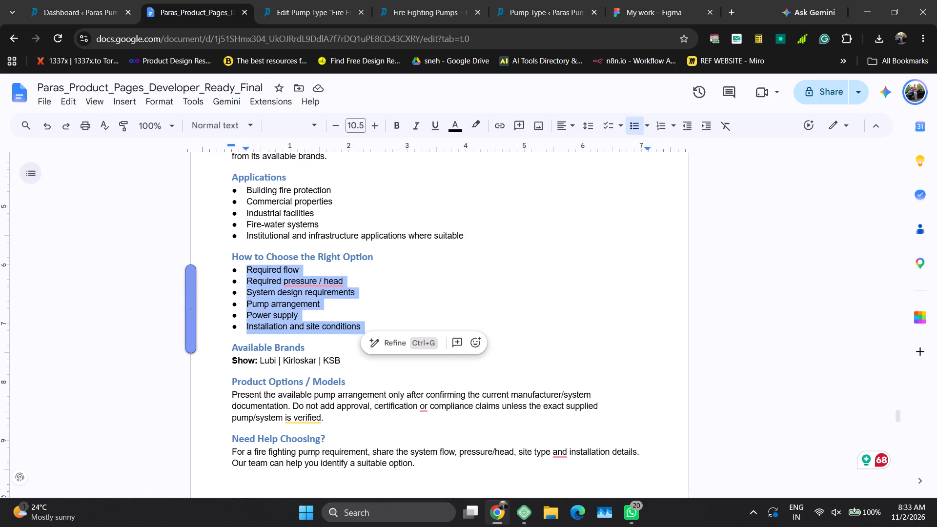
pyautogui.hotkey('ctrl', 'c')
pyautogui.hotkey('ctrl', 'c')
pyautogui.hotkey('ctrl', 'c')
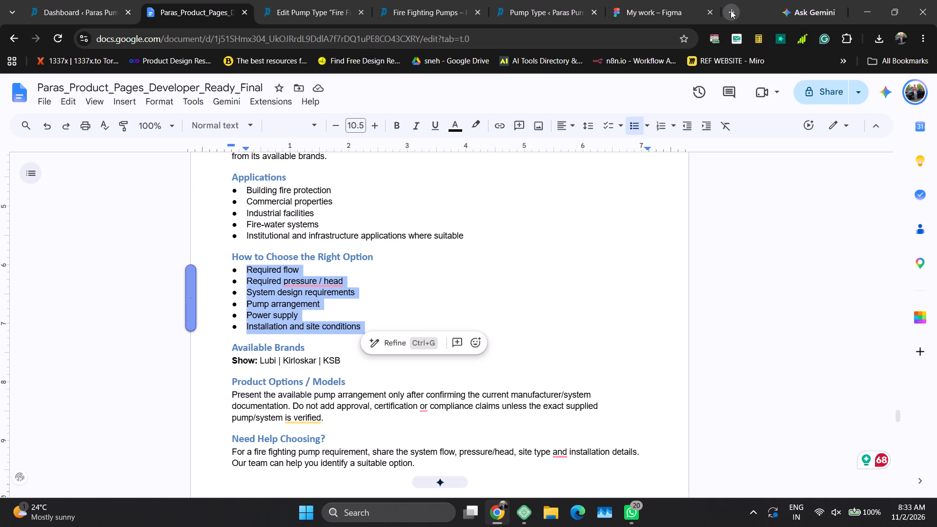
# Open the RapidTables online Notepad in a new tab.
pyautogui.click(731, 10)
pyautogui.write('rapid')
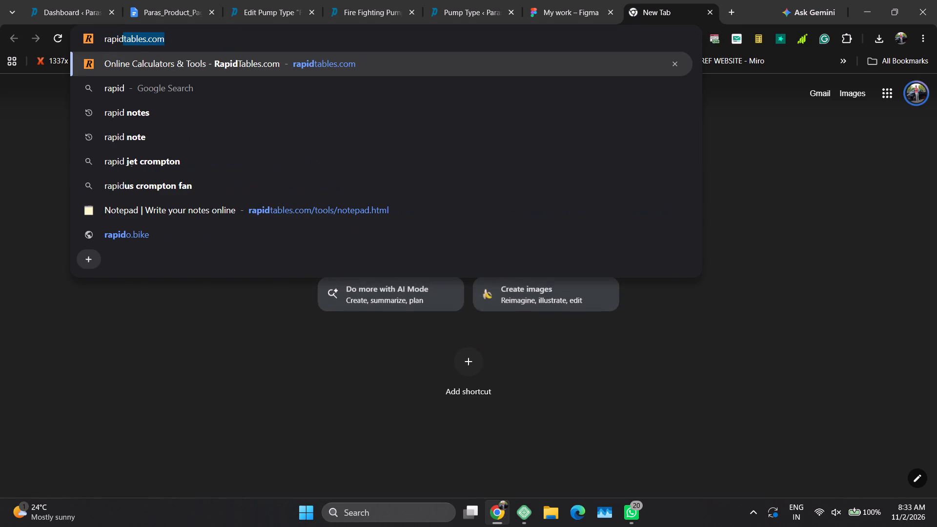
pyautogui.press('Down')
pyautogui.press('Down')
pyautogui.press('Down')
pyautogui.press('Down')
pyautogui.press('Down')
pyautogui.press('Down')
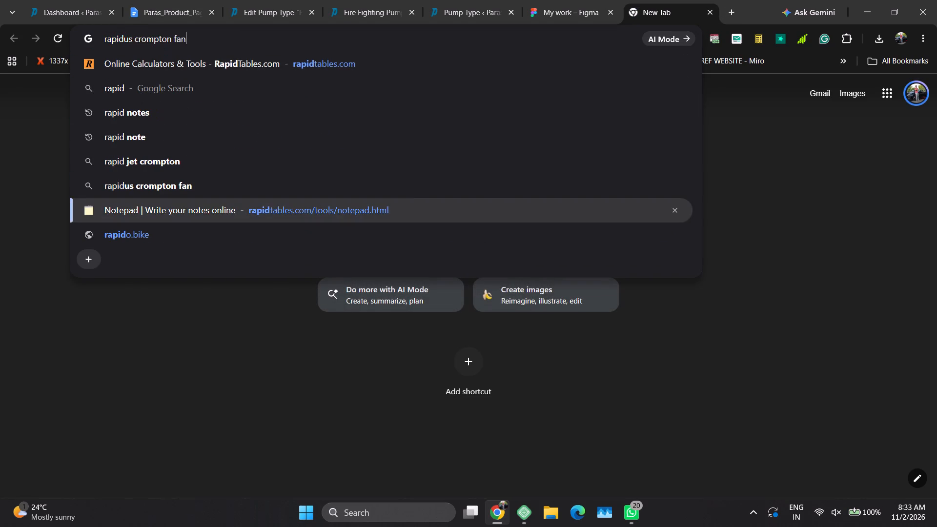
pyautogui.press('Return')
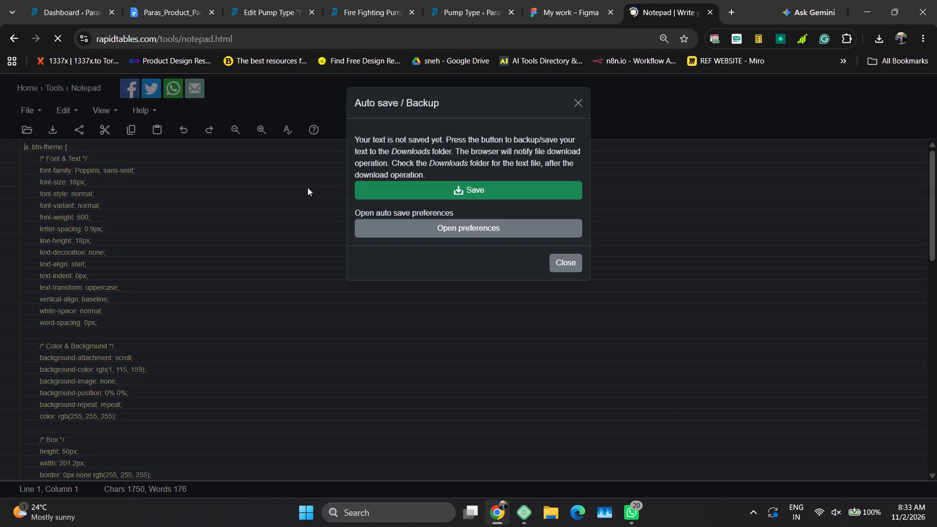
# Close the Auto save / Backup dialog and replace all the notepad's text with the copied six-item list.
pyautogui.click(574, 267)
pyautogui.click(323, 239)
pyautogui.hotkey('ctrl', 'a')
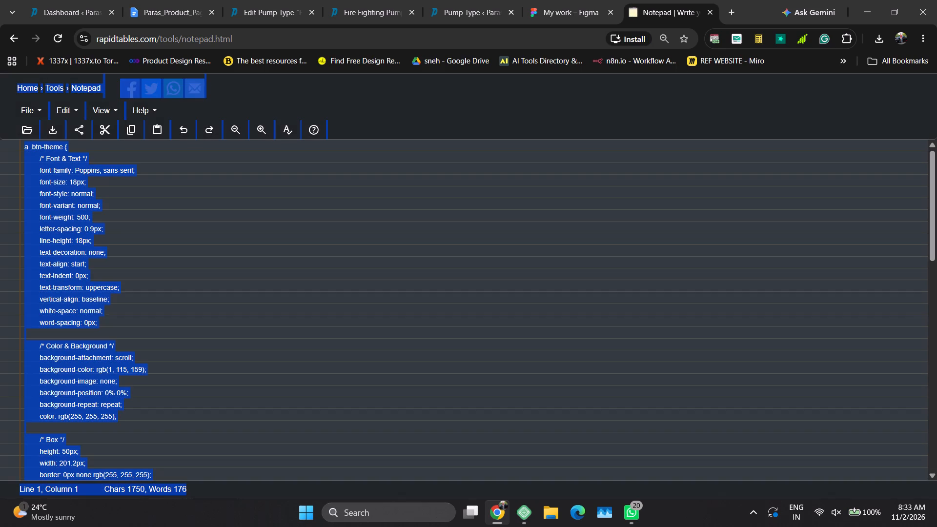
pyautogui.hotkey('ctrl', 'v')
pyautogui.click(259, 242)
pyautogui.hotkey('ctrl', 'a')
pyautogui.hotkey('ctrl', 'v')
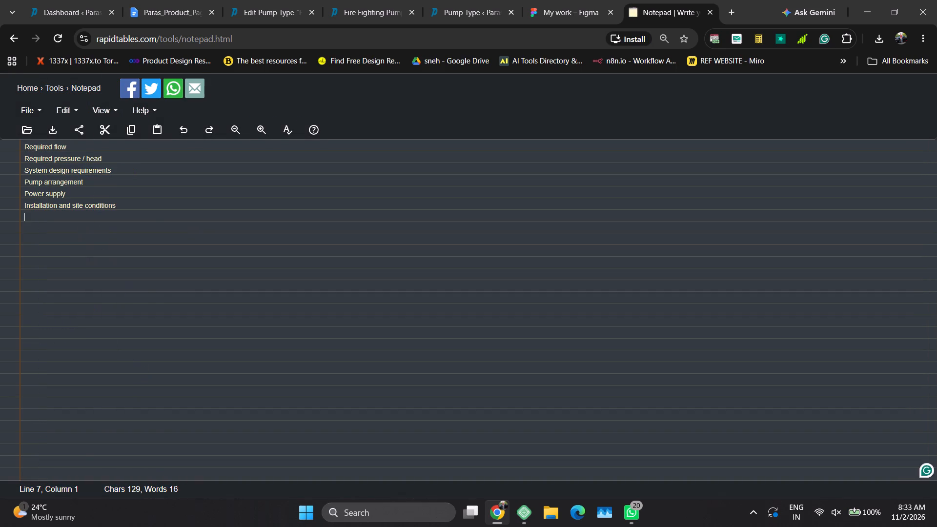
# Copy Required flow from the notepad, place the notepad tab before the pump type editor, and paste it as the first specification's content.
pyautogui.moveTo(22, 148); pyautogui.dragTo(85, 148)
pyautogui.hotkey('ctrl', 'c')
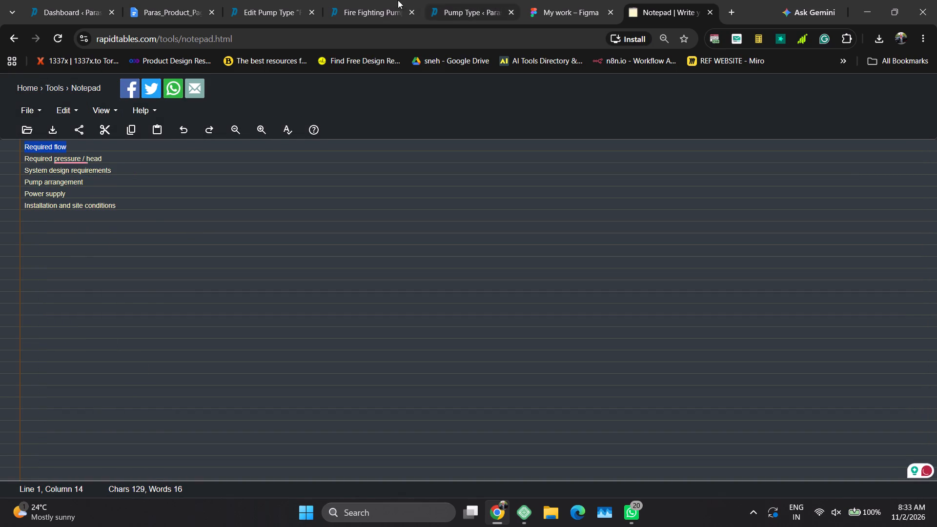
pyautogui.moveTo(684, 3); pyautogui.dragTo(288, 0)
pyautogui.click(373, 0)
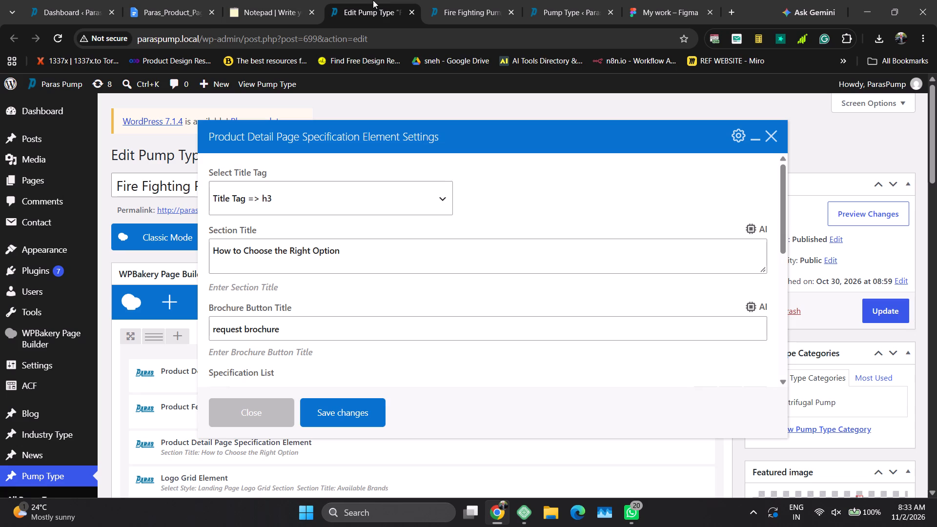
pyautogui.scroll(-5, 283, 336)
pyautogui.scroll(2, 313, 310)
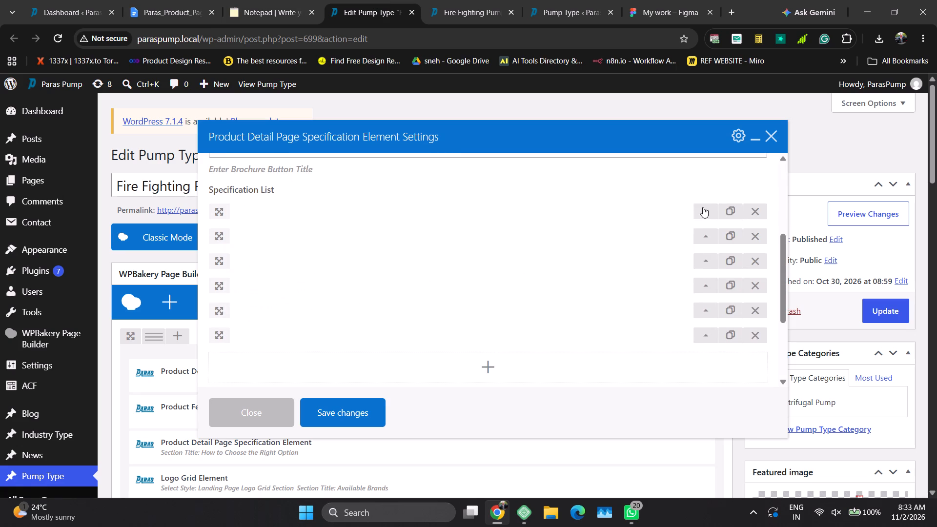
pyautogui.click(703, 207)
pyautogui.scroll(-3, 536, 247)
pyautogui.scroll(1, 338, 239)
pyautogui.click(298, 212)
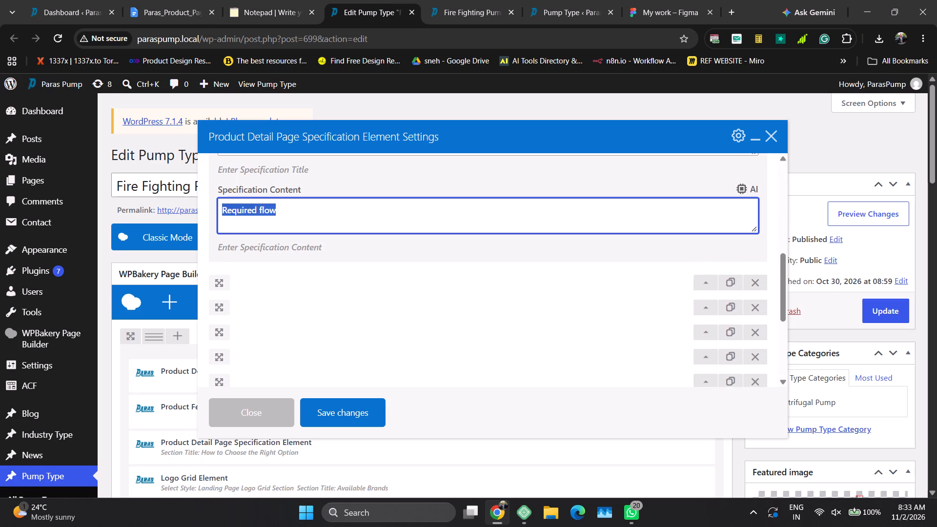
pyautogui.hotkey('ctrl', 'a')
pyautogui.hotkey('ctrl', 'v')
# Set the third specification's content to System design requirements, copied from the notepad.
pyautogui.click(705, 311)
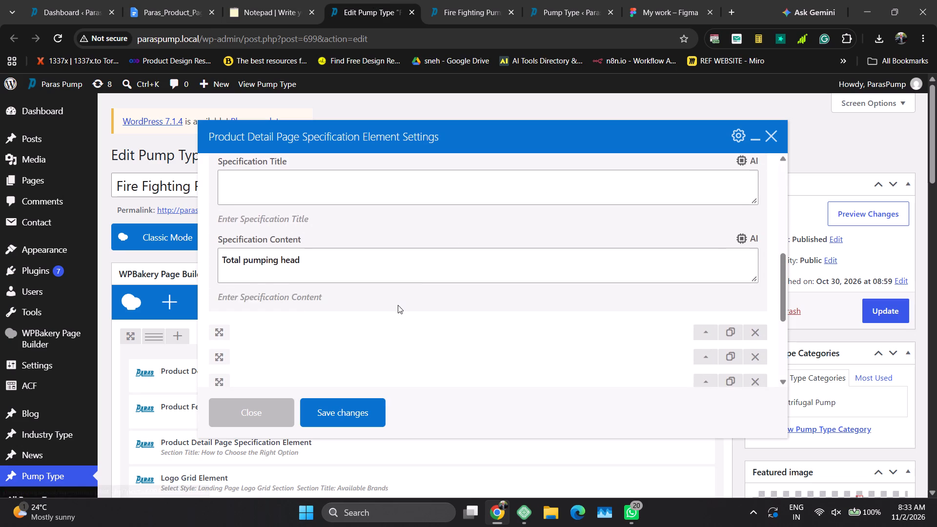
pyautogui.click(246, 0)
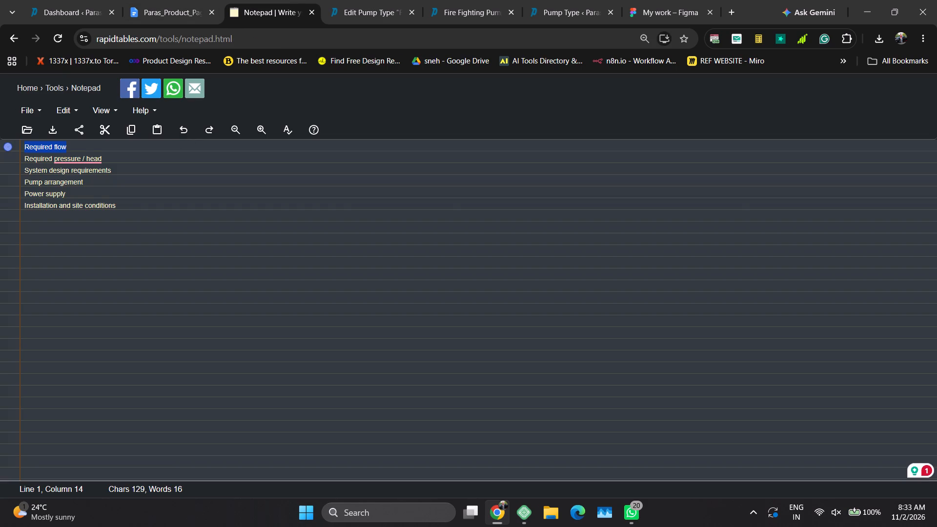
pyautogui.moveTo(25, 171); pyautogui.dragTo(127, 165)
pyautogui.hotkey('ctrl', 'c')
pyautogui.click(161, 0)
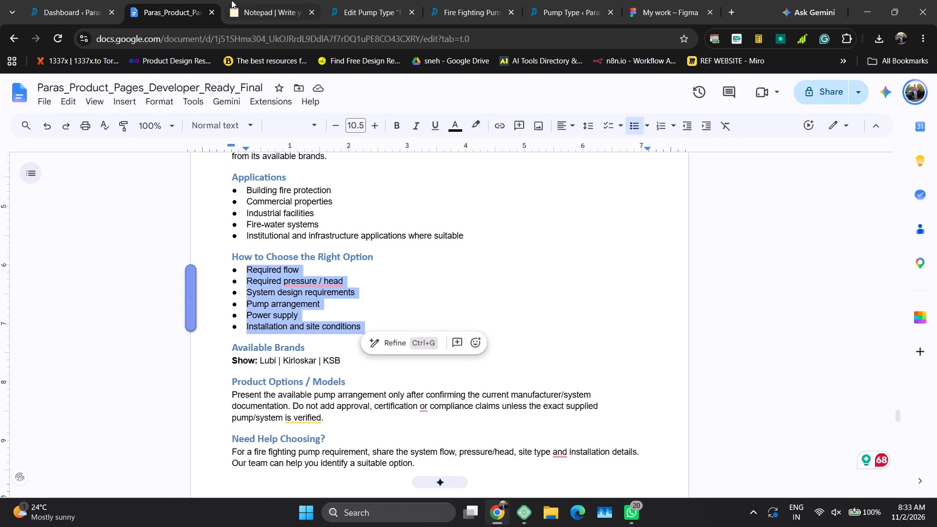
pyautogui.click(230, 0)
pyautogui.click(371, 0)
pyautogui.click(284, 258)
pyautogui.hotkey('ctrl', 'a')
pyautogui.hotkey('ctrl', 'v')
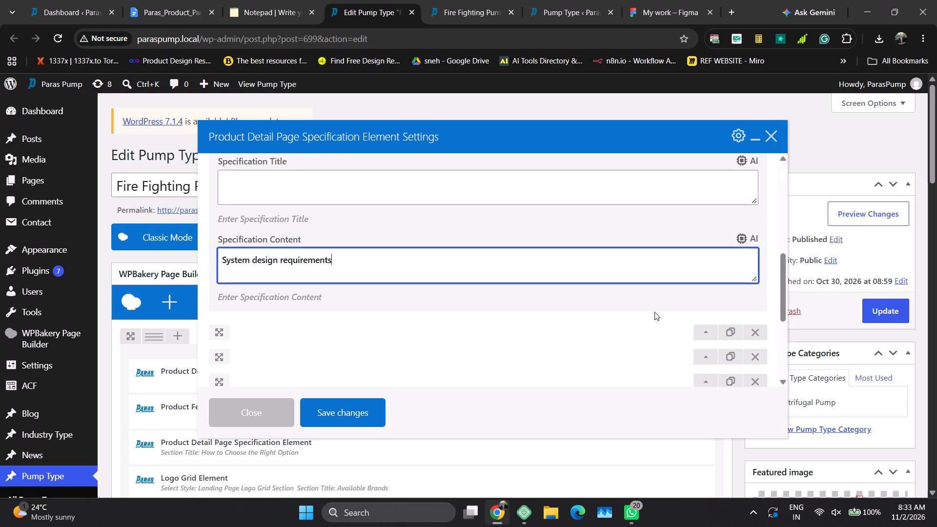
# Set the fourth specification's content to Pump arrangement, copied from the notepad.
pyautogui.click(706, 331)
pyautogui.click(214, 0)
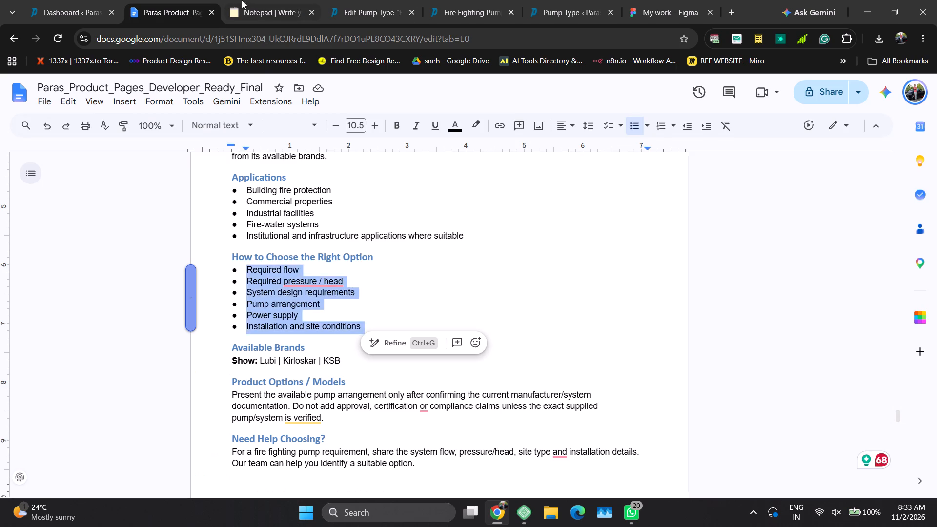
pyautogui.click(246, 3)
pyautogui.moveTo(25, 185); pyautogui.dragTo(90, 185)
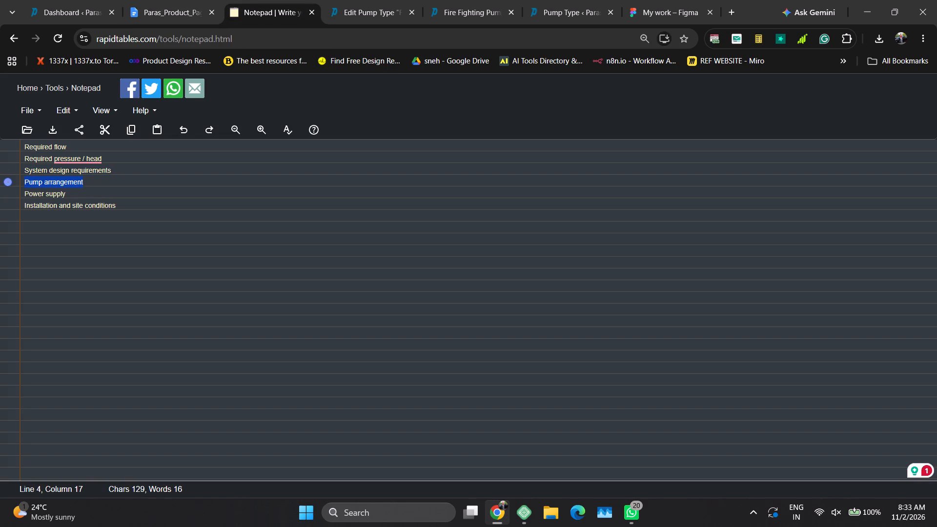
pyautogui.hotkey('ctrl', 'c')
pyautogui.click(352, 0)
pyautogui.click(299, 287)
pyautogui.hotkey('ctrl', 'a')
pyautogui.hotkey('ctrl', 'v')
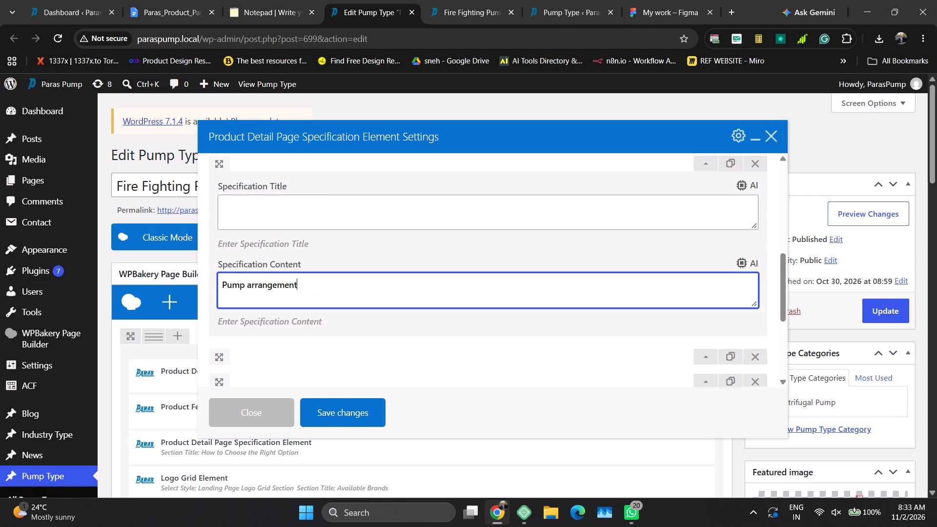
# Set the fifth specification's content to Power supply, copied from the notepad.
pyautogui.click(701, 354)
pyautogui.click(260, 0)
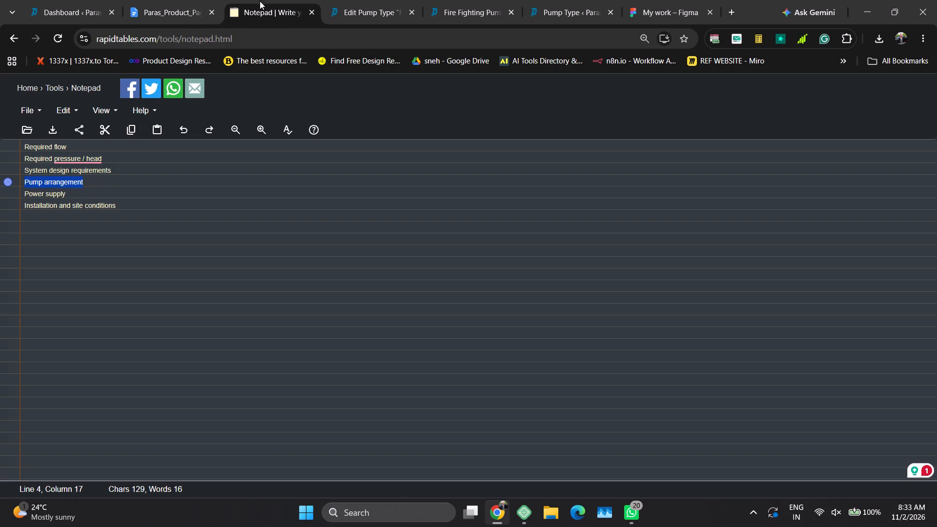
pyautogui.moveTo(20, 194); pyautogui.dragTo(75, 195)
pyautogui.hotkey('ctrl', 'c')
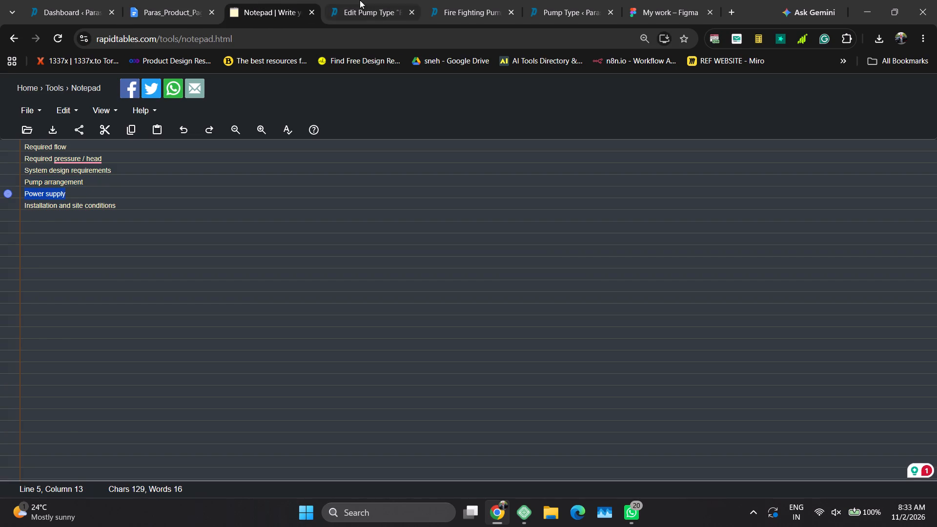
pyautogui.click(360, 0)
pyautogui.click(387, 317)
pyautogui.hotkey('ctrl', 'a')
pyautogui.hotkey('ctrl', 'v')
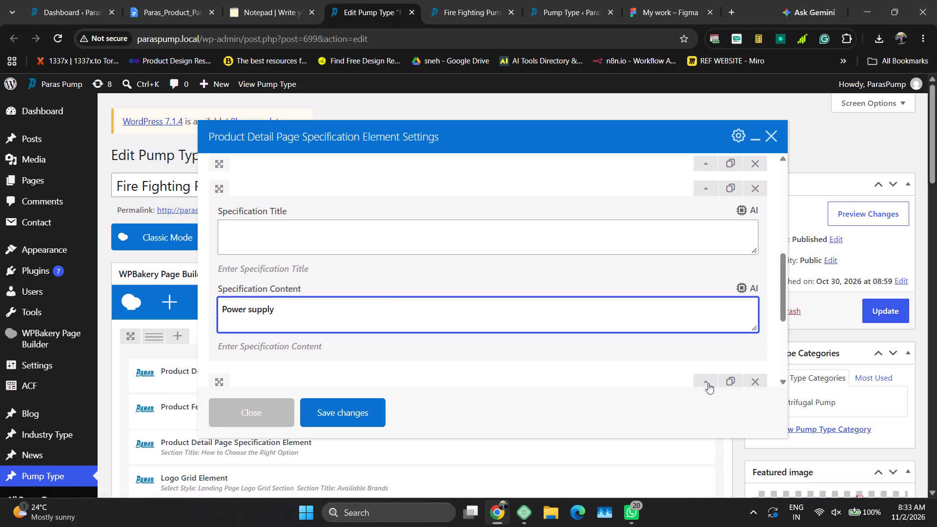
# Set the sixth specification's content to Installation and site conditions, copied from the notepad, and save the Specification Element's changes.
pyautogui.click(708, 383)
pyautogui.click(265, 1)
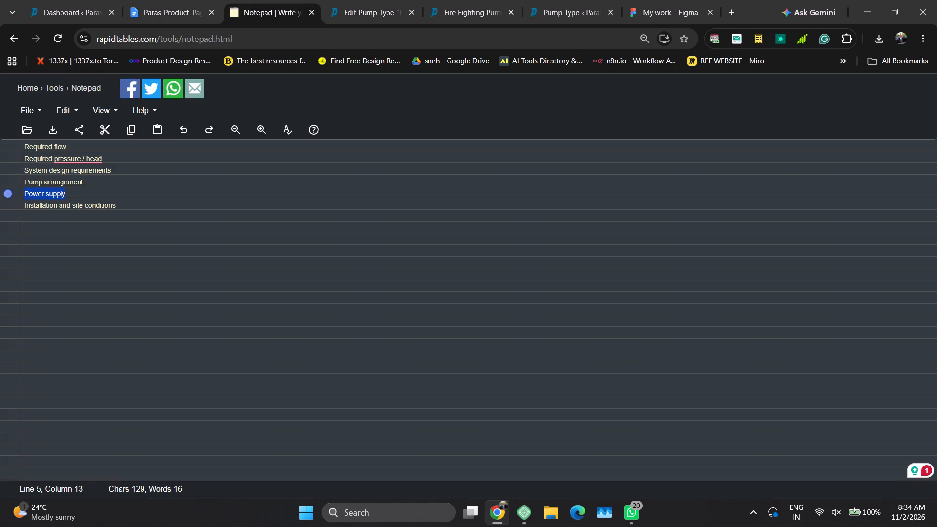
pyautogui.moveTo(21, 205); pyautogui.dragTo(126, 205)
pyautogui.hotkey('ctrl', 'c')
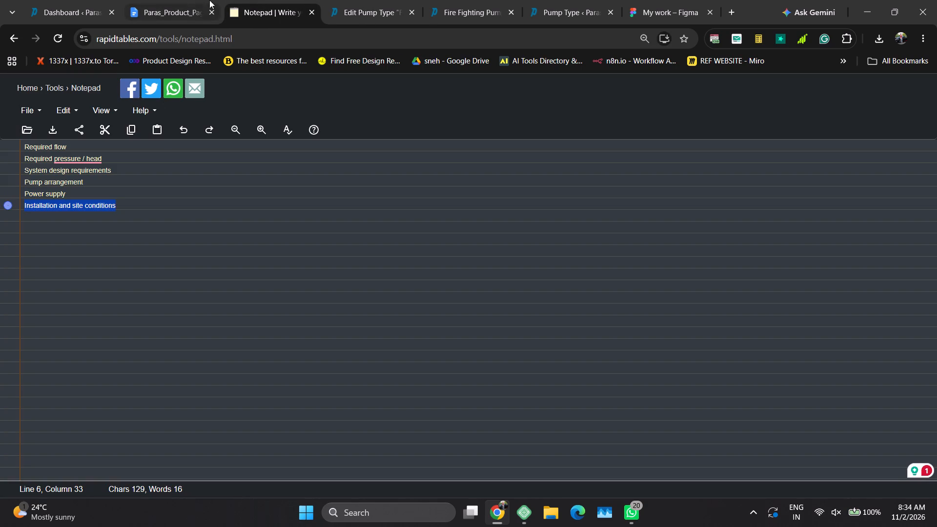
pyautogui.click(361, 0)
pyautogui.click(374, 348)
pyautogui.hotkey('ctrl', 'a')
pyautogui.hotkey('ctrl', 'v')
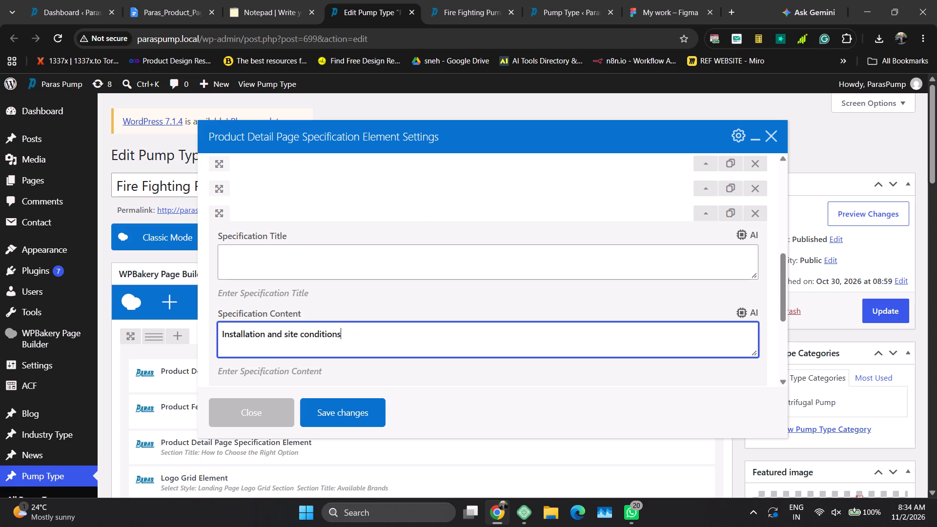
pyautogui.click(704, 211)
pyautogui.click(706, 168)
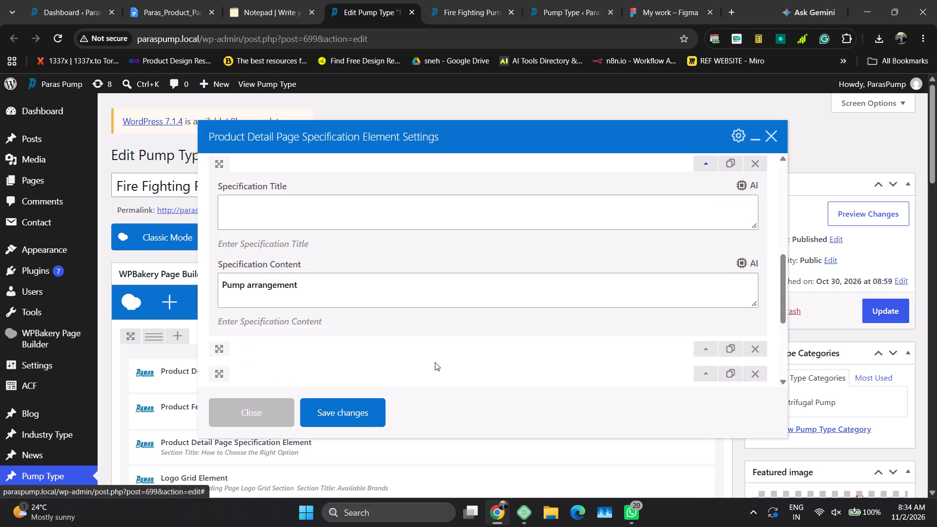
pyautogui.click(358, 420)
# Open the Logo Grid Element's settings and bring up the Available Brands section in the product pages document.
pyautogui.click(265, 0)
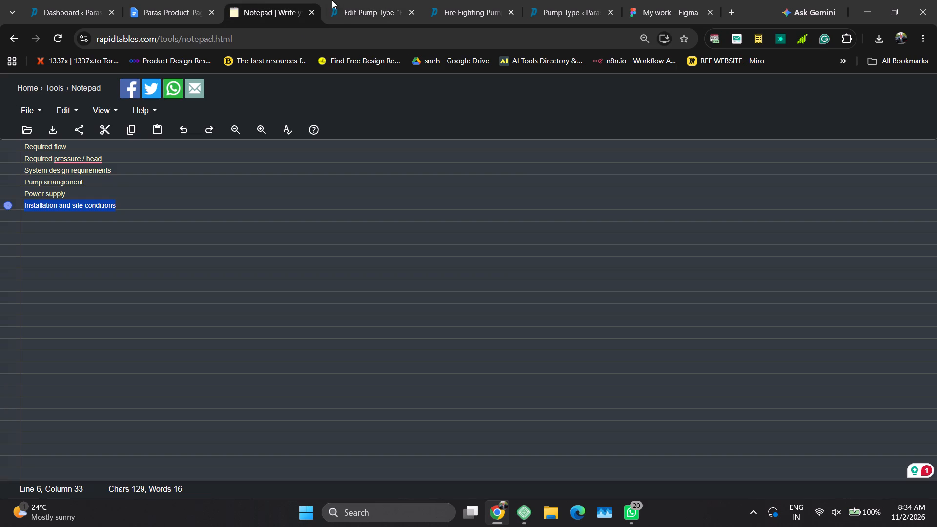
pyautogui.click(342, 0)
pyautogui.scroll(-1, 331, 372)
pyautogui.scroll(1, 331, 373)
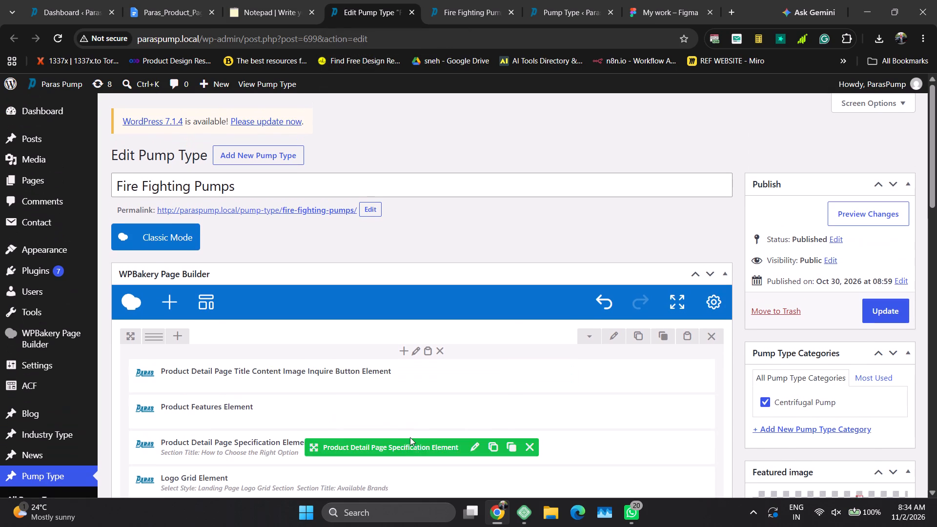
pyautogui.click(437, 481)
pyautogui.click(187, 0)
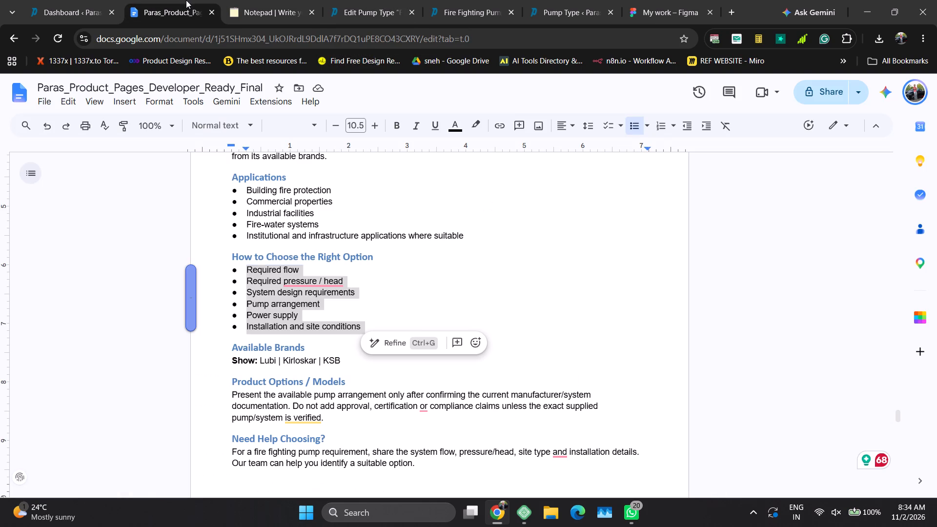
# Switch to the notepad and close the product pages document's browser tab.
pyautogui.click(296, 0)
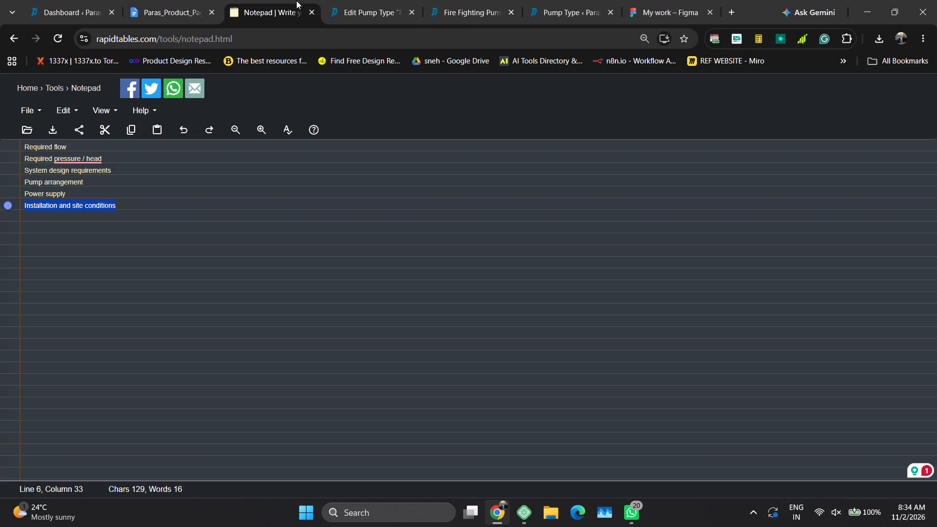
pyautogui.click(208, 9)
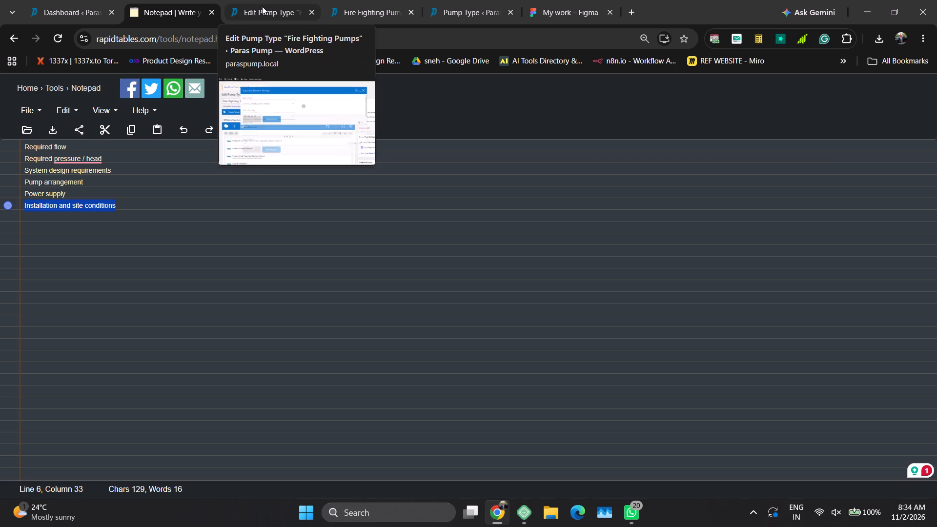
# Reopen the recently closed Paras product pages document and place its tab beside the Dashboard tab.
pyautogui.click(931, 45)
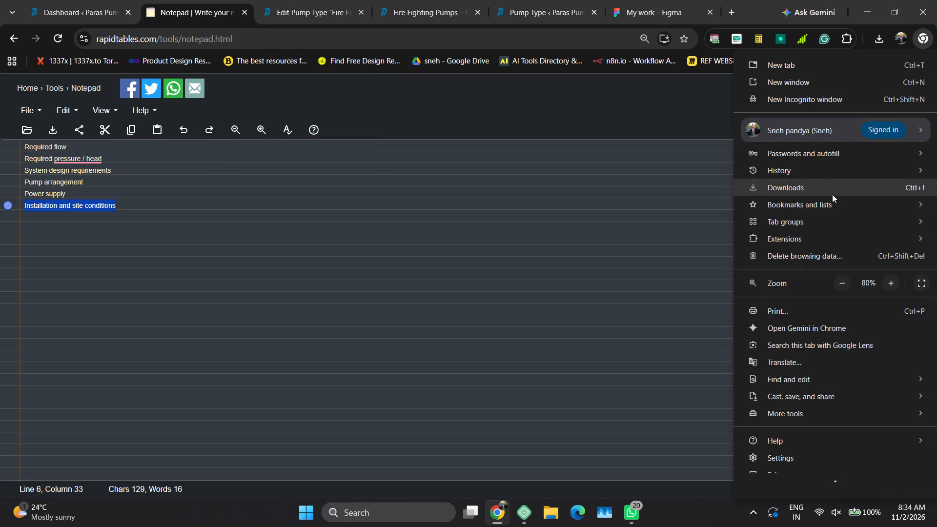
pyautogui.click(592, 229)
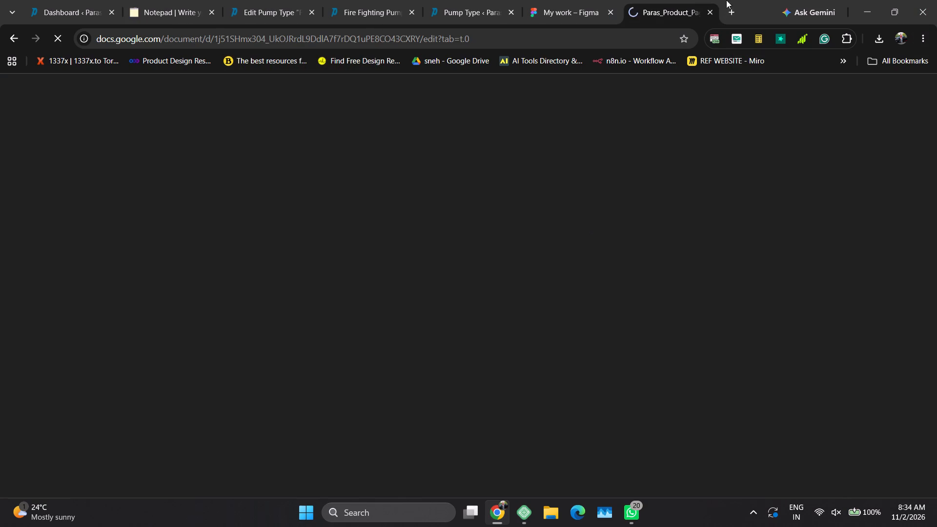
pyautogui.moveTo(664, 7); pyautogui.dragTo(184, 0)
# In the Logo Grid Element, move KSB and Kirloskar_Group ahead of Swastik, and delete the Swastik and Varuna logos.
pyautogui.click(363, 0)
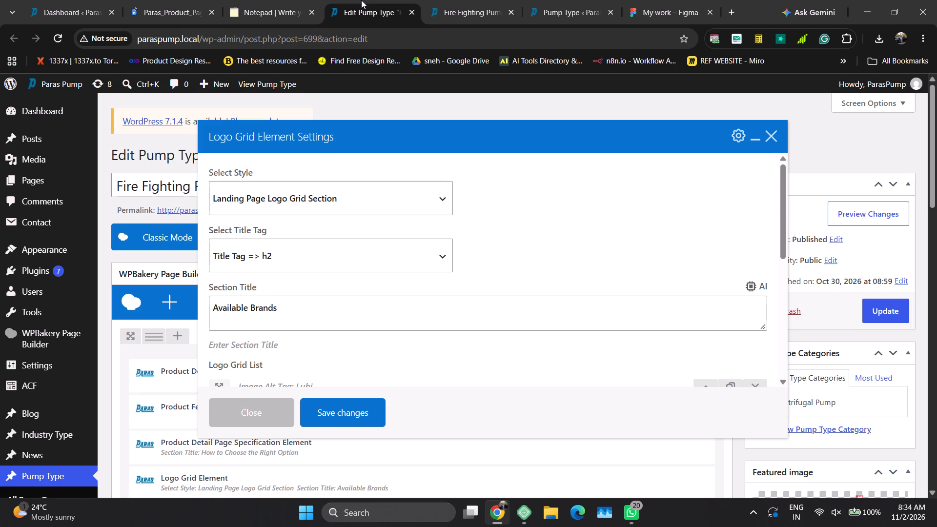
pyautogui.scroll(-2, 324, 337)
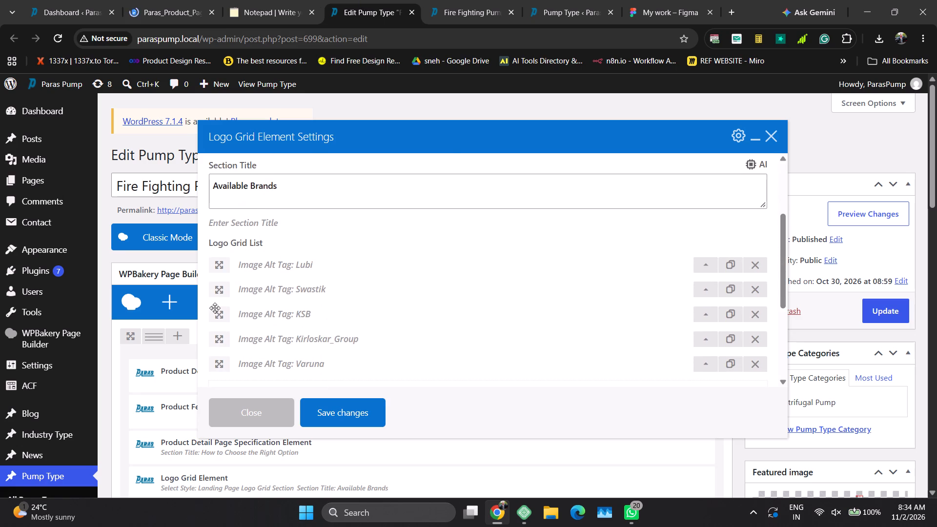
pyautogui.moveTo(216, 318); pyautogui.dragTo(220, 283)
pyautogui.moveTo(223, 343); pyautogui.dragTo(221, 318)
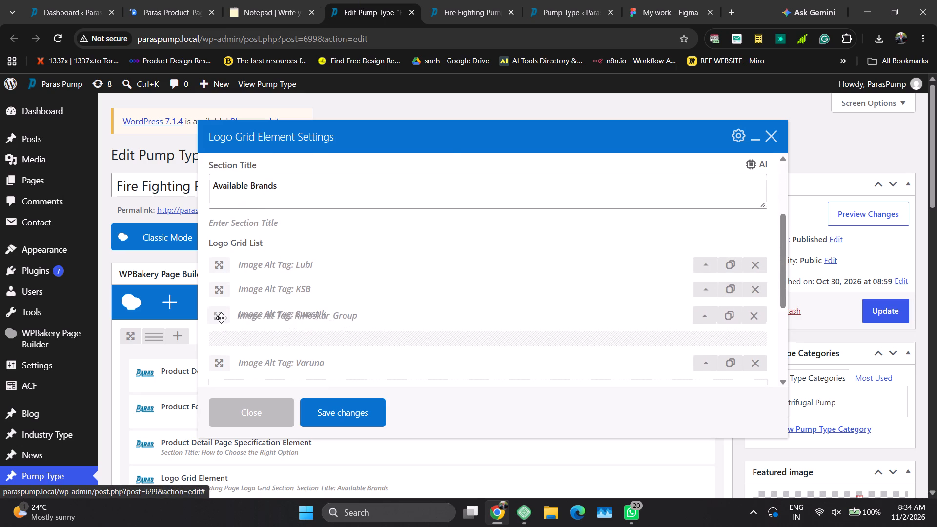
pyautogui.moveTo(221, 318); pyautogui.dragTo(221, 316)
pyautogui.click(222, 316)
pyautogui.moveTo(222, 343); pyautogui.dragTo(222, 308)
pyautogui.click(760, 338)
pyautogui.press('Return')
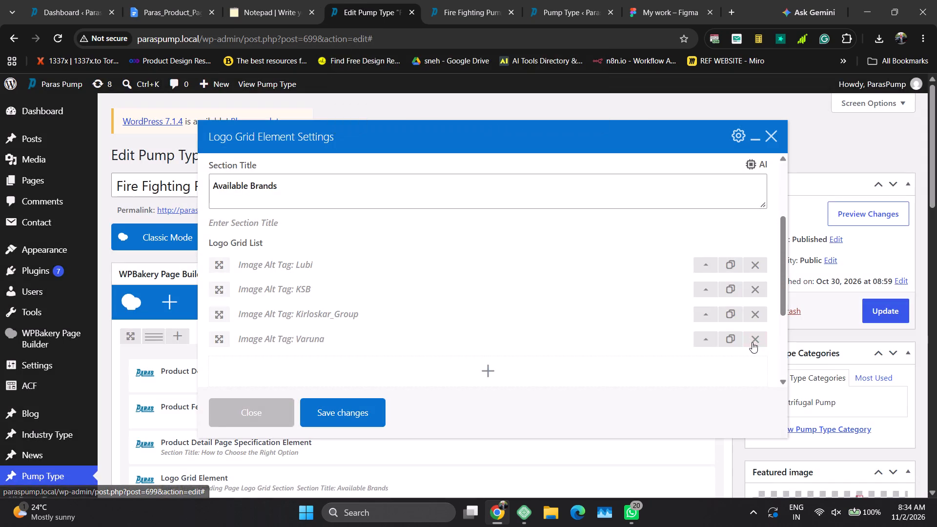
pyautogui.click(752, 342)
pyautogui.press('Return')
# Search the product pages document for "Installation and site conditions" and examine the Available Brands listed below it.
pyautogui.click(192, 0)
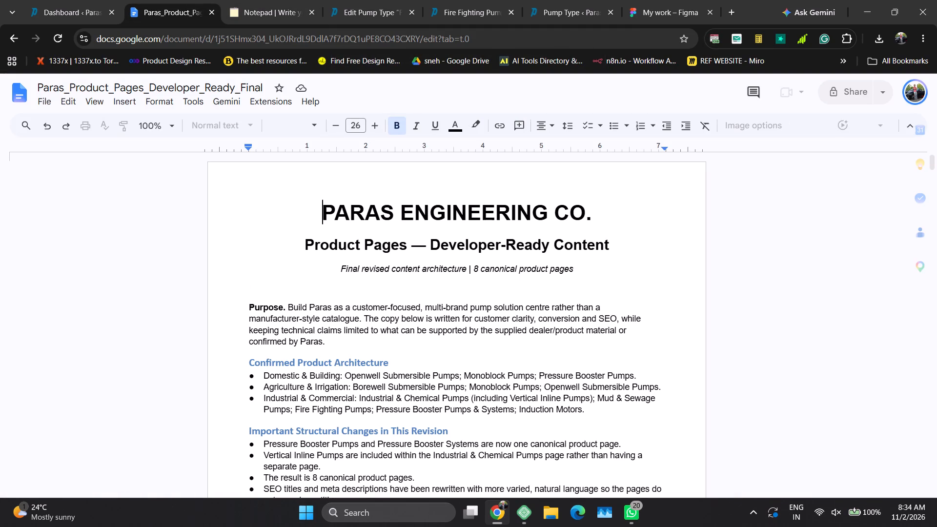
pyautogui.click(462, 351)
pyautogui.hotkey('ctrl', 'f')
pyautogui.hotkey('ctrl', 'v')
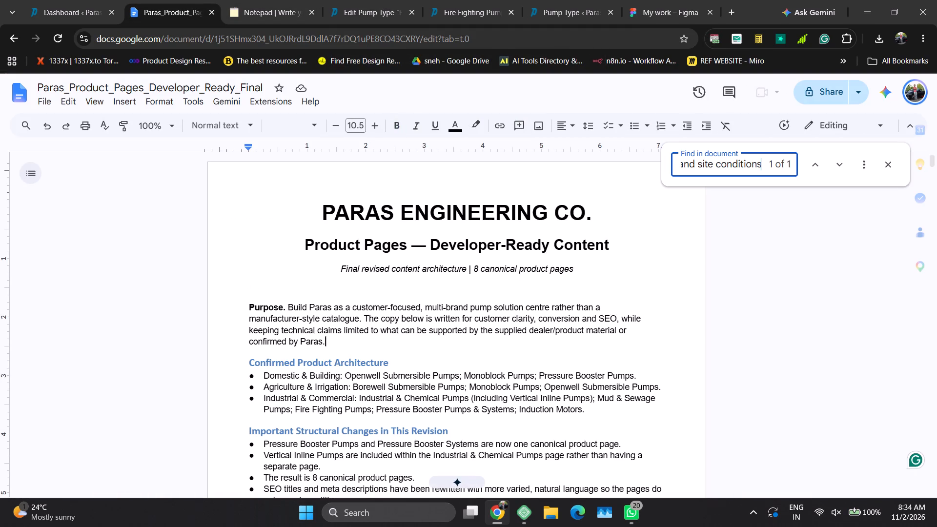
pyautogui.press('Return')
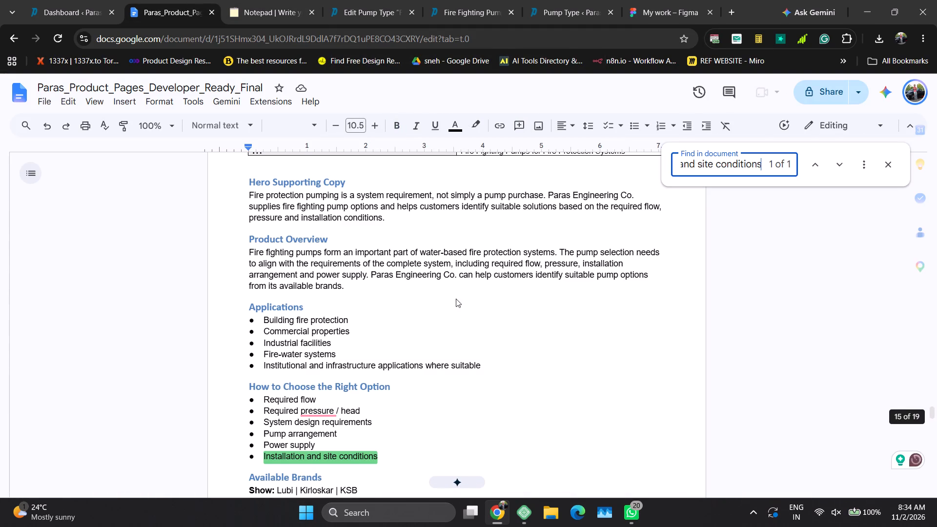
pyautogui.click(890, 165)
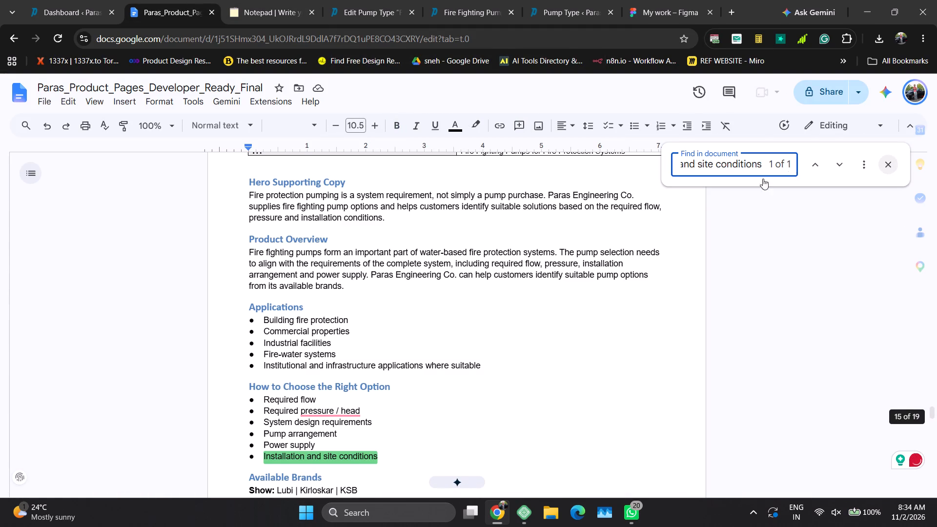
pyautogui.scroll(-2, 417, 406)
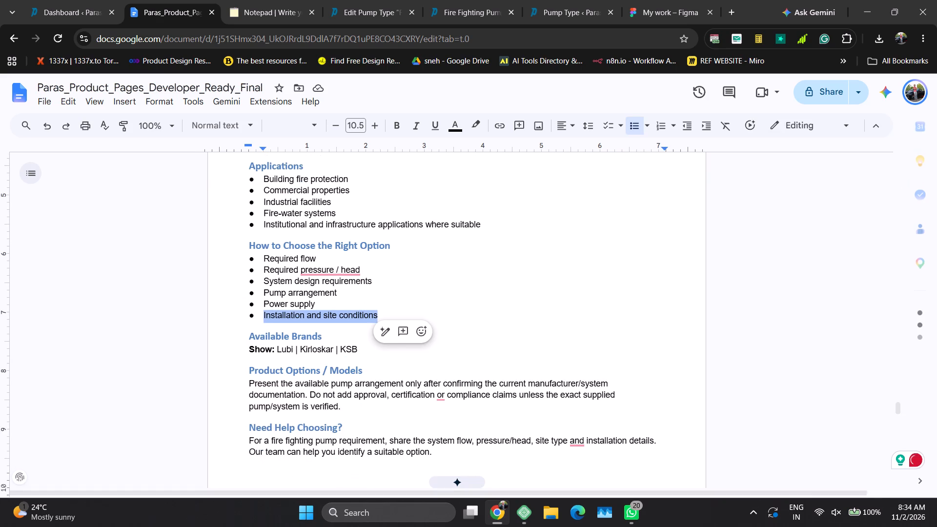
pyautogui.scroll(-1, 407, 387)
# Copy the Product Options / Models paragraph from the document's fire fighting pumps section.
pyautogui.click(366, 394)
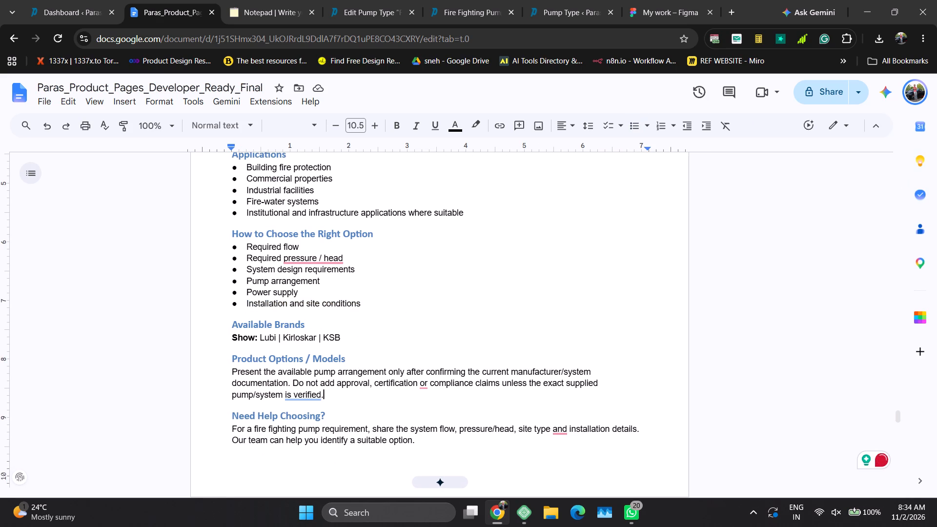
pyautogui.hotkey('shift', 'Up')
pyautogui.hotkey('shift', 'Up')
pyautogui.hotkey('shift', 'Up')
pyautogui.hotkey('shift', 'Right')
pyautogui.hotkey('shift', 'Right')
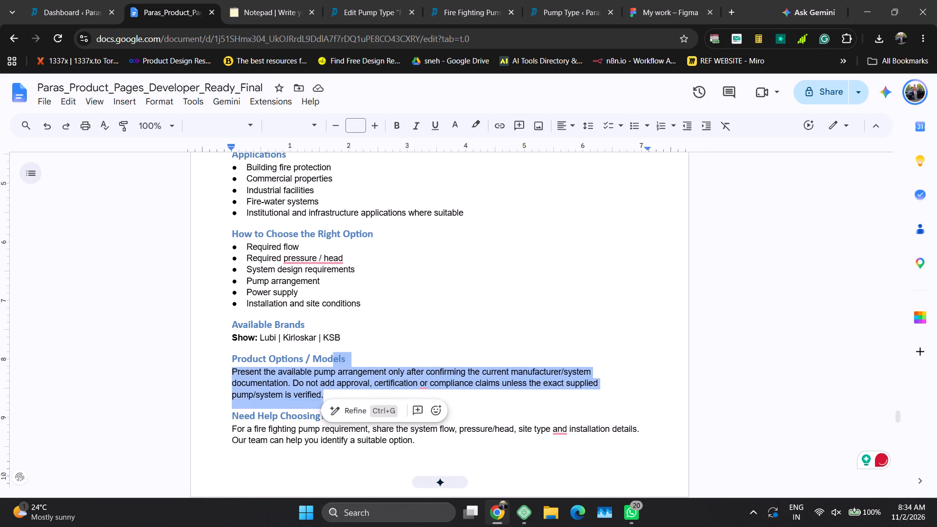
pyautogui.hotkey('shift', 'Right')
pyautogui.hotkey('shift', 'Right')
pyautogui.hotkey('shift', 'Right')
pyautogui.hotkey('shift', 'Right')
pyautogui.hotkey('ctrl', 'c')
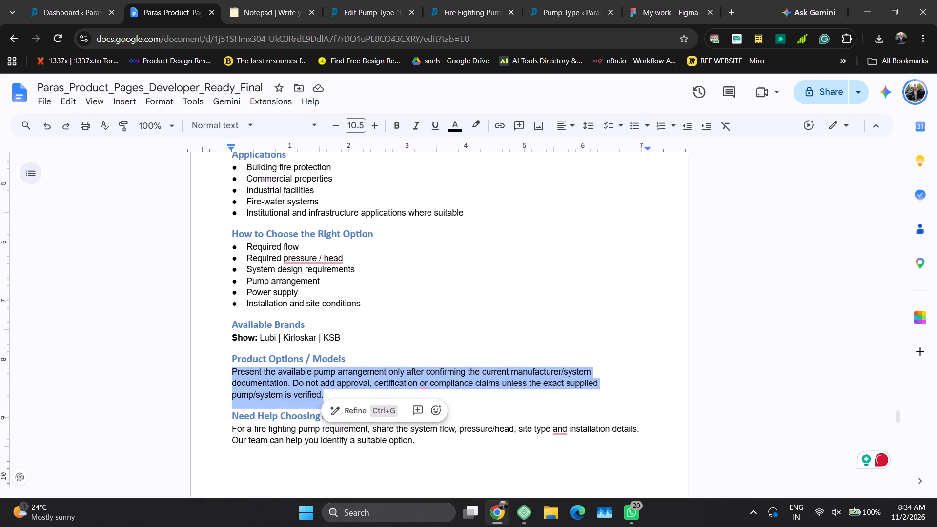
pyautogui.hotkey('ctrl', 'c')
# Reorder the Fire Fighting Pumps logo grid to Lubi, Kirloskar_Group, KSB and save the element's changes.
pyautogui.click(333, 0)
pyautogui.moveTo(356, 1); pyautogui.dragTo(270, 0)
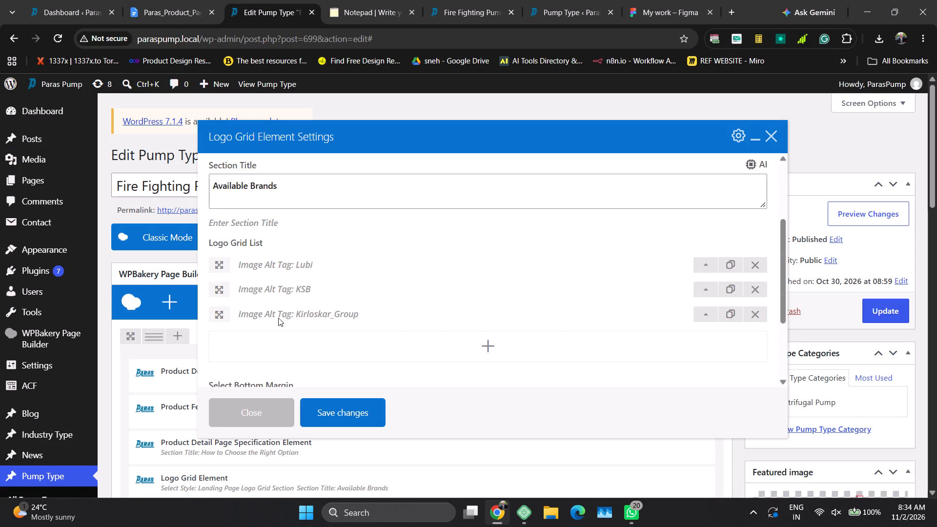
pyautogui.moveTo(222, 317); pyautogui.dragTo(224, 289)
pyautogui.click(189, 0)
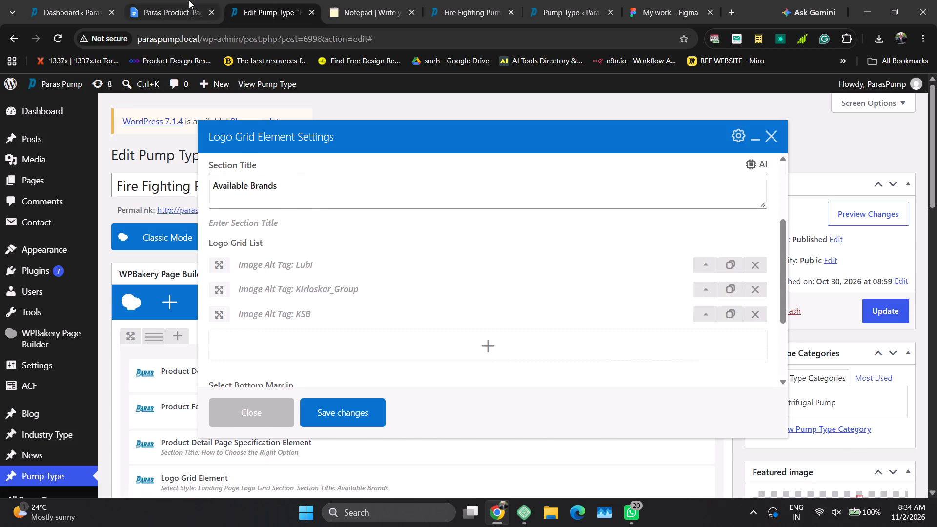
pyautogui.click(267, 0)
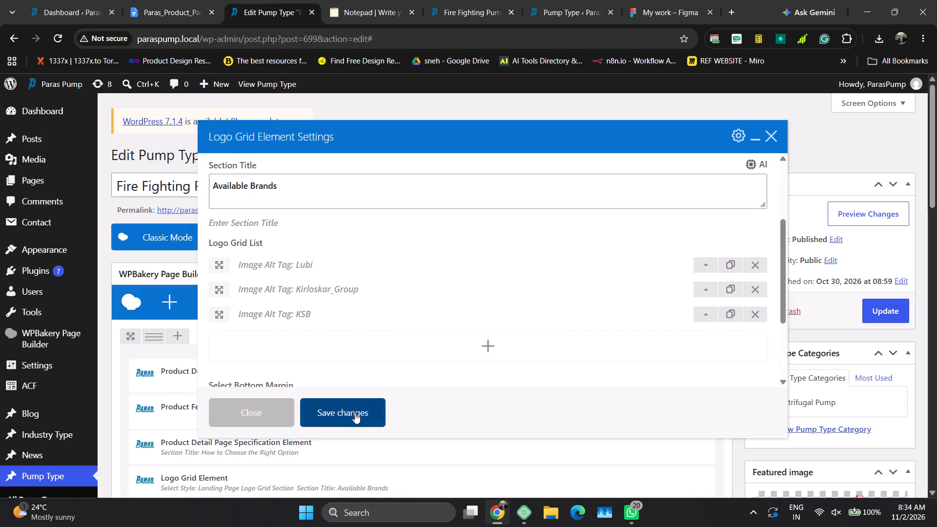
pyautogui.click(355, 413)
# In the Industry Tab Element, replace the Chemical Industry entry's title under Product Options / Models with the copied paragraph.
pyautogui.scroll(-2, 344, 433)
pyautogui.click(442, 405)
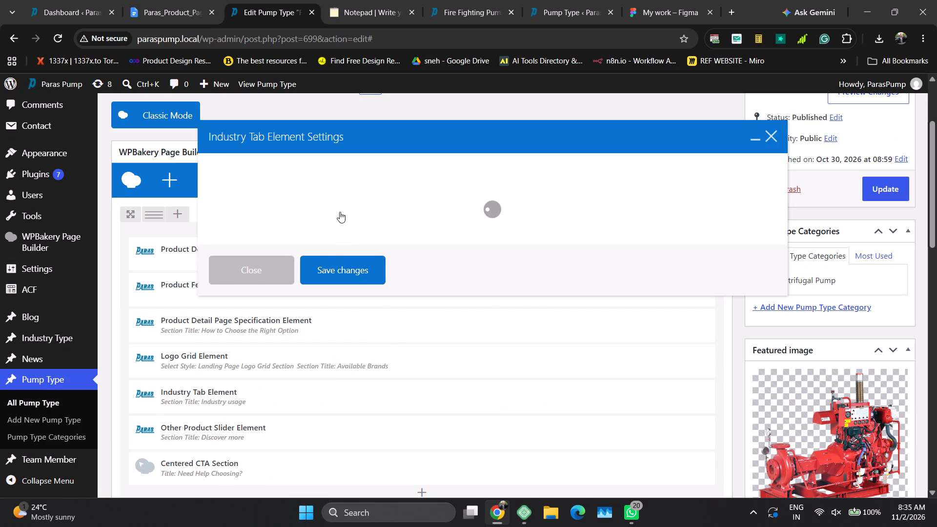
pyautogui.click(326, 167)
pyautogui.click(705, 350)
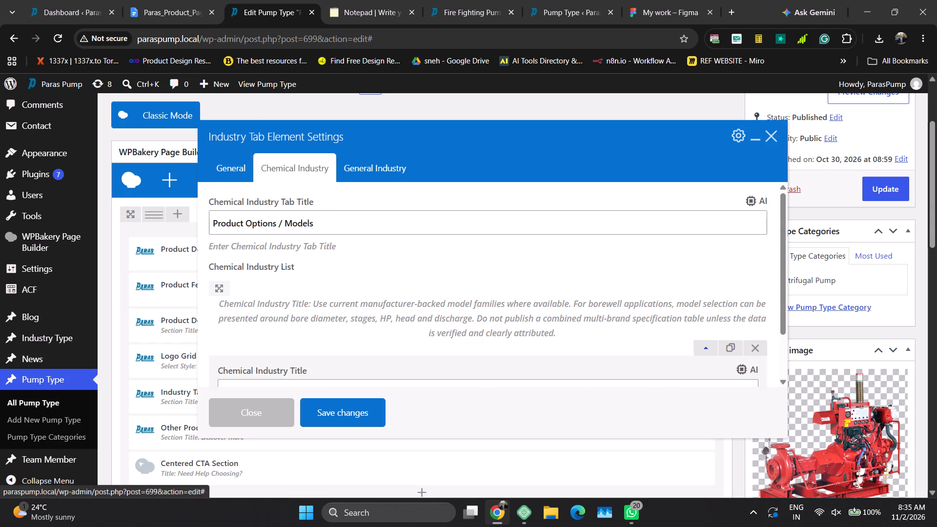
pyautogui.scroll(-3, 356, 356)
pyautogui.click(352, 291)
pyautogui.hotkey('ctrl', 'a')
pyautogui.hotkey('ctrl', 'v')
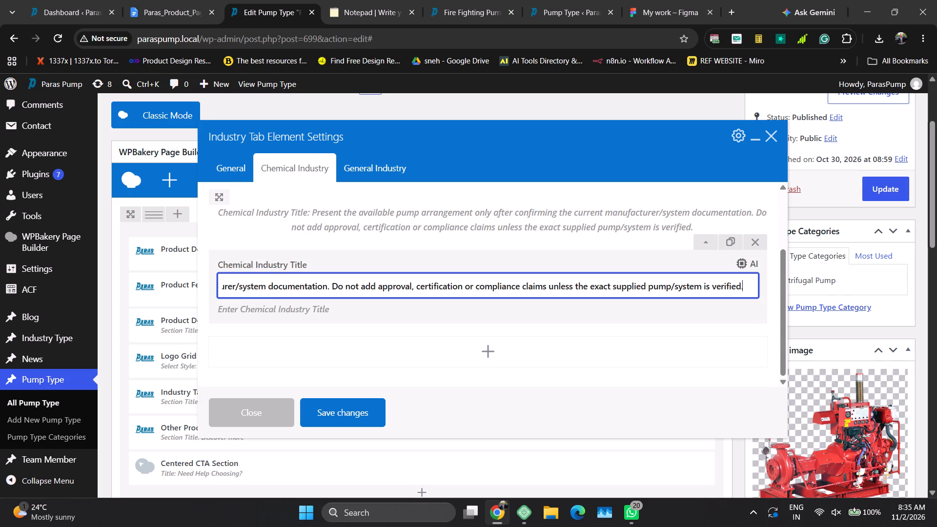
# Copy the five Applications bullets for fire fighting pumps from the document and replace the notepad's contents with them.
pyautogui.click(378, 167)
pyautogui.scroll(-1, 380, 267)
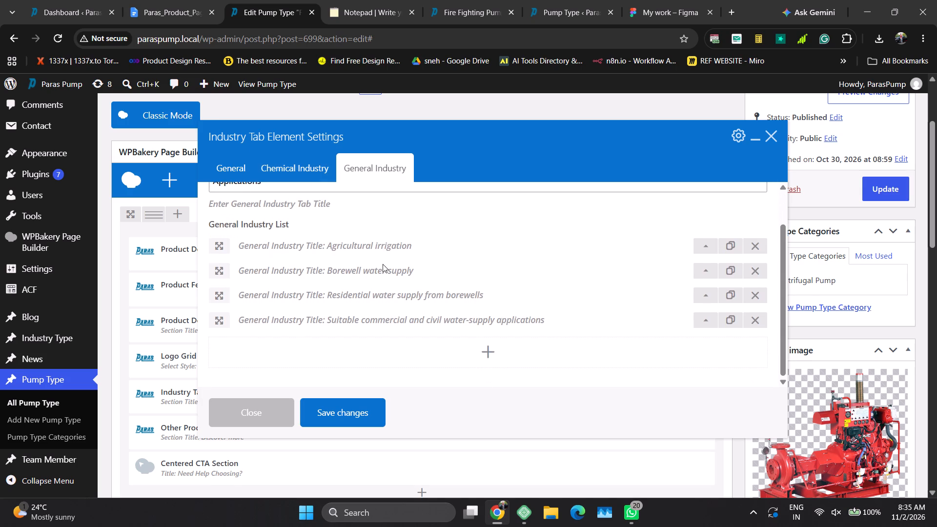
pyautogui.click(185, 0)
pyautogui.click(240, 160)
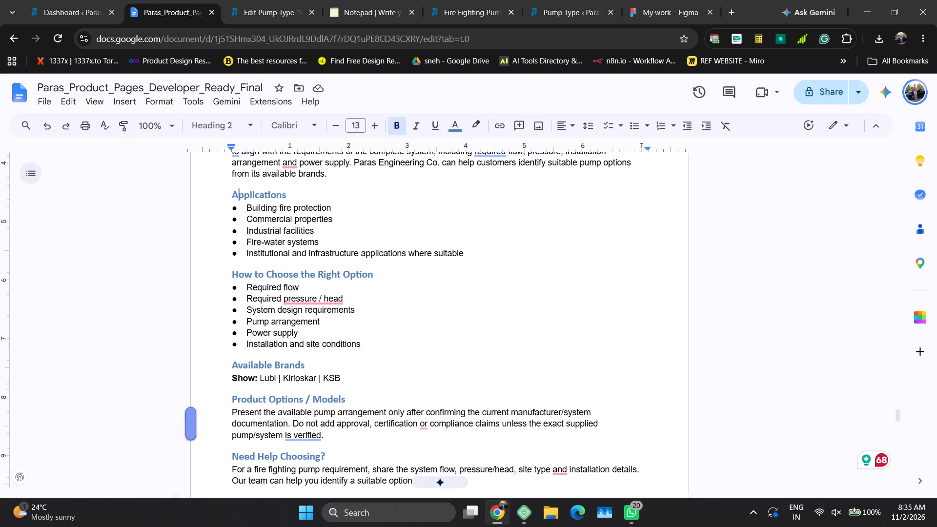
pyautogui.moveTo(246, 210); pyautogui.dragTo(516, 263)
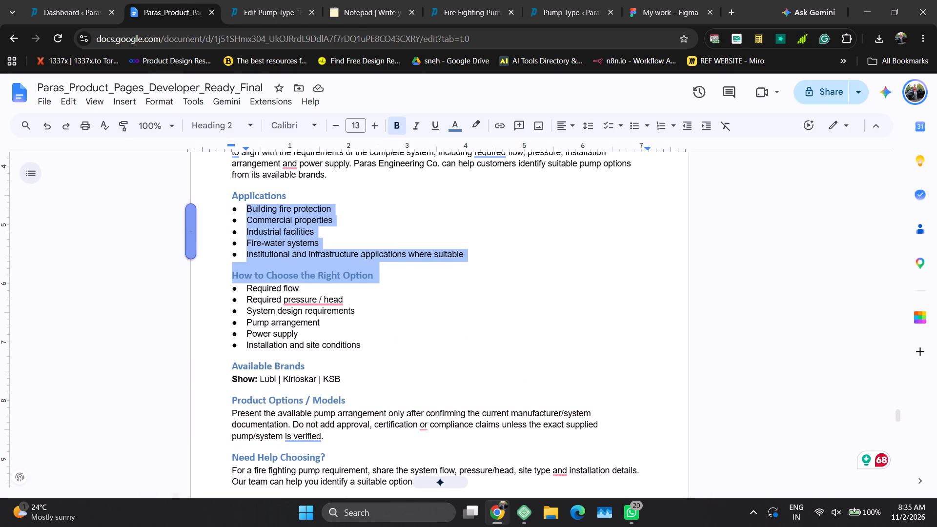
pyautogui.moveTo(516, 263); pyautogui.dragTo(516, 255)
pyautogui.hotkey('ctrl', 'c')
pyautogui.moveTo(368, 0); pyautogui.dragTo(307, 0)
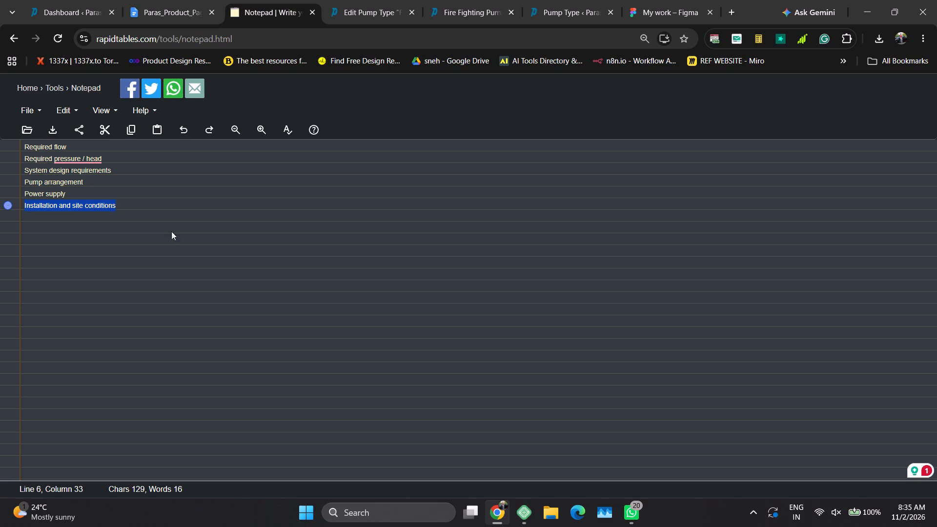
pyautogui.click(160, 211)
pyautogui.hotkey('ctrl', 'a')
pyautogui.hotkey('ctrl', 'v')
pyautogui.keyDown('ctrl'); pyautogui.click(157, 201); pyautogui.keyUp('ctrl')
# Set the first General Industry entry's title and image alt tag to Building fire protection, copied from the notepad.
pyautogui.moveTo(99, 146); pyautogui.dragTo(56, 144)
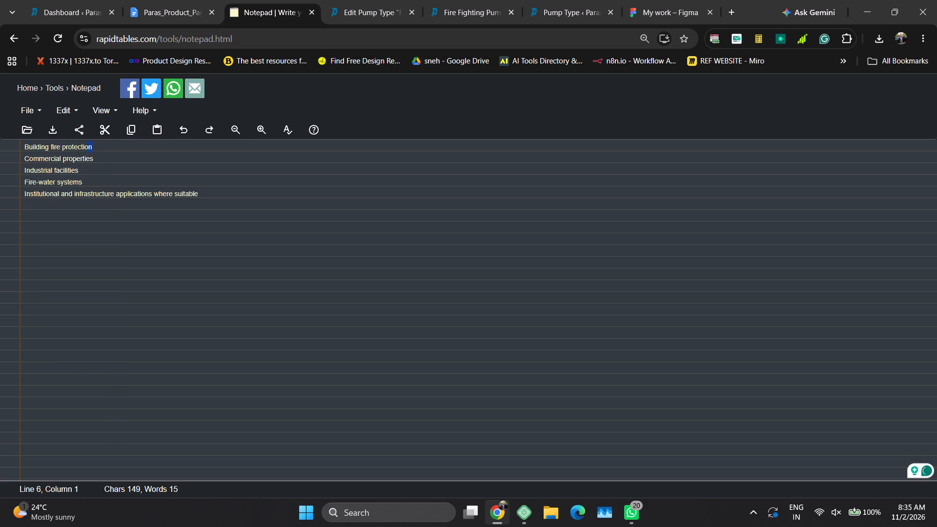
pyautogui.moveTo(56, 144); pyautogui.dragTo(10, 144)
pyautogui.hotkey('ctrl', 'c')
pyautogui.click(139, 10)
pyautogui.click(347, 0)
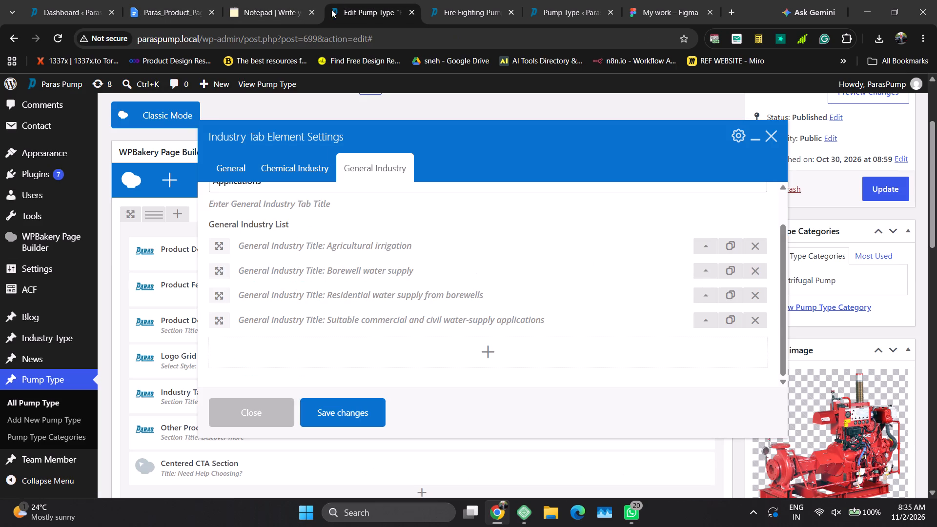
pyautogui.click(706, 246)
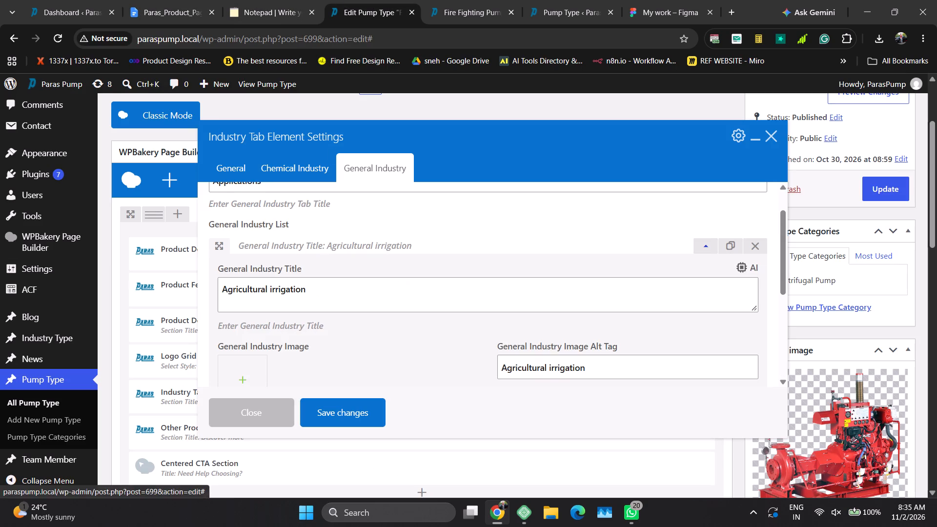
pyautogui.click(393, 275)
pyautogui.hotkey('ctrl', 'a')
pyautogui.hotkey('ctrl', 'v')
pyautogui.click(368, 298)
pyautogui.hotkey('ctrl', 'a')
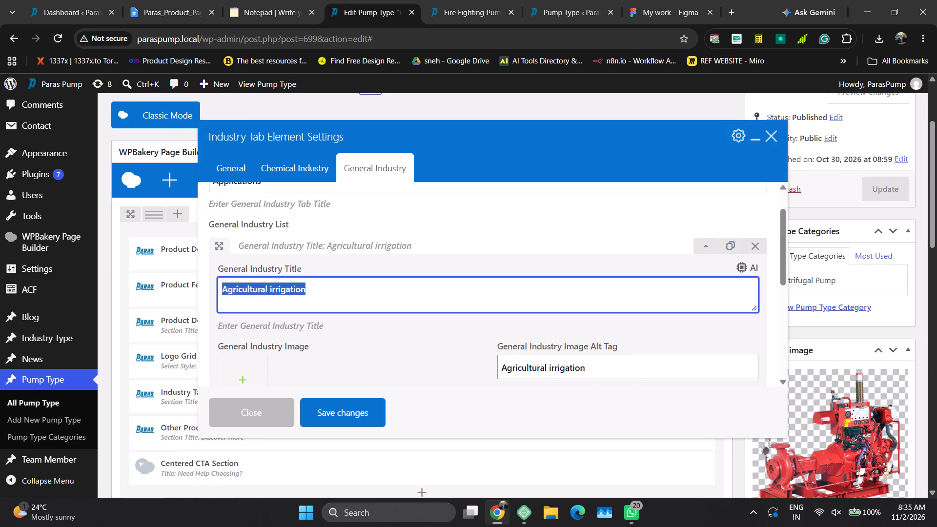
pyautogui.hotkey('ctrl', 'v')
pyautogui.click(556, 363)
pyautogui.hotkey('ctrl', 'a')
pyautogui.hotkey('ctrl', 'v')
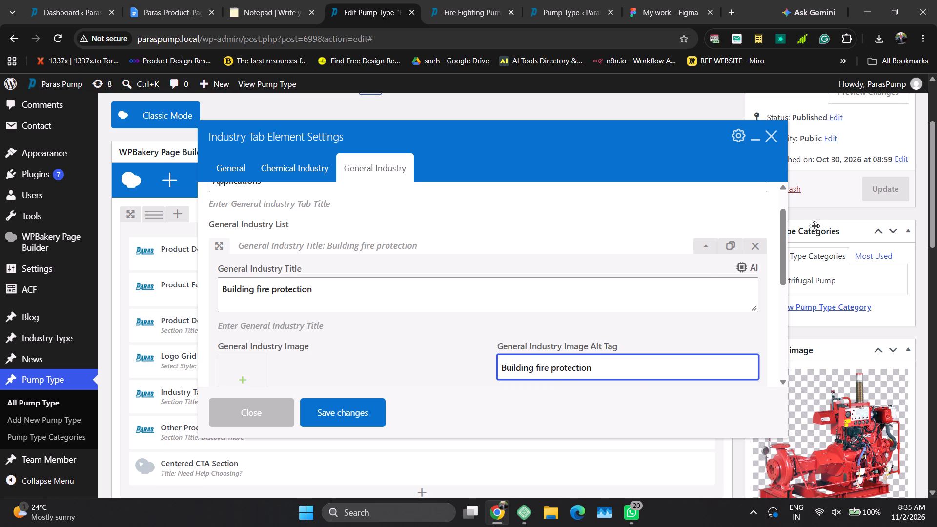
pyautogui.click(699, 249)
# Set the second General Industry entry's title to Commercial properties, copied from the notepad.
pyautogui.click(702, 271)
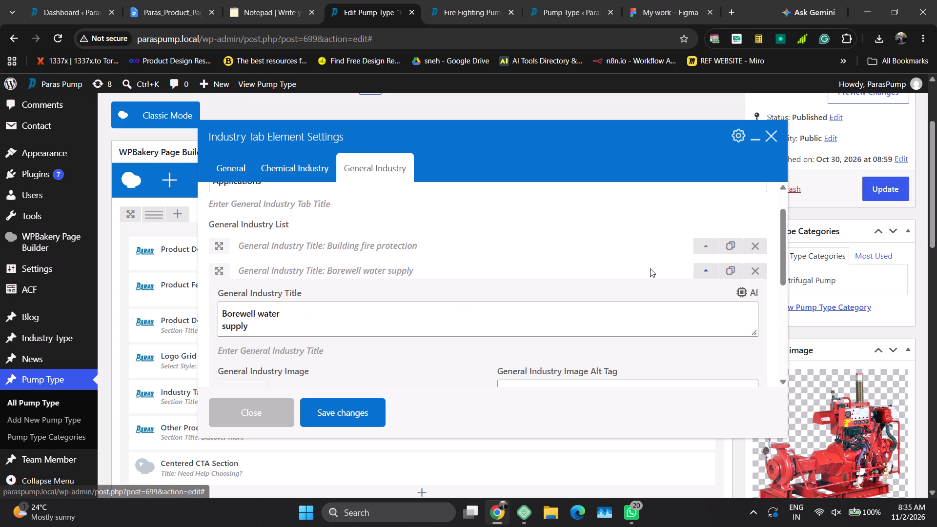
pyautogui.scroll(-1, 600, 284)
pyautogui.click(254, 2)
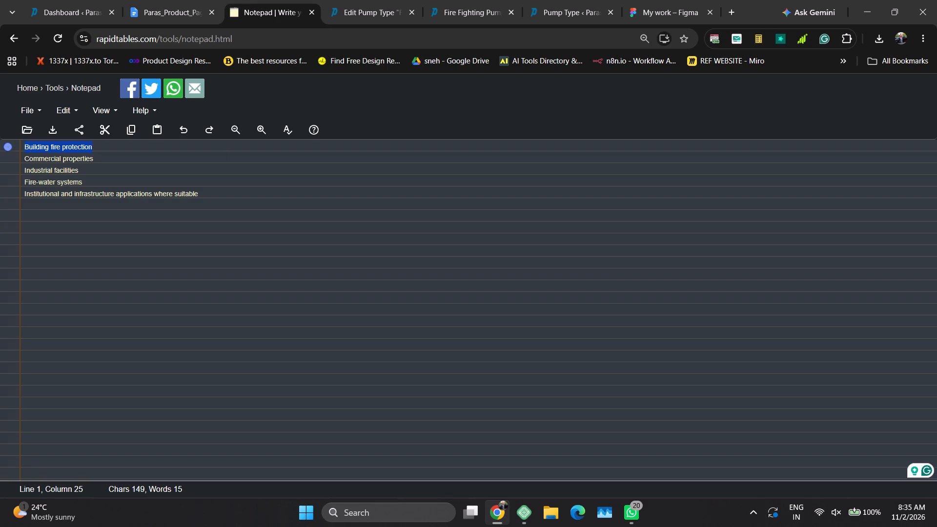
pyautogui.moveTo(98, 162); pyautogui.dragTo(13, 161)
pyautogui.hotkey('ctrl', 'c')
pyautogui.click(328, 0)
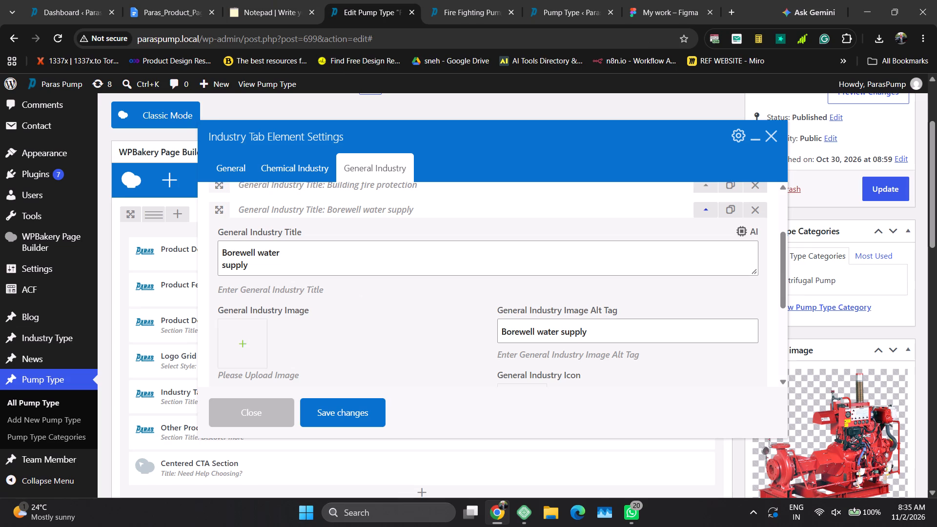
pyautogui.click(321, 256)
pyautogui.hotkey('ctrl', 'a')
pyautogui.hotkey('ctrl', 'v')
pyautogui.click(702, 214)
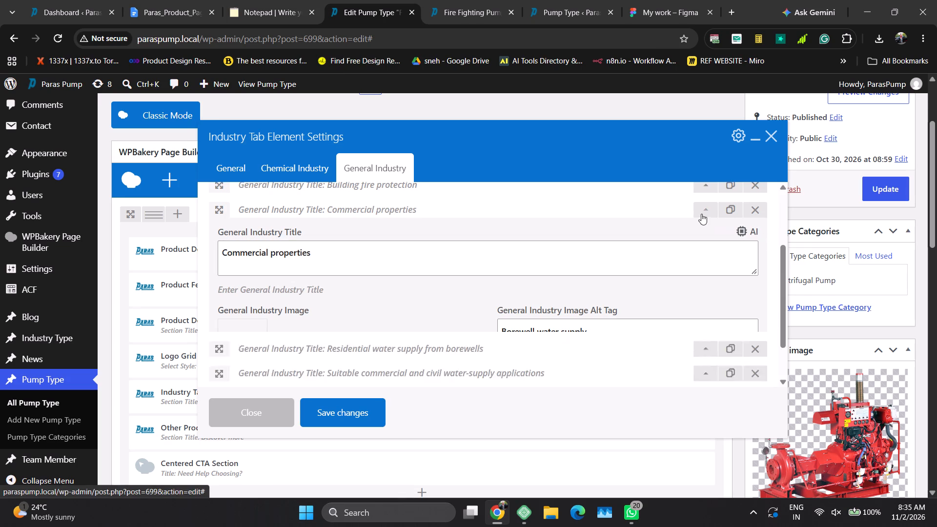
# Set the third General Industry entry's title to Industrial facilities, copied from the notepad.
pyautogui.click(706, 295)
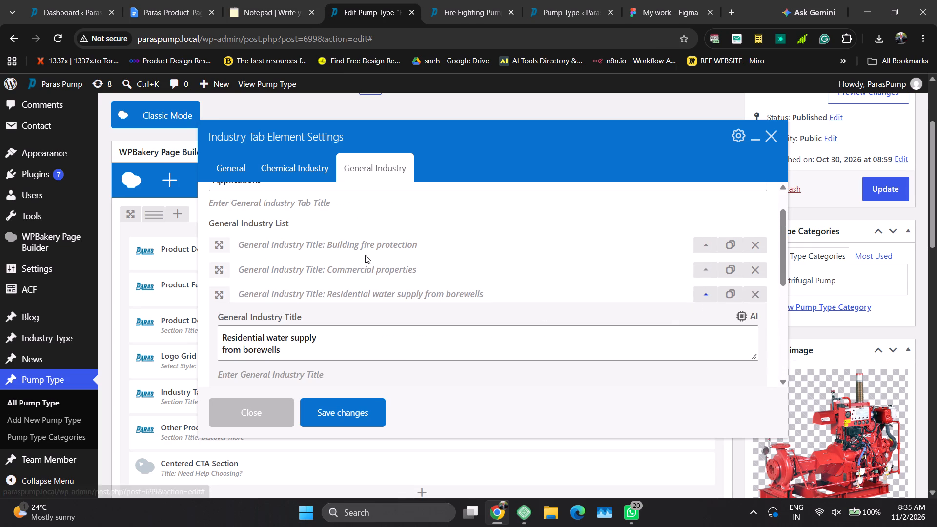
pyautogui.click(284, 0)
pyautogui.moveTo(86, 171); pyautogui.dragTo(16, 177)
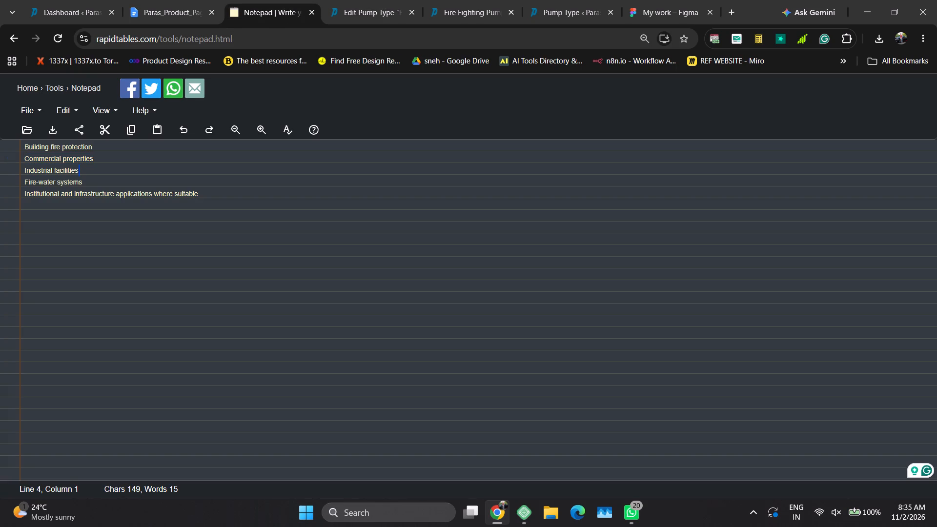
pyautogui.moveTo(23, 172); pyautogui.dragTo(86, 173)
pyautogui.hotkey('ctrl', 'c')
pyautogui.click(361, 0)
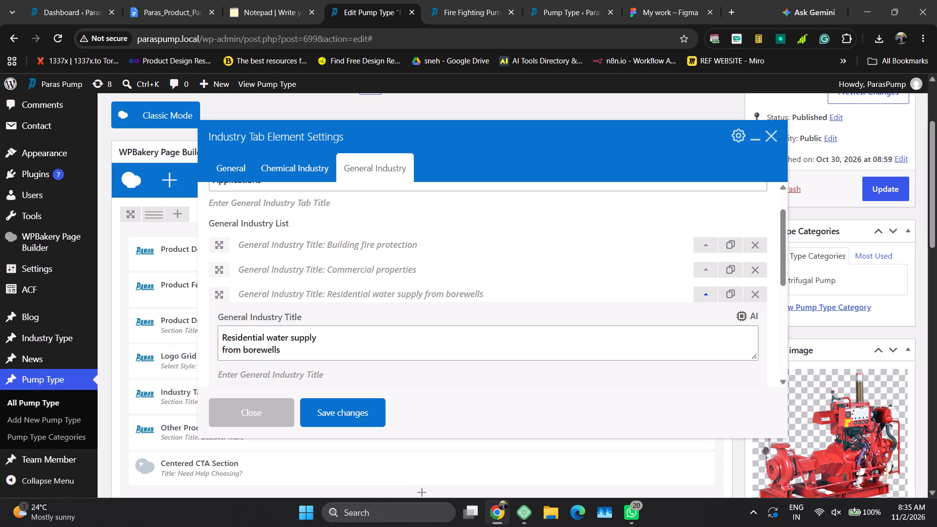
pyautogui.click(307, 345)
pyautogui.hotkey('ctrl', 'a')
pyautogui.hotkey('ctrl', 'v')
pyautogui.click(704, 300)
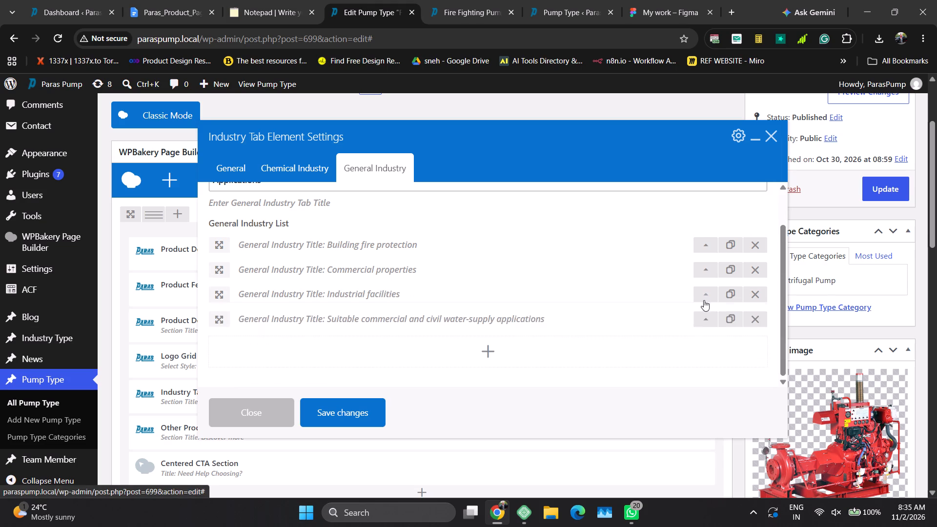
# Set the fourth General Industry entry's title to Fire-water systems, copied from the notepad.
pyautogui.click(708, 327)
pyautogui.click(265, 0)
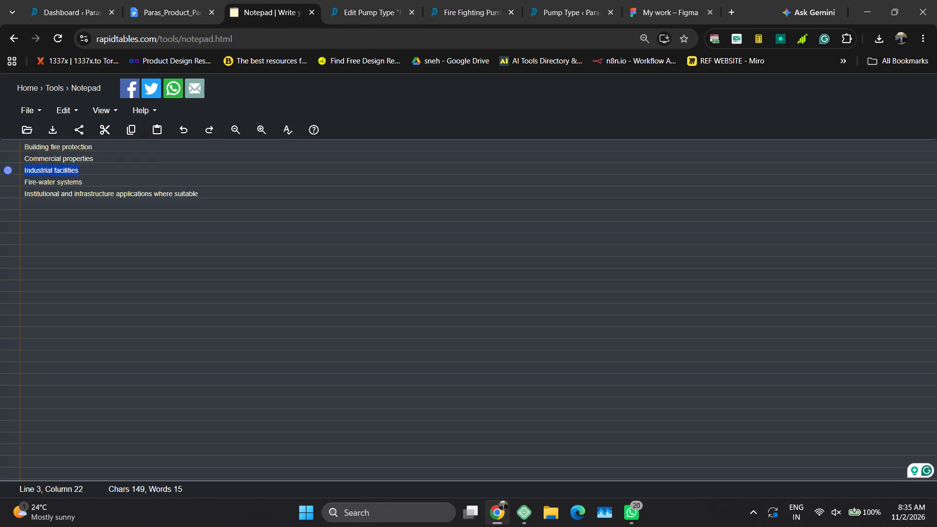
pyautogui.moveTo(25, 184); pyautogui.dragTo(92, 185)
pyautogui.hotkey('ctrl', 'c')
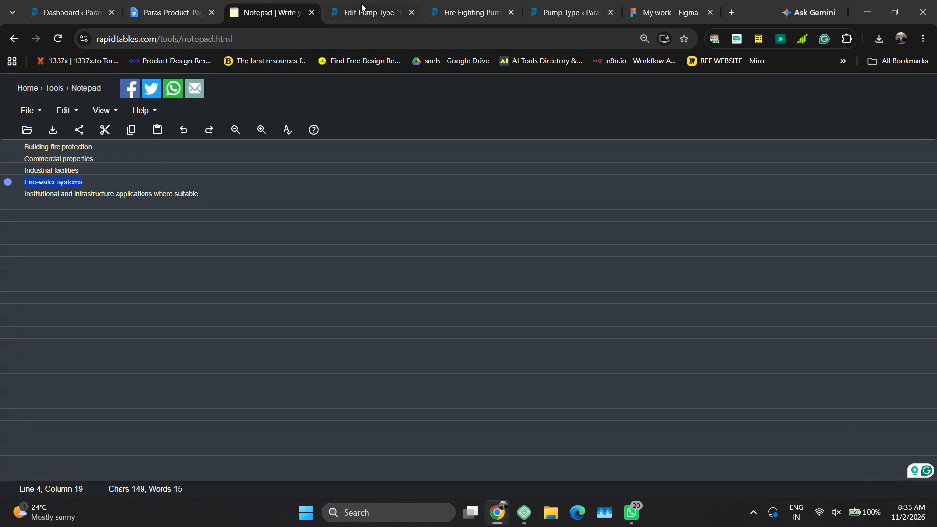
pyautogui.click(361, 3)
pyautogui.click(348, 365)
pyautogui.hotkey('ctrl', 'a')
pyautogui.hotkey('ctrl', 'v')
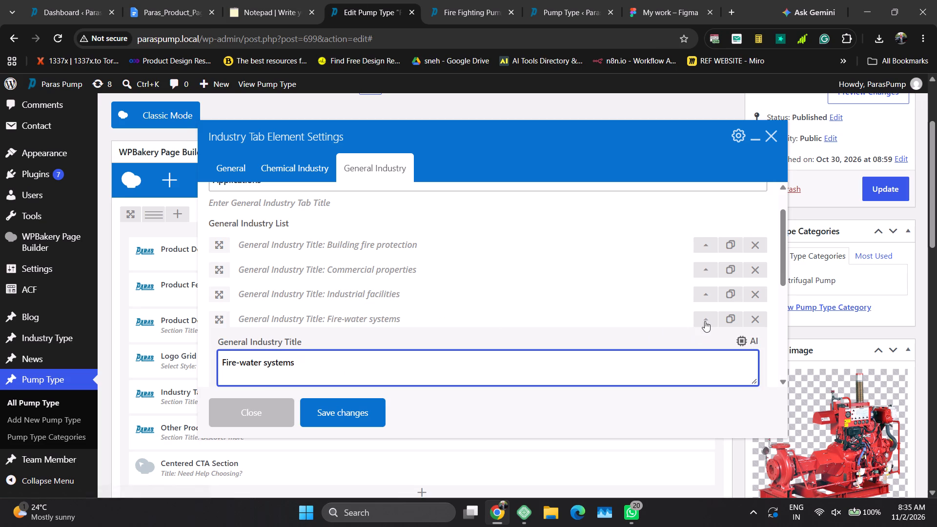
pyautogui.click(705, 321)
# Add a fifth General Industry entry titled Institutional and infrastructure applications where suitable, copied from the notepad, with a line break after infrastructure.
pyautogui.click(505, 347)
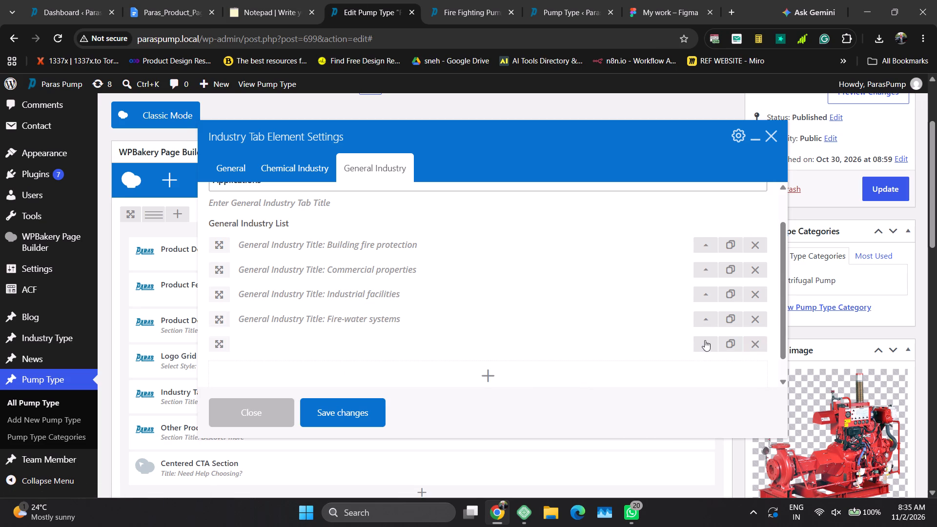
pyautogui.click(699, 341)
pyautogui.scroll(-2, 456, 292)
pyautogui.click(276, 0)
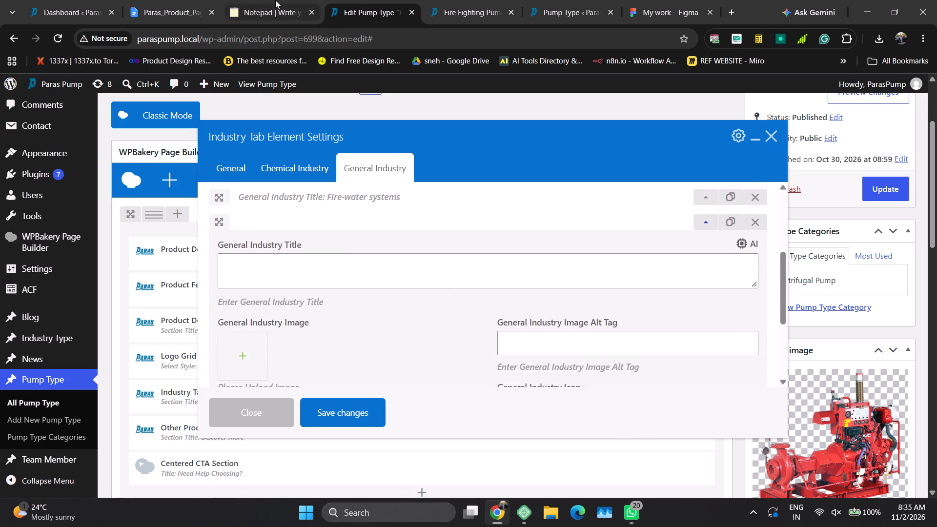
pyautogui.moveTo(24, 195); pyautogui.dragTo(245, 195)
pyautogui.hotkey('ctrl', 'c')
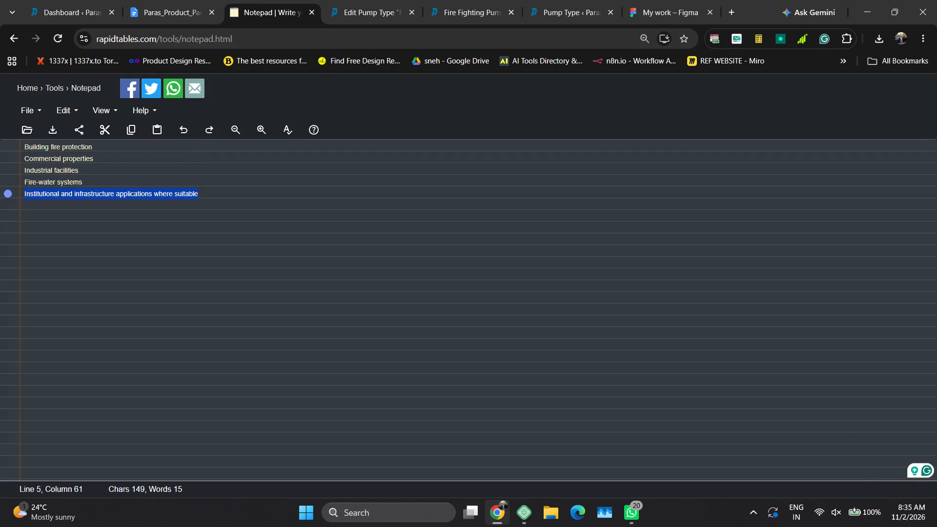
pyautogui.click(363, 1)
pyautogui.click(318, 262)
pyautogui.hotkey('ctrl', 'v')
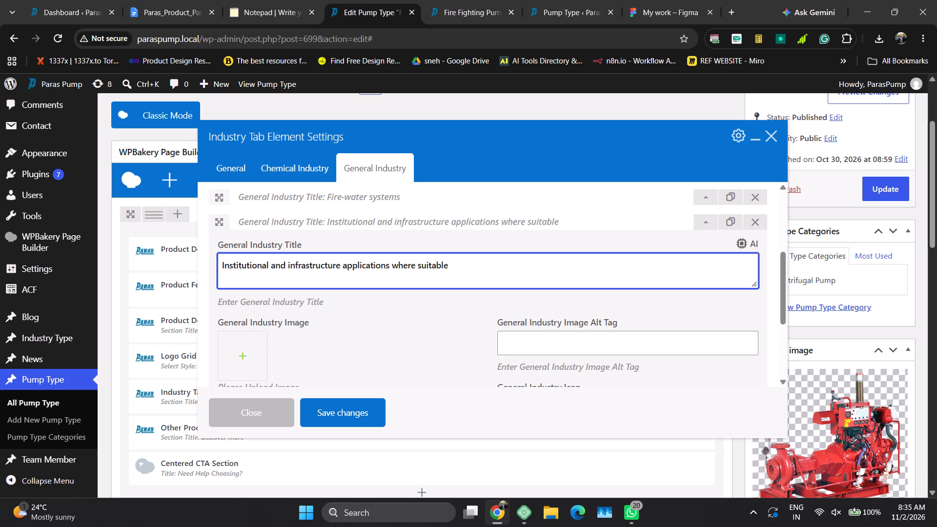
pyautogui.click(345, 267)
pyautogui.press('BackSpace')
pyautogui.hotkey('shift', 'Return')
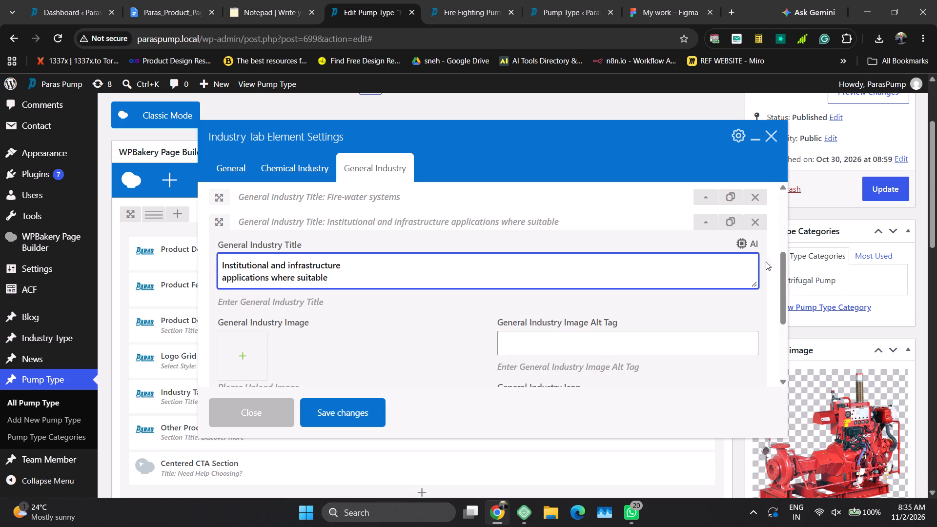
pyautogui.click(708, 220)
# Save the Industry Tab Element settings and update the Fire Fighting Pumps page.
pyautogui.click(339, 414)
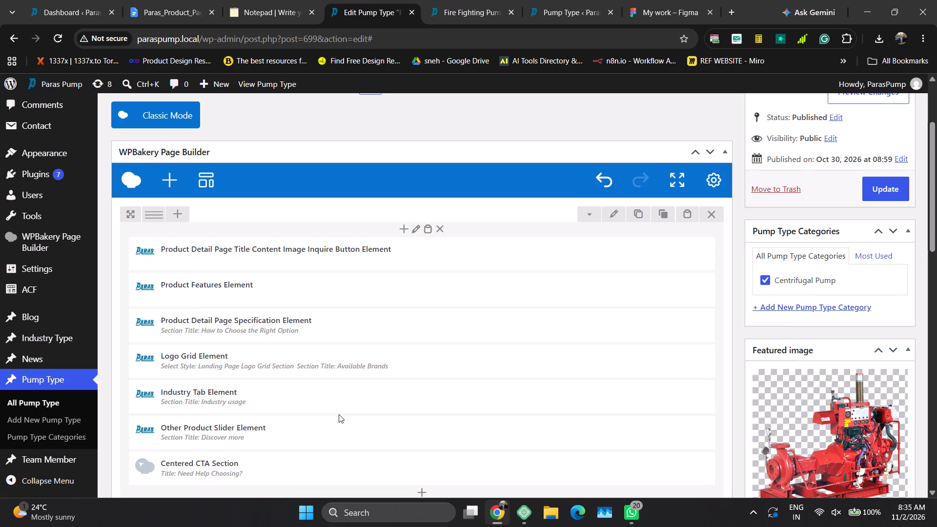
pyautogui.click(881, 194)
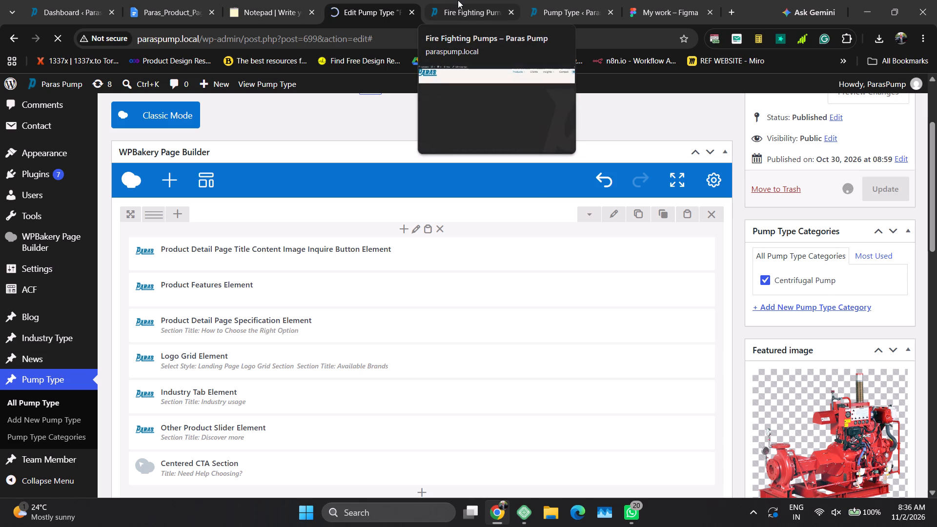
# Reload the live Fire Fighting Pumps page, review its sections including Applications under Industry usage, and close the page and its editor.
pyautogui.click(458, 0)
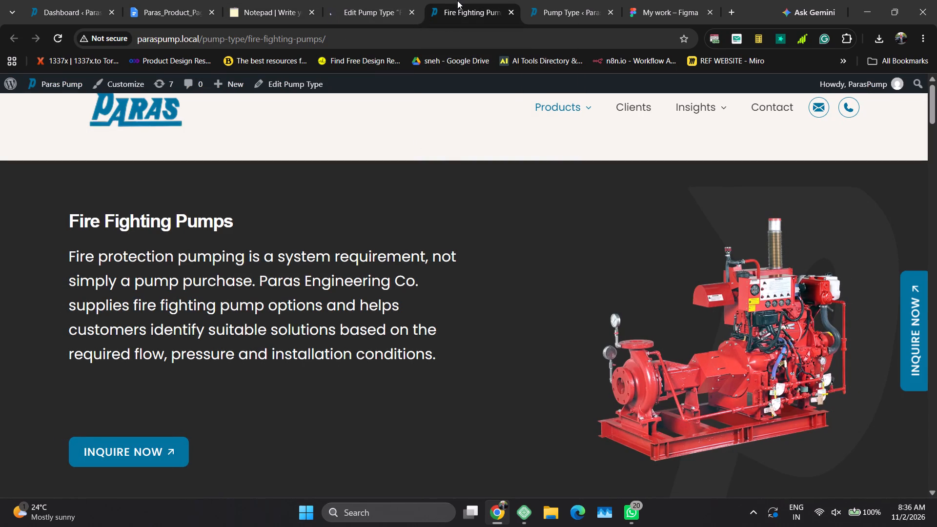
pyautogui.hotkey('ctrl', 'shift', 'r')
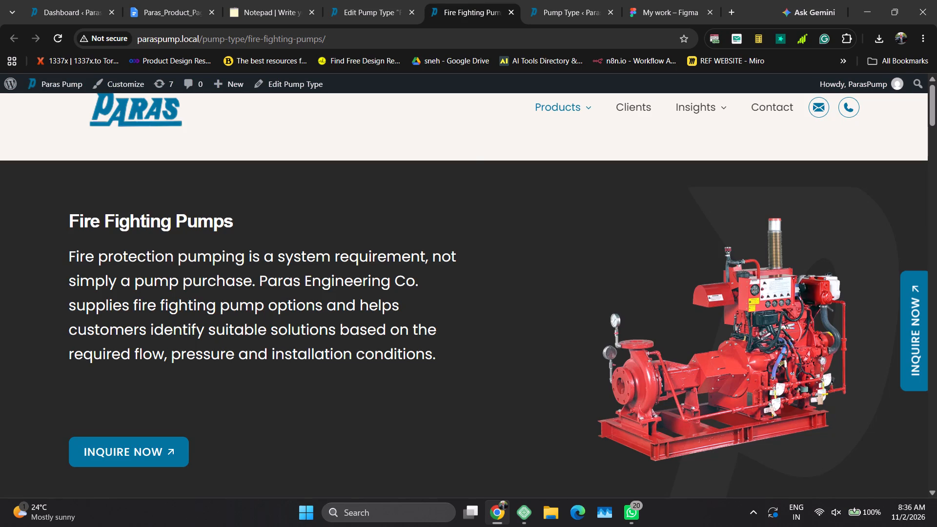
pyautogui.scroll(-6, 476, 253)
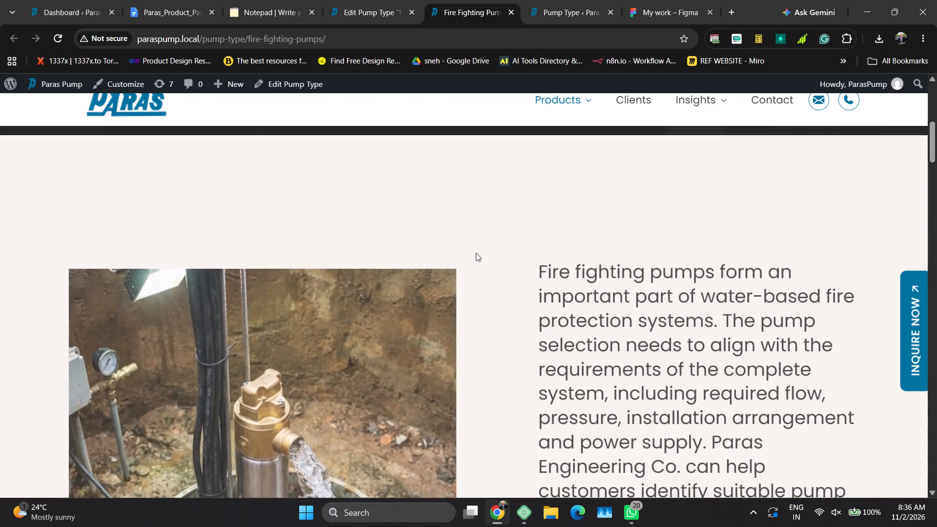
pyautogui.scroll(-11, 476, 253)
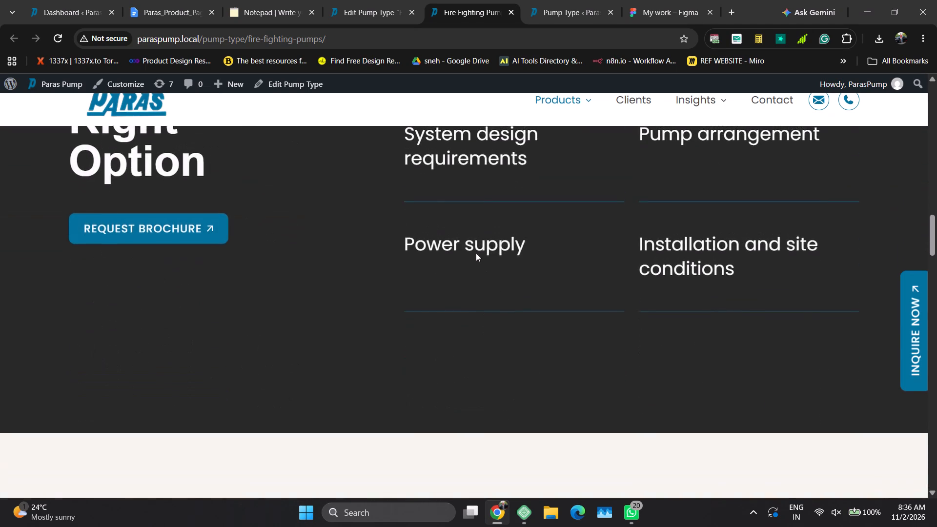
pyautogui.scroll(-2, 476, 253)
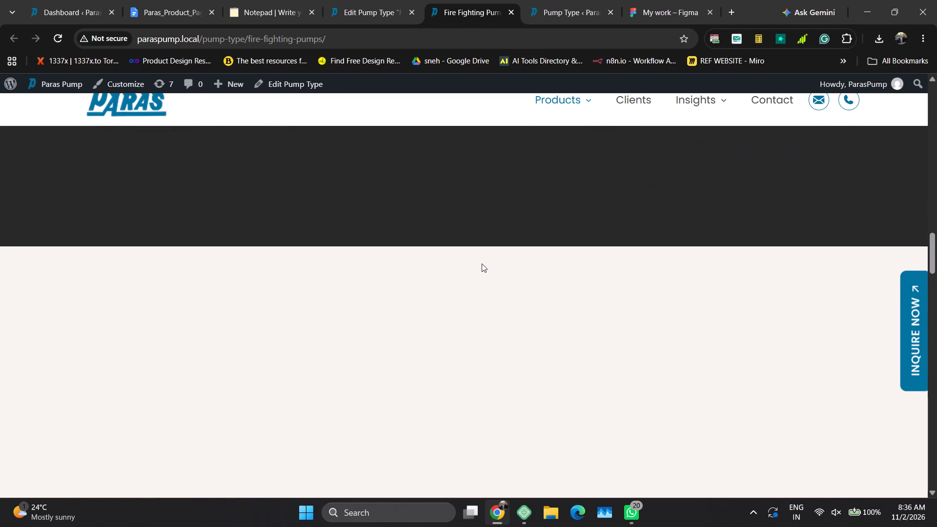
pyautogui.scroll(-8, 482, 263)
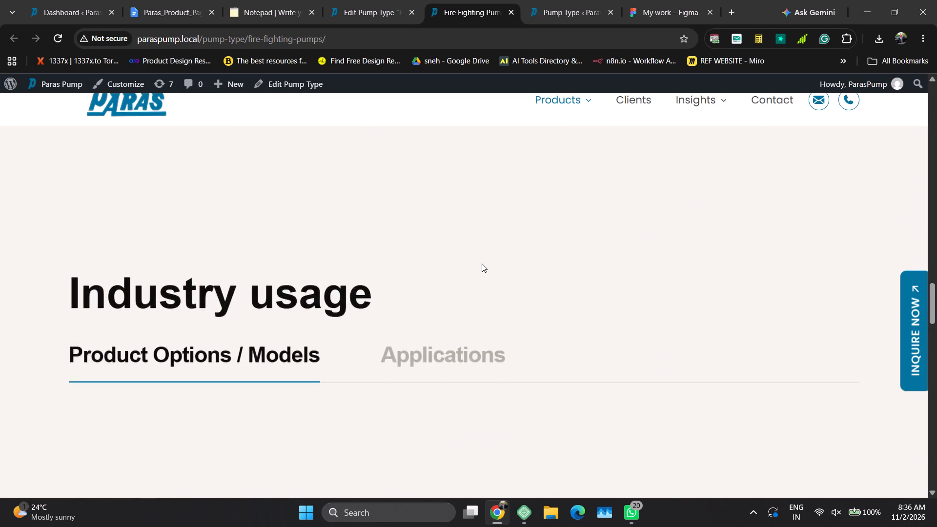
pyautogui.scroll(-2, 482, 263)
pyautogui.scroll(2, 482, 263)
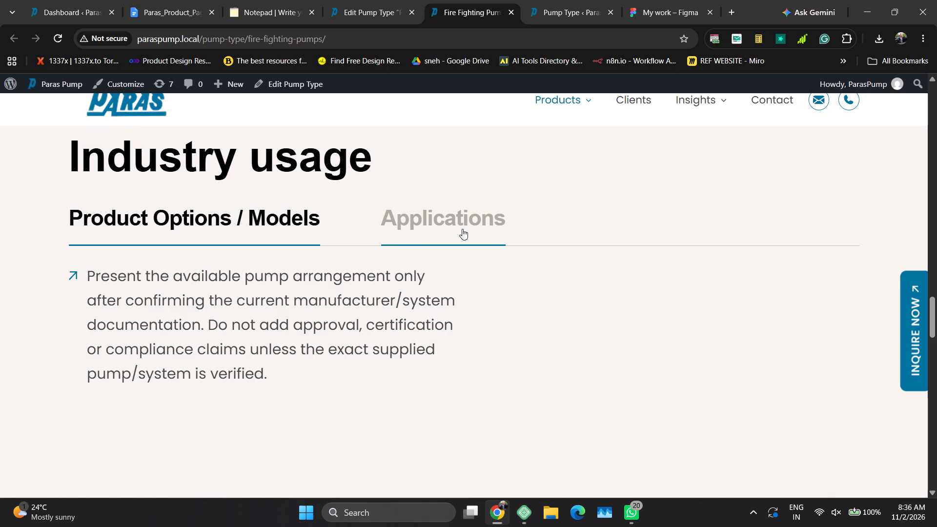
pyautogui.click(462, 229)
pyautogui.scroll(-3, 462, 229)
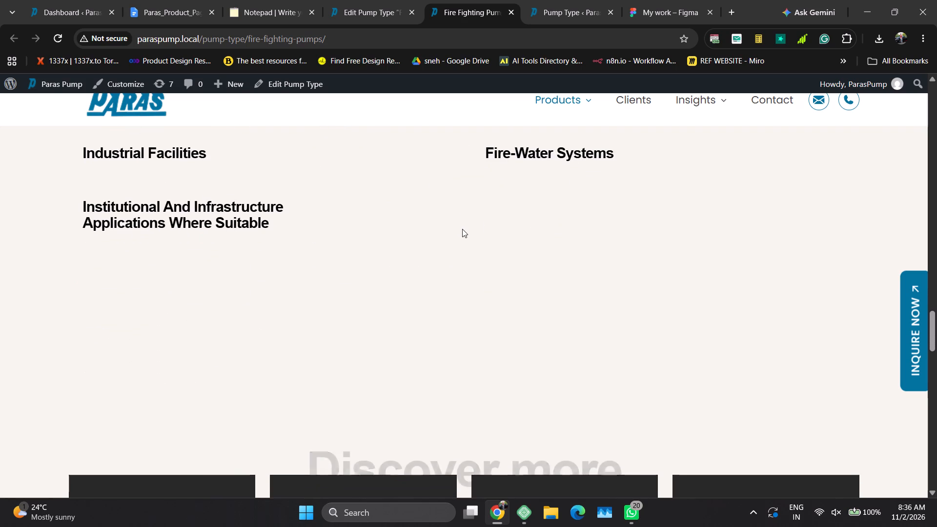
pyautogui.moveTo(462, 229); pyautogui.dragTo(383, 4)
pyautogui.rightClick(383, 4)
pyautogui.scroll(-3, 383, 4)
pyautogui.scroll(-2, 244, 178)
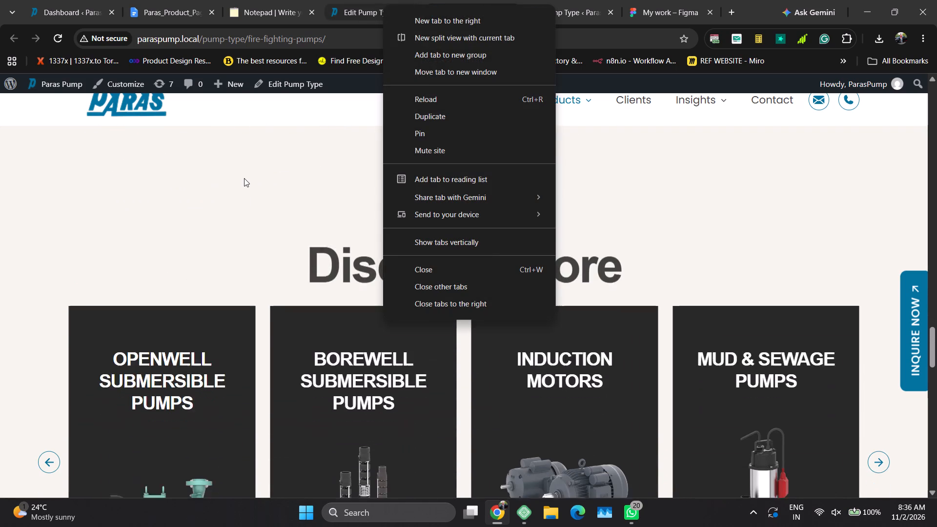
pyautogui.scroll(-1, 244, 178)
pyautogui.click(244, 178)
pyautogui.scroll(-2, 244, 178)
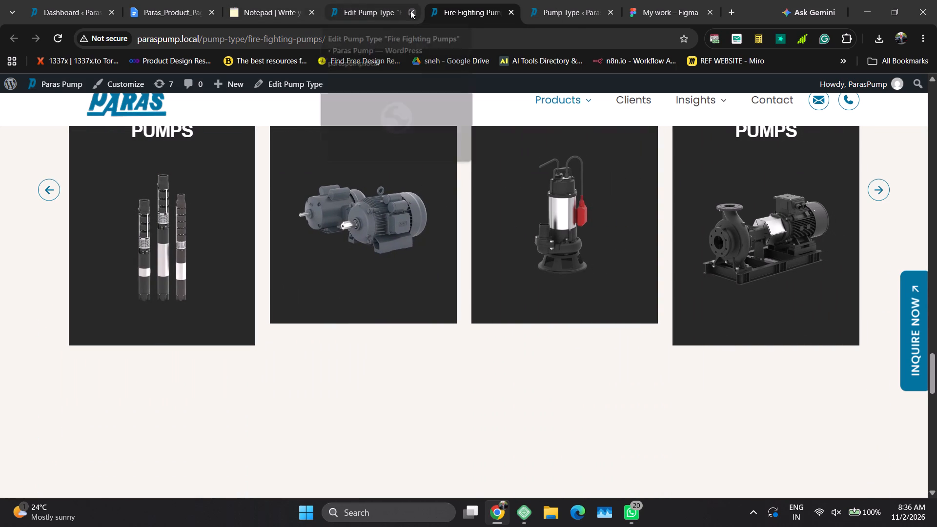
pyautogui.click(410, 10)
pyautogui.click(410, 10)
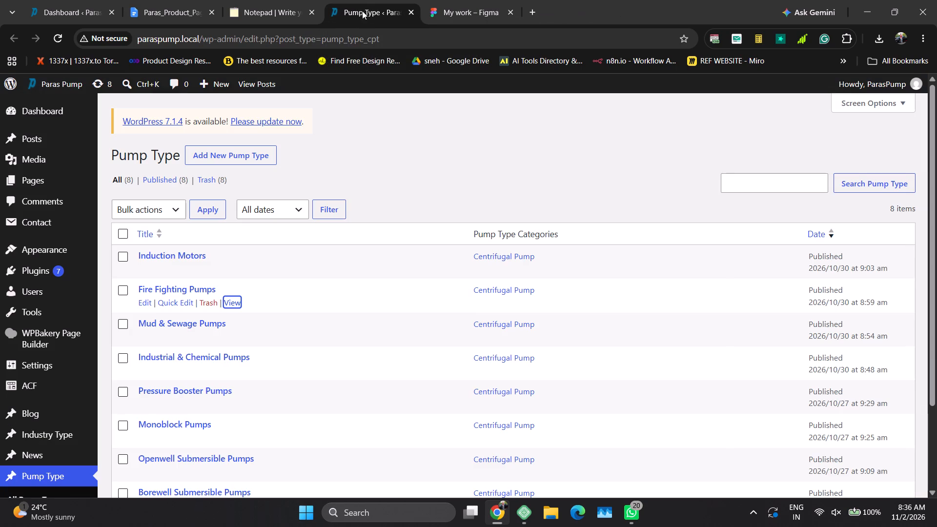
# Find the 8. Induction Motors section in the product pages document.
pyautogui.click(148, 1)
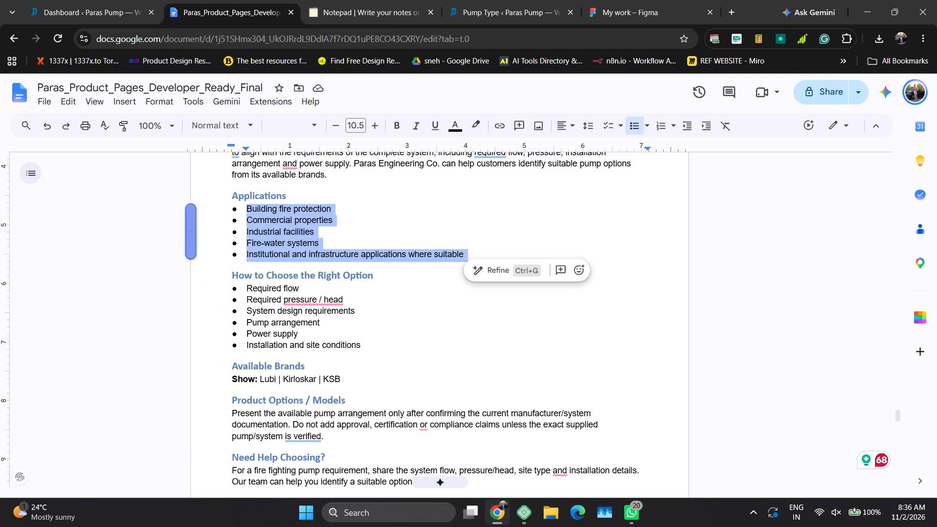
pyautogui.scroll(-11, 355, 298)
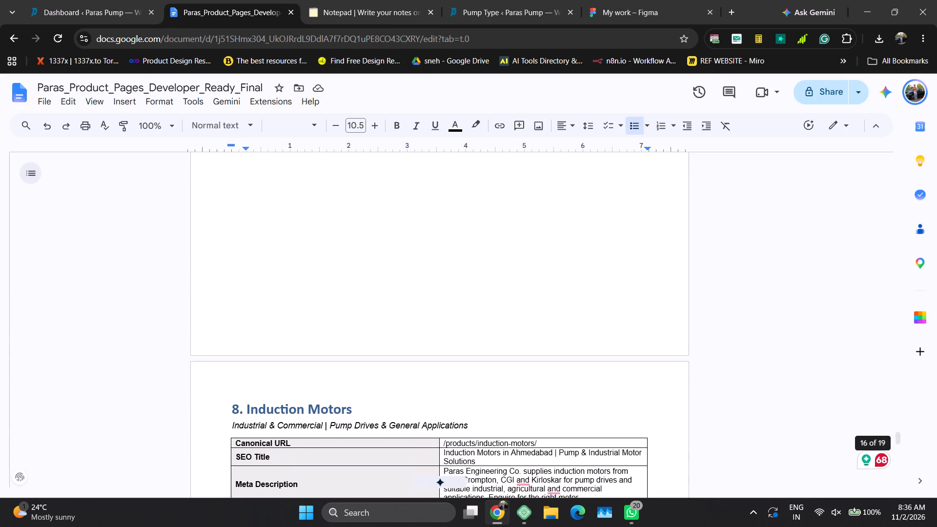
pyautogui.click(237, 462)
pyautogui.click(332, 195)
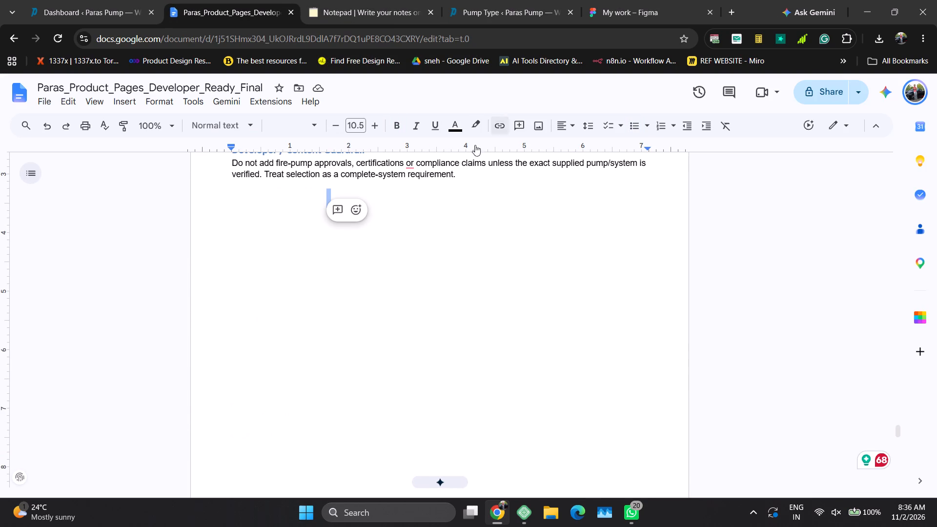
pyautogui.scroll(-4, 349, 441)
pyautogui.click(346, 438)
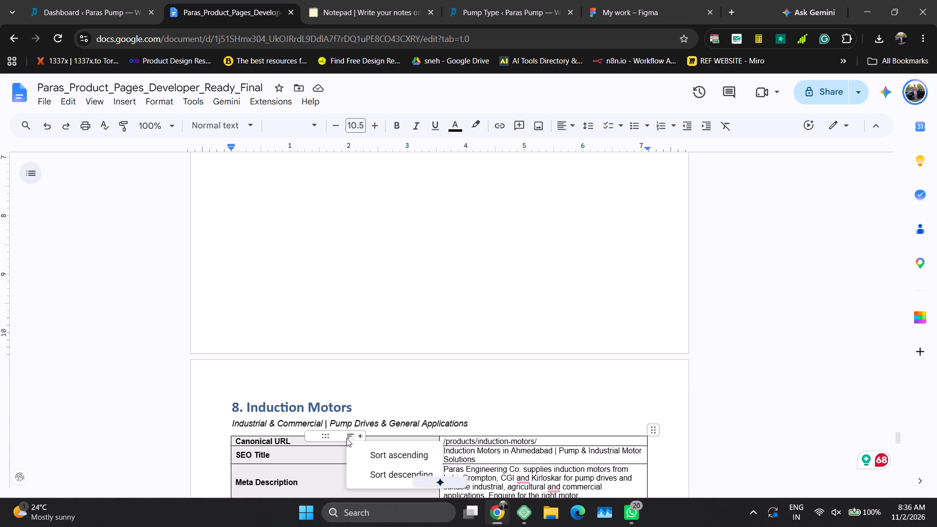
pyautogui.click(375, 427)
# Open the Induction Motors pump type's editor and live page from the Pump Type list, arranged right after the product pages document.
pyautogui.click(491, 0)
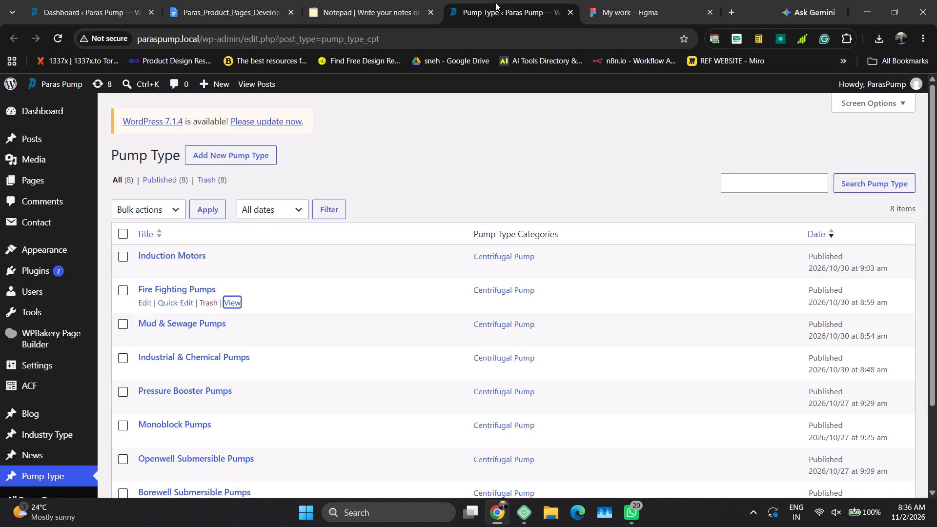
pyautogui.moveTo(520, 7); pyautogui.dragTo(398, 2)
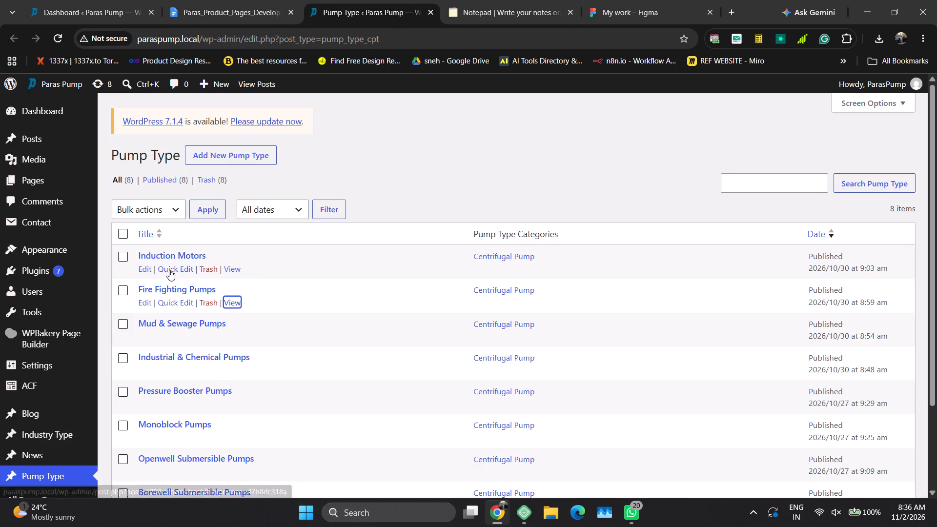
pyautogui.keyDown('ctrl'); pyautogui.click(147, 268); pyautogui.keyUp('ctrl')
pyautogui.keyDown('ctrl'); pyautogui.click(234, 267); pyautogui.keyUp('ctrl')
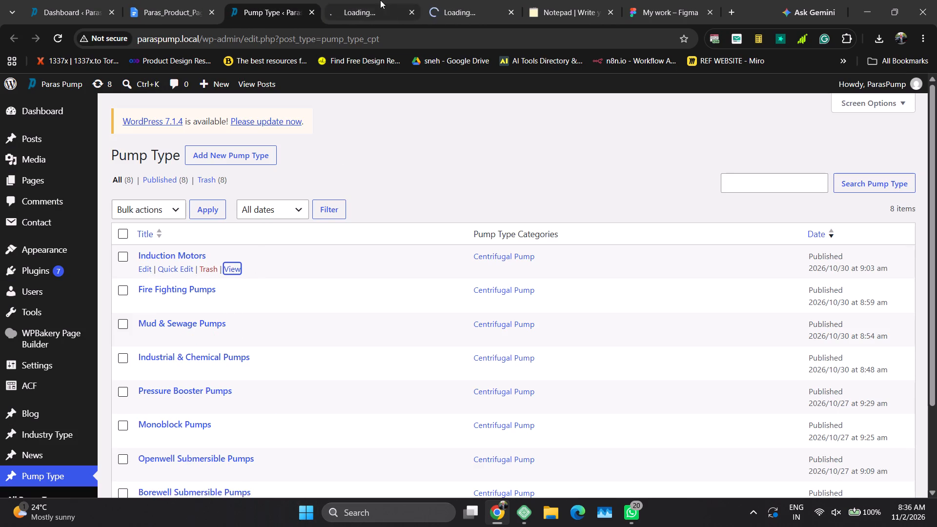
pyautogui.moveTo(380, 0); pyautogui.dragTo(268, 0)
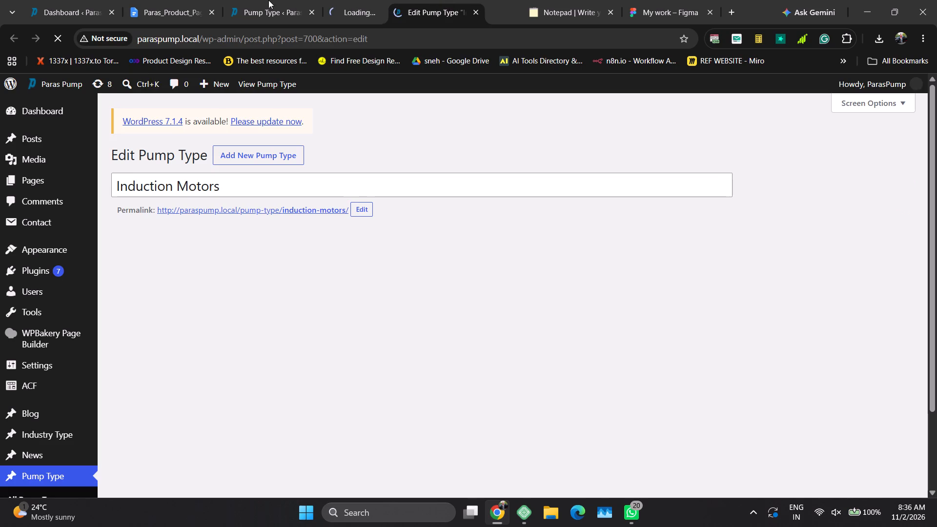
pyautogui.moveTo(268, 0); pyautogui.dragTo(265, 0)
pyautogui.moveTo(481, 3); pyautogui.dragTo(405, 3)
pyautogui.click(279, 0)
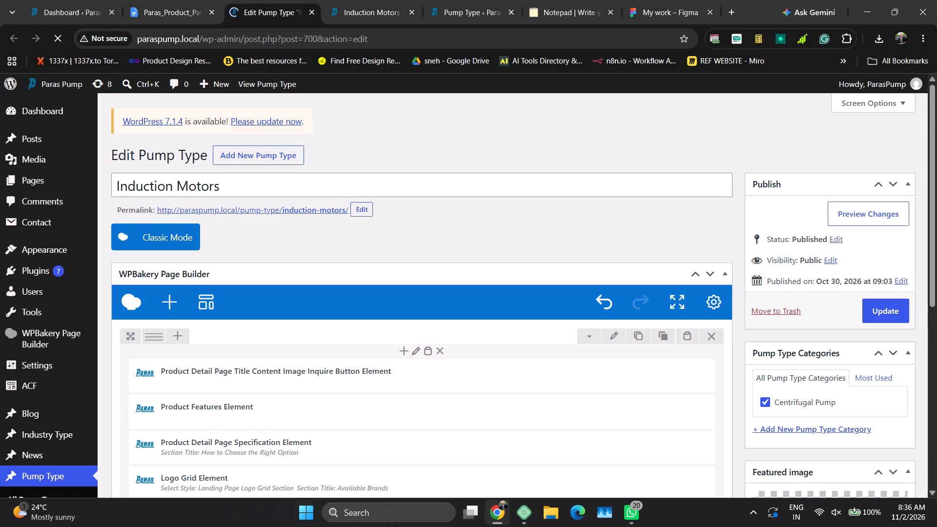
# Replace the Product Features Element content with the Product Overview paragraph from the document's Induction Motors section, and save the element.
pyautogui.click(445, 415)
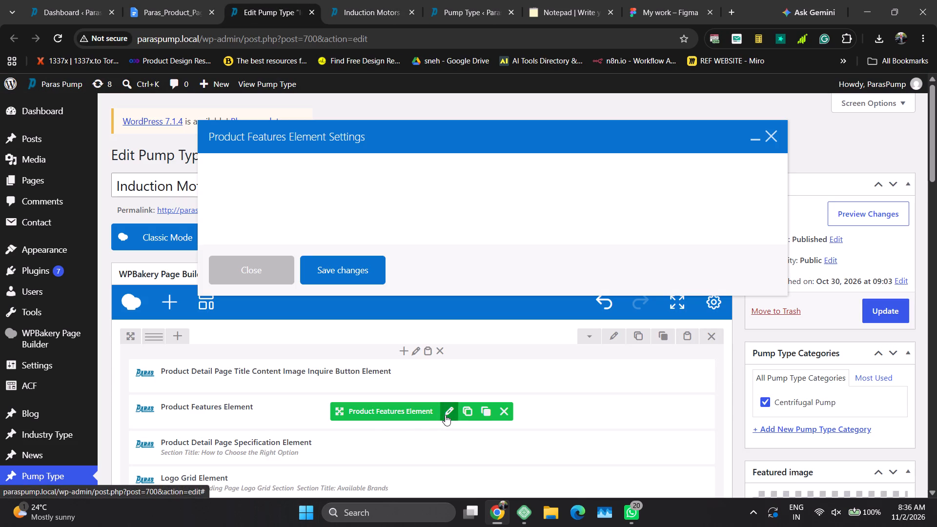
pyautogui.click(165, 0)
pyautogui.scroll(-4, 247, 391)
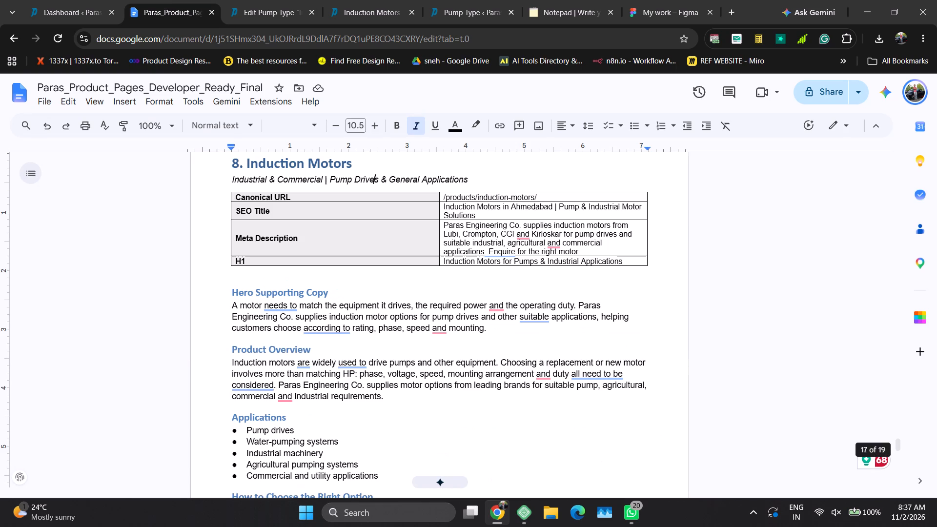
pyautogui.click(224, 346)
pyautogui.press('Down')
pyautogui.hotkey('shift', 'Down')
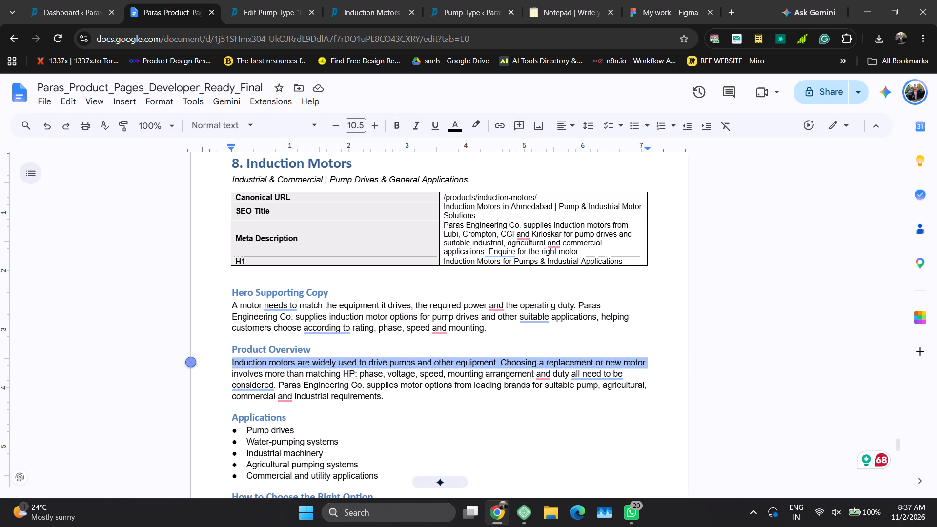
pyautogui.hotkey('shift', 'Down')
pyautogui.hotkey('shift', 'Down')
pyautogui.hotkey('shift', 'Down')
pyautogui.hotkey('ctrl', 'c')
pyautogui.hotkey('ctrl', 'c')
pyautogui.hotkey('ctrl', 'c')
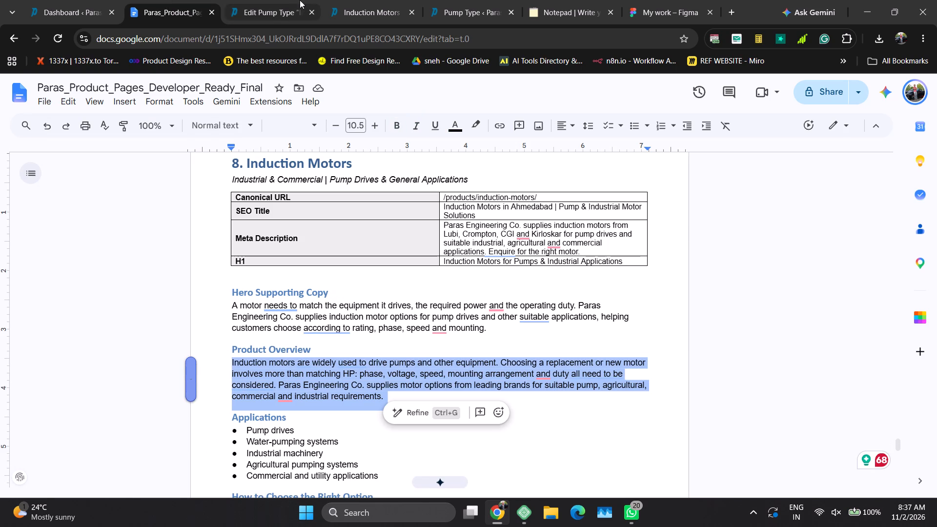
pyautogui.click(296, 0)
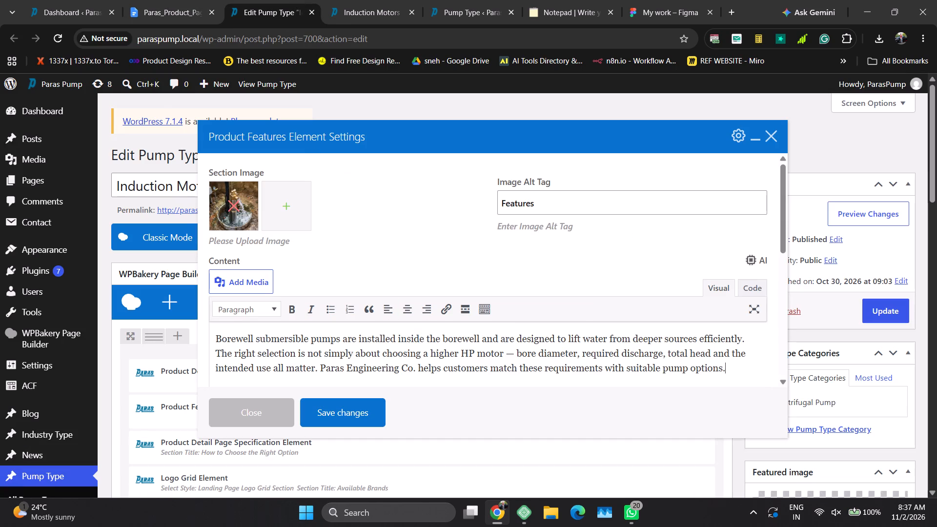
pyautogui.click(390, 343)
pyautogui.hotkey('ctrl', 'a')
pyautogui.hotkey('ctrl', 'v')
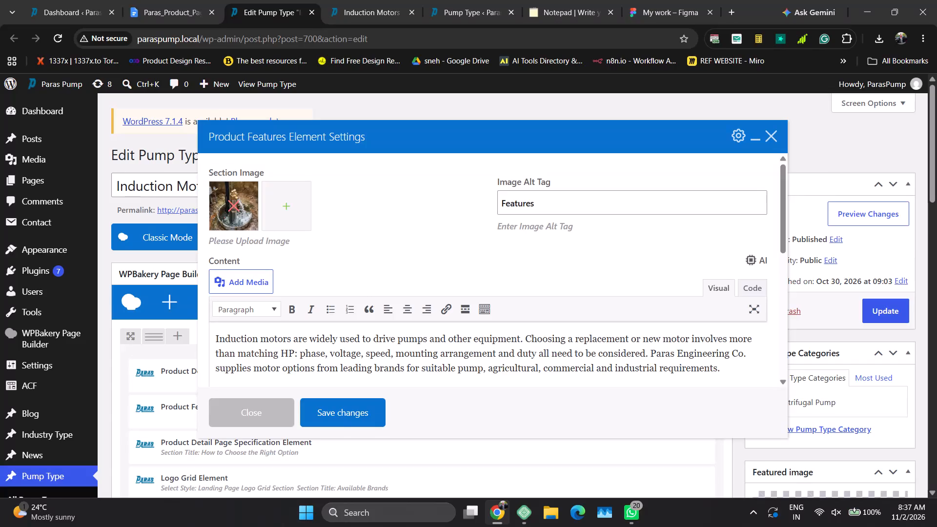
pyautogui.click(342, 411)
# Open the Product Detail Page Specification Element settings and replace the online notepad's text with the document's Applications and How to Choose the Right Option lists.
pyautogui.click(478, 450)
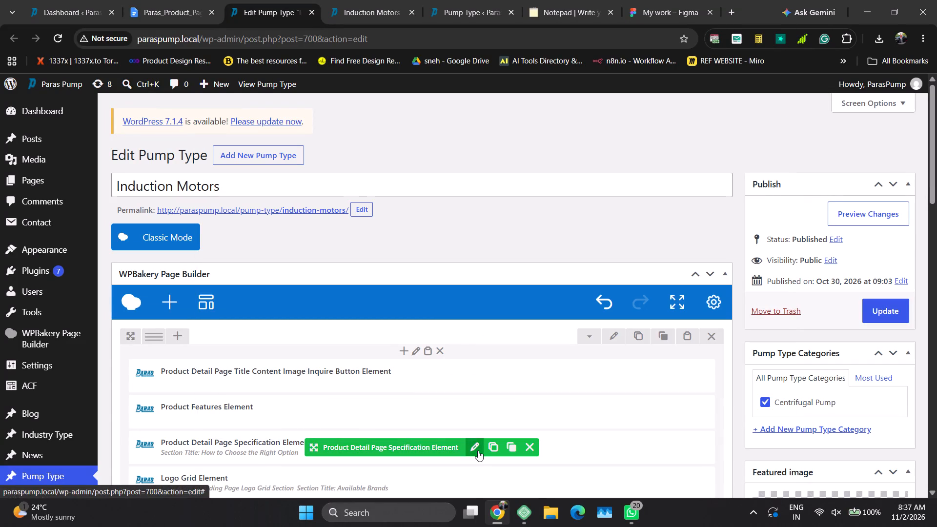
pyautogui.click(192, 0)
pyautogui.press('Left')
pyautogui.press('Down')
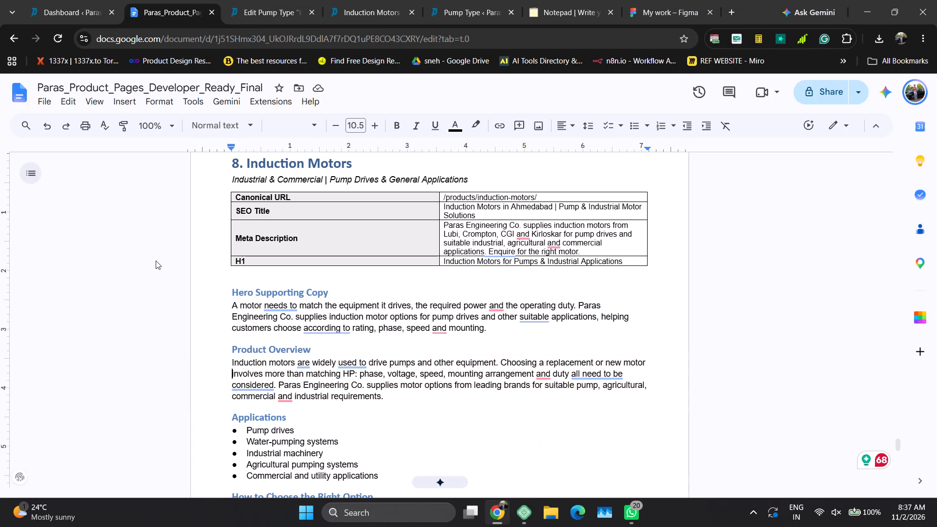
pyautogui.press('Down')
pyautogui.press('Down')
pyautogui.press('Down')
pyautogui.press('Down')
pyautogui.hotkey('shift', 'Down')
pyautogui.hotkey('shift', 'Down')
pyautogui.hotkey('shift', 'Down')
pyautogui.hotkey('shift', 'Down')
pyautogui.hotkey('shift', 'Down')
pyautogui.hotkey('shift', 'Down')
pyautogui.hotkey('shift', 'Down')
pyautogui.hotkey('shift', 'Down')
pyautogui.hotkey('shift', 'Down')
pyautogui.hotkey('shift', 'Down')
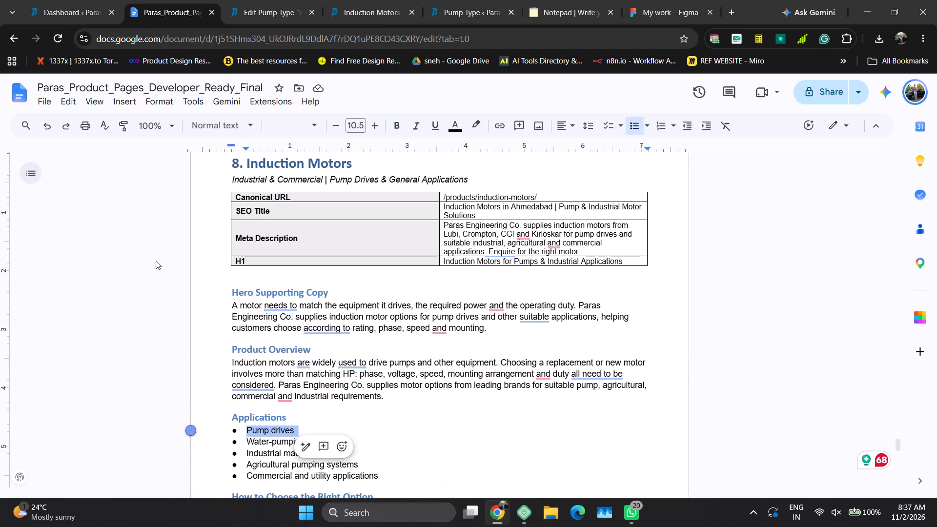
pyautogui.hotkey('shift', 'Down')
pyautogui.hotkey('shift', 'Down')
pyautogui.hotkey('shift', 'Up')
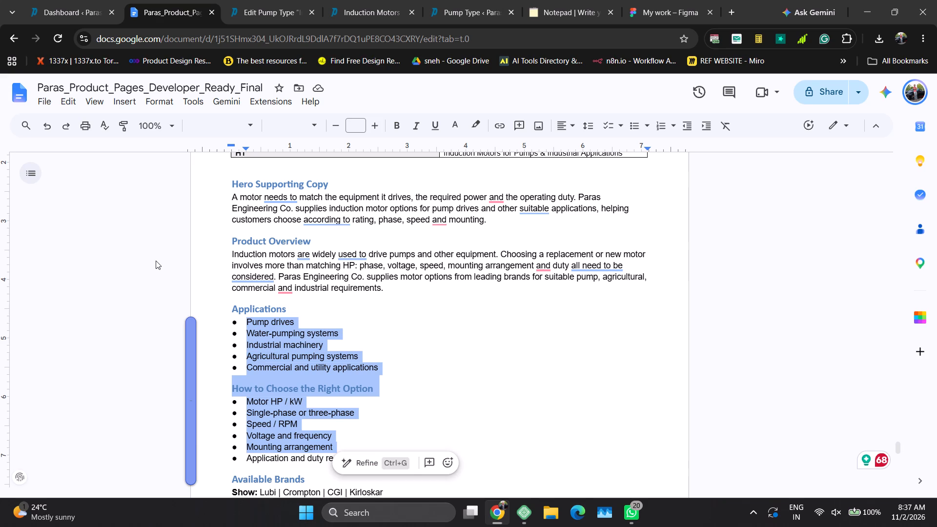
pyautogui.hotkey('shift', 'Down')
pyautogui.hotkey('ctrl', 'c')
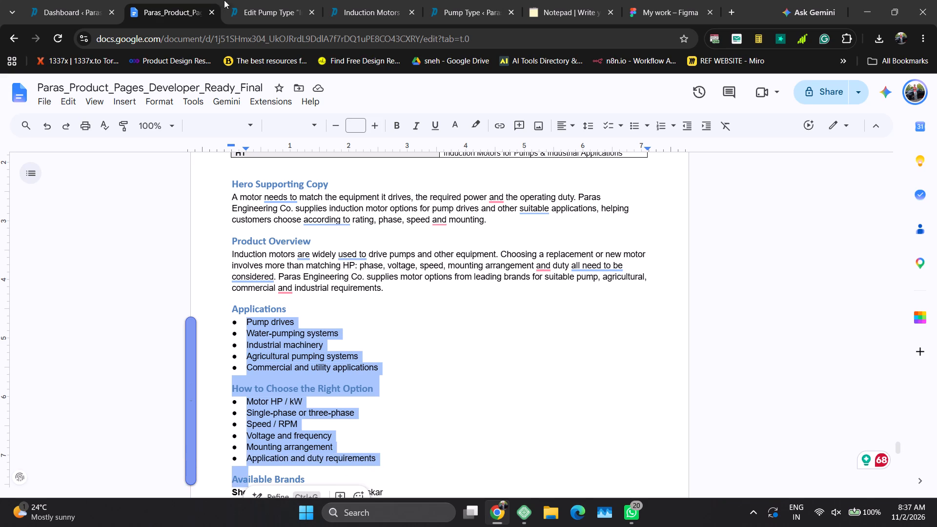
pyautogui.moveTo(570, 0); pyautogui.dragTo(290, 0)
pyautogui.click(164, 183)
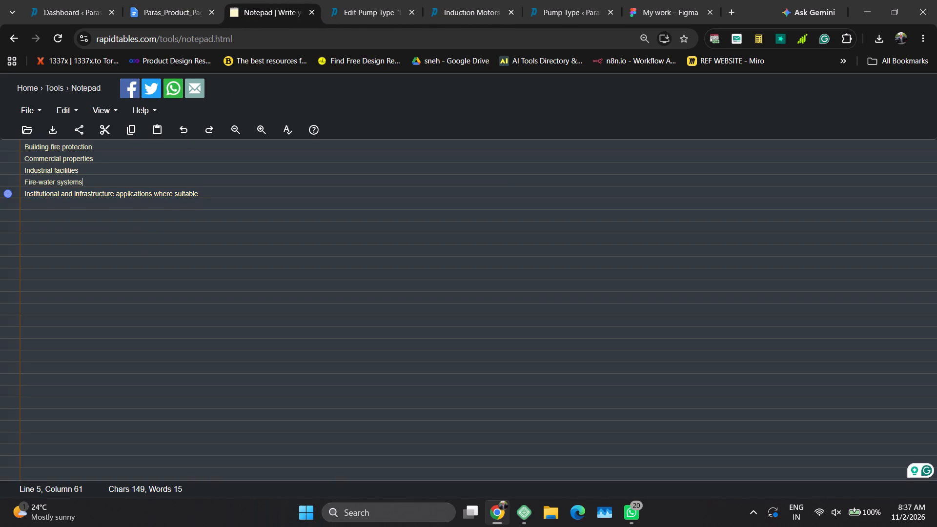
pyautogui.hotkey('ctrl', 'a')
pyautogui.hotkey('ctrl', 'v')
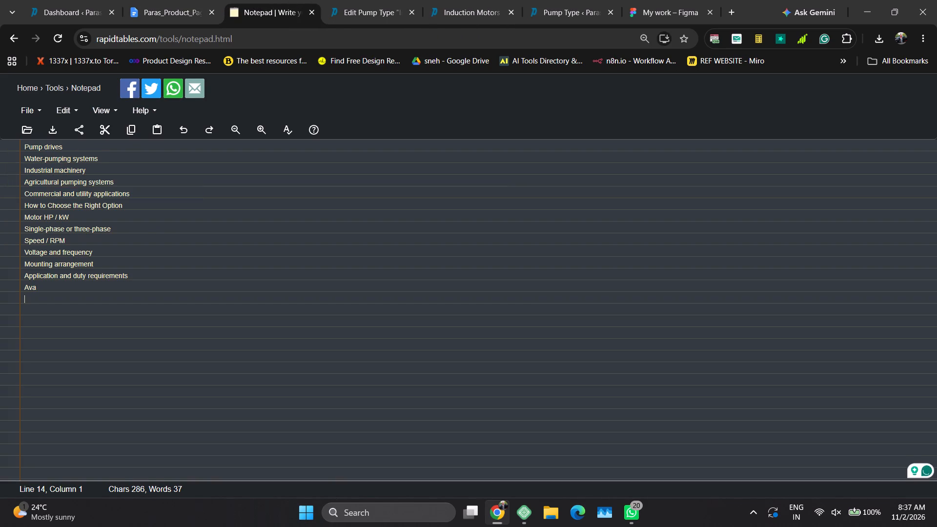
# Separate the two lists in the notepad with two blank lines and delete the stray "Ava" line at the end.
pyautogui.click(141, 195)
pyautogui.hotkey('shift', 'Return')
pyautogui.hotkey('shift', 'Return')
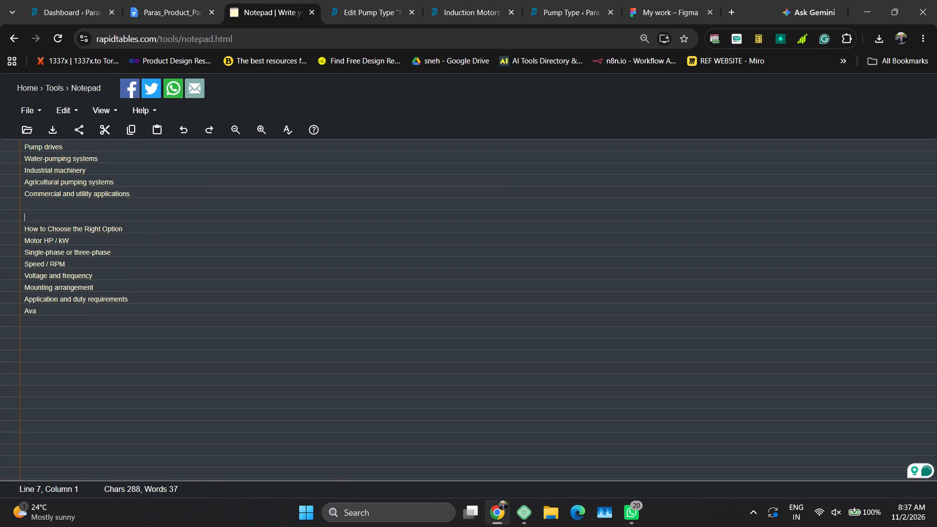
pyautogui.moveTo(74, 313); pyautogui.dragTo(9, 314)
pyautogui.press('BackSpace')
pyautogui.press('BackSpace')
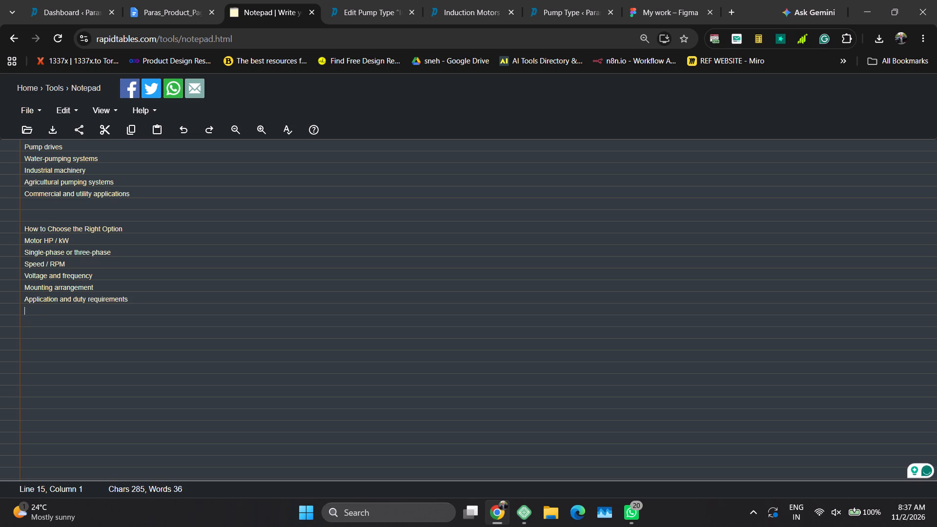
# Set the first specification item's content to "Motor HP / kW", copied from the notepad.
pyautogui.moveTo(99, 240); pyautogui.dragTo(4, 239)
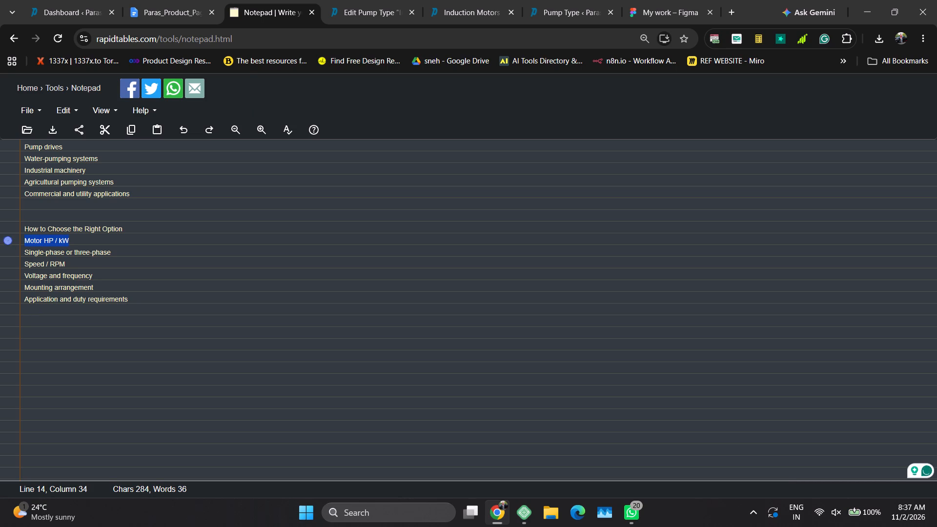
pyautogui.hotkey('ctrl', 'c')
pyautogui.hotkey('ctrl', 'c')
pyautogui.click(341, 0)
pyautogui.scroll(-1, 435, 289)
pyautogui.scroll(2, 435, 289)
pyautogui.scroll(-9, 435, 289)
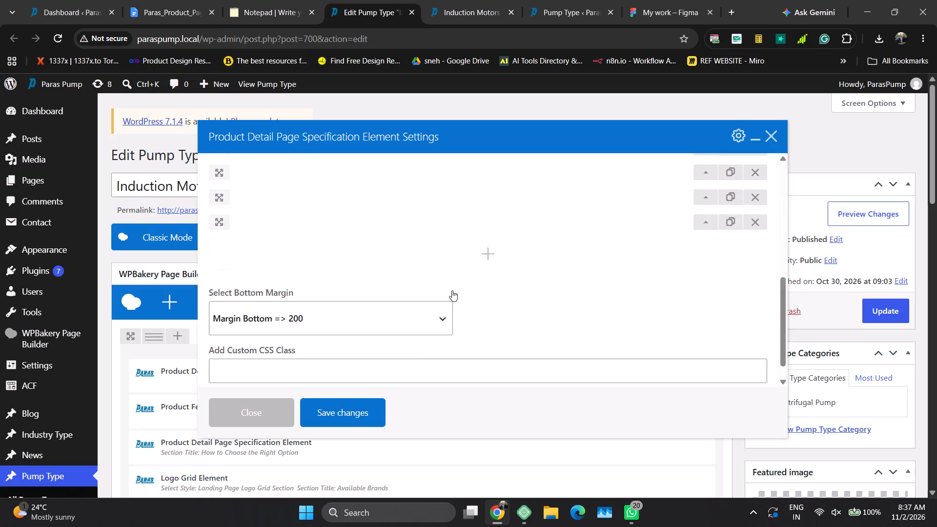
pyautogui.scroll(4, 552, 248)
pyautogui.click(704, 314)
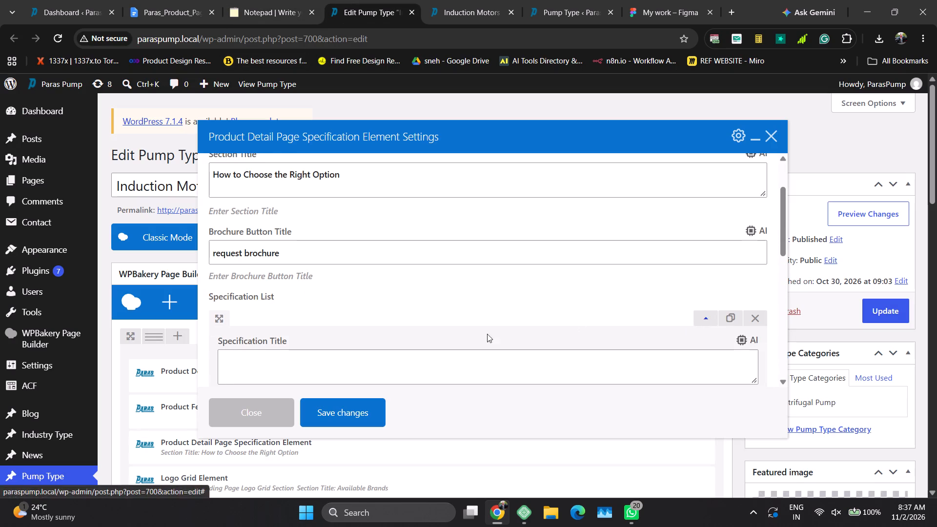
pyautogui.scroll(-1, 447, 324)
pyautogui.scroll(1, 445, 322)
pyautogui.scroll(-1, 442, 318)
pyautogui.scroll(-4, 375, 317)
pyautogui.scroll(1, 381, 293)
pyautogui.scroll(-5, 381, 293)
pyautogui.scroll(4, 381, 293)
pyautogui.scroll(-1, 380, 293)
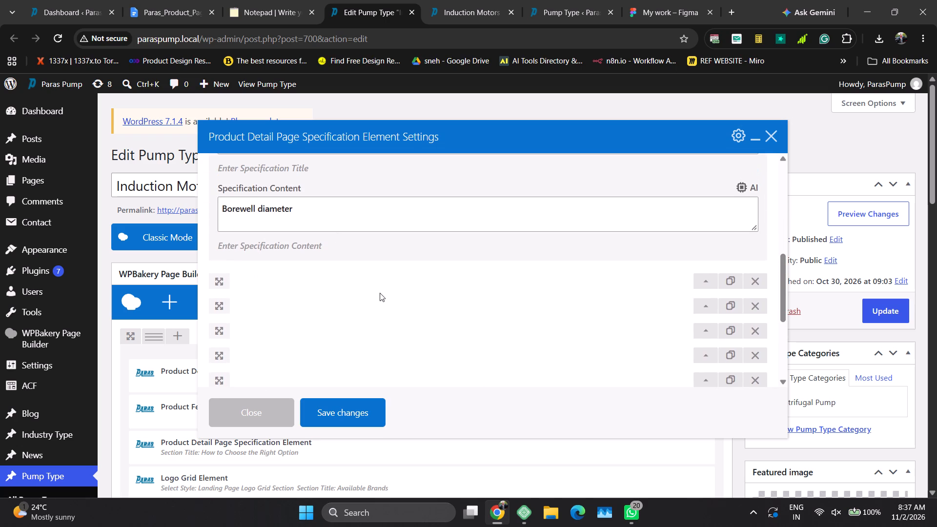
pyautogui.click(305, 203)
pyautogui.hotkey('ctrl', 'a')
pyautogui.hotkey('ctrl', 'v')
# Set the second specification item's content to "Single-phase or three-phase", copied from the notepad.
pyautogui.click(705, 284)
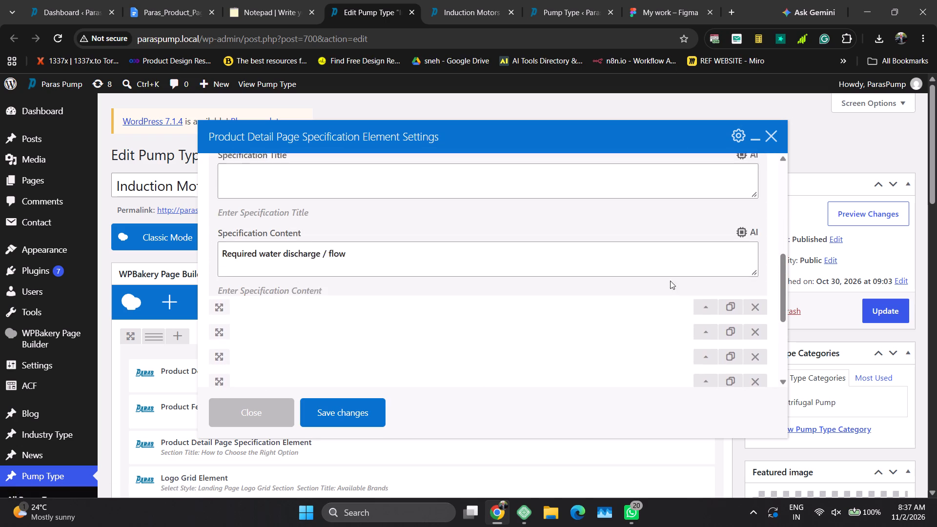
pyautogui.click(251, 0)
pyautogui.moveTo(113, 255); pyautogui.dragTo(65, 255)
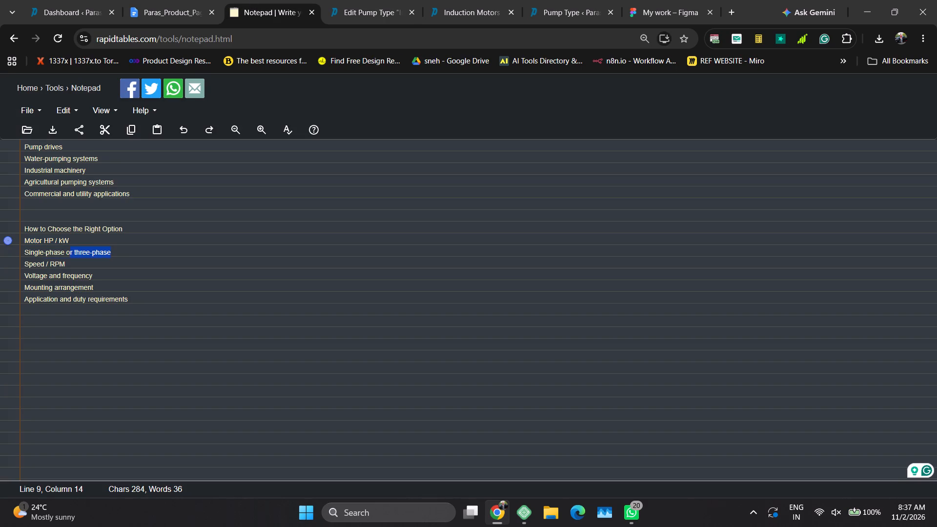
pyautogui.moveTo(65, 255); pyautogui.dragTo(26, 255)
pyautogui.hotkey('ctrl', 'c')
pyautogui.click(362, 0)
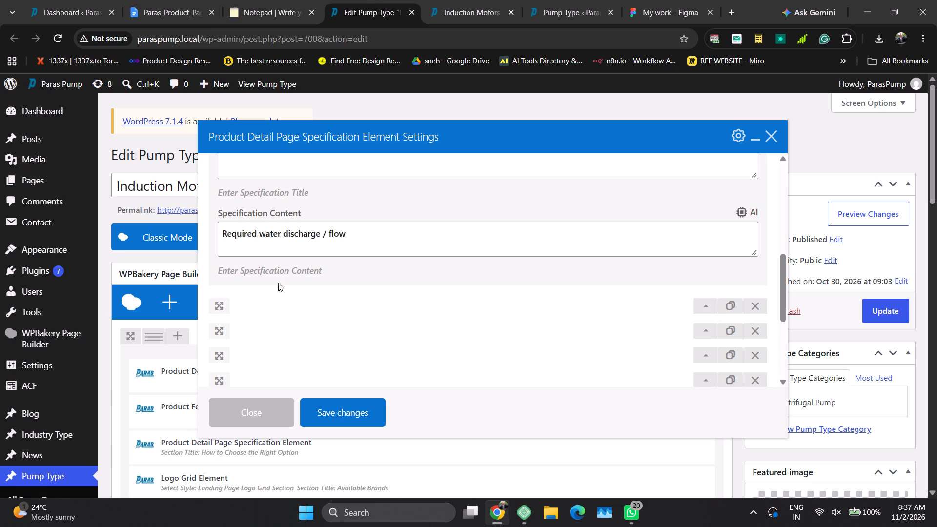
pyautogui.click(297, 234)
pyautogui.hotkey('ctrl', 'a')
pyautogui.hotkey('ctrl', 'v')
# Set the third specification item's content to "Speed / RPM", copied from the notepad.
pyautogui.click(692, 306)
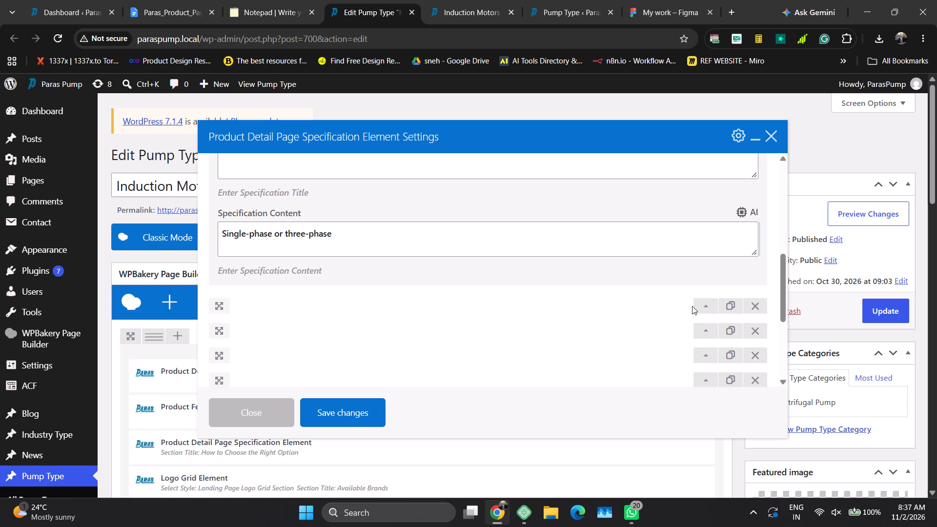
pyautogui.click(696, 306)
pyautogui.click(269, 0)
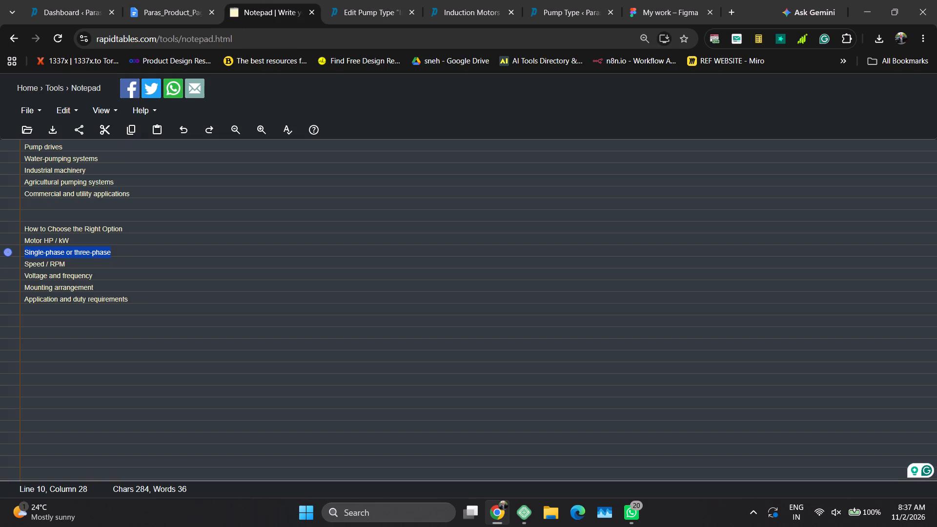
pyautogui.moveTo(68, 265); pyautogui.dragTo(11, 270)
pyautogui.hotkey('ctrl', 'c')
pyautogui.click(369, 0)
pyautogui.click(308, 244)
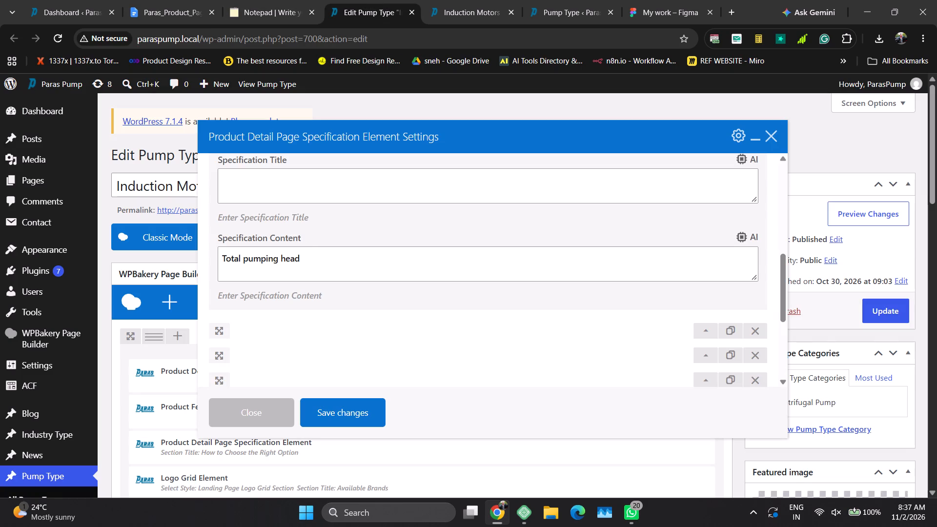
pyautogui.click(307, 262)
pyautogui.hotkey('ctrl', 'a')
pyautogui.hotkey('ctrl', 'v')
# Set the fourth specification item's content to "Voltage and frequency", copied from the notepad.
pyautogui.click(703, 328)
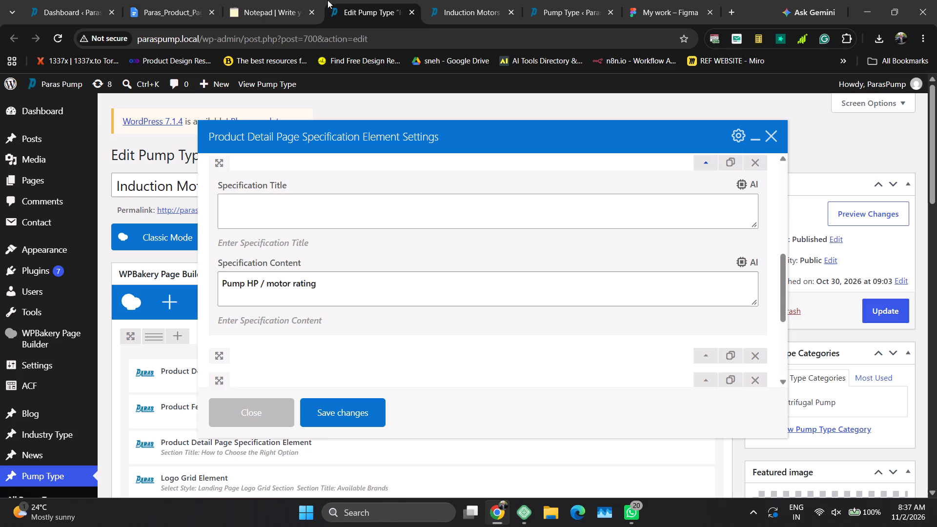
pyautogui.click(274, 0)
pyautogui.moveTo(99, 275); pyautogui.dragTo(24, 276)
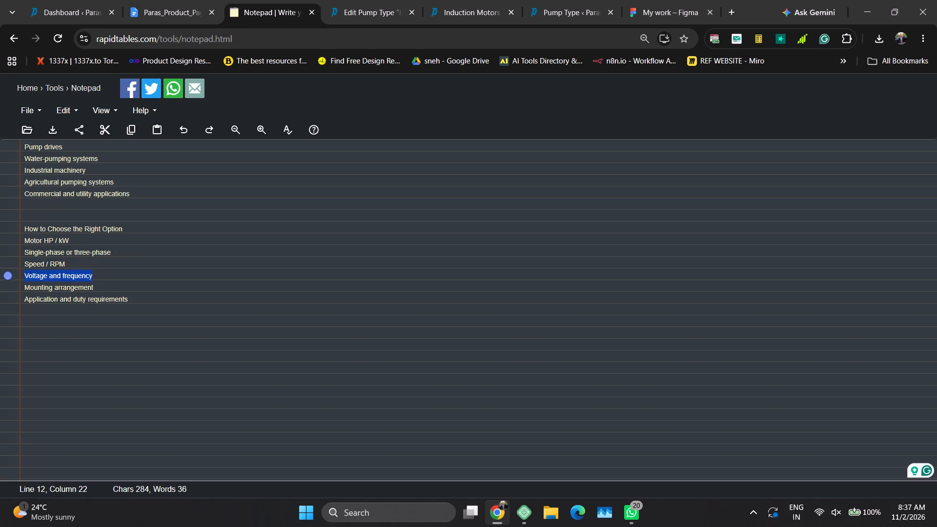
pyautogui.hotkey('ctrl', 'c')
pyautogui.click(383, 0)
pyautogui.click(336, 284)
pyautogui.hotkey('ctrl', 'a')
pyautogui.hotkey('ctrl', 'v')
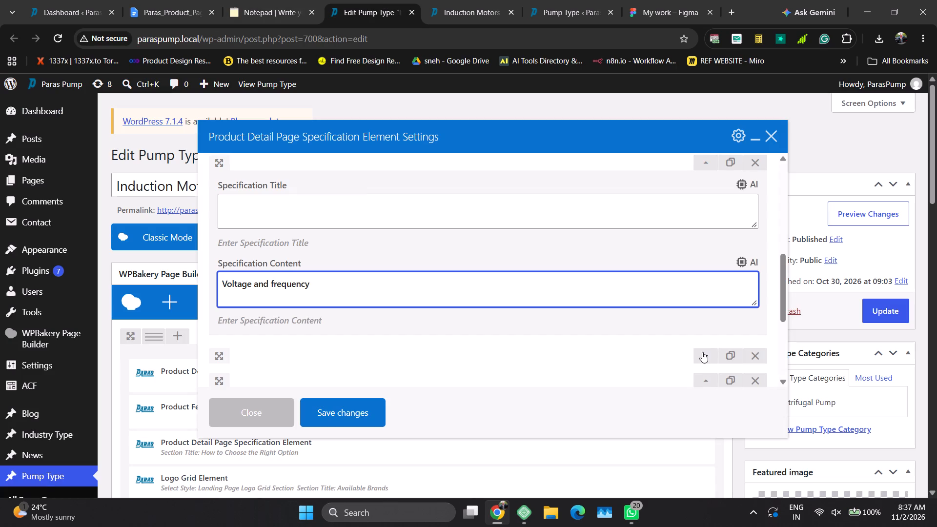
# Set the fifth specification item's content to "Mounting arrangement", copied from the notepad.
pyautogui.click(702, 352)
pyautogui.click(277, 0)
pyautogui.moveTo(97, 285); pyautogui.dragTo(38, 289)
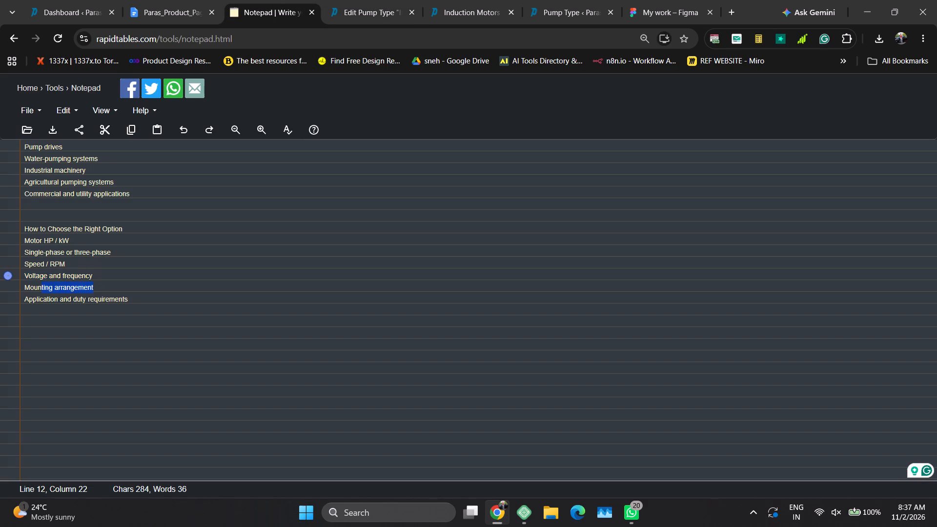
pyautogui.moveTo(38, 289); pyautogui.dragTo(19, 287)
pyautogui.hotkey('ctrl', 'c')
pyautogui.click(388, 0)
pyautogui.click(322, 317)
pyautogui.hotkey('ctrl', 'a')
pyautogui.hotkey('ctrl', 'v')
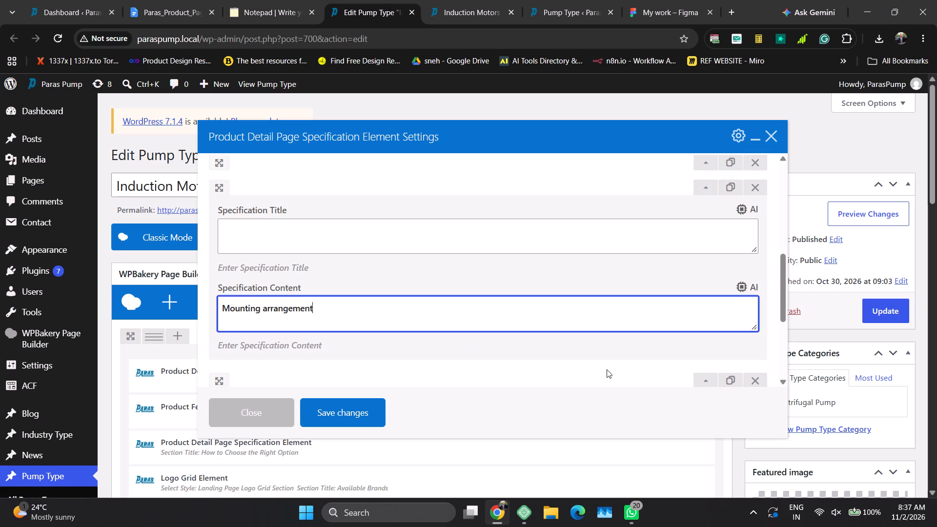
# Set the sixth specification item's content to "Application and duty requirements" from the notepad and save the Specification Element settings.
pyautogui.click(703, 377)
pyautogui.click(273, 4)
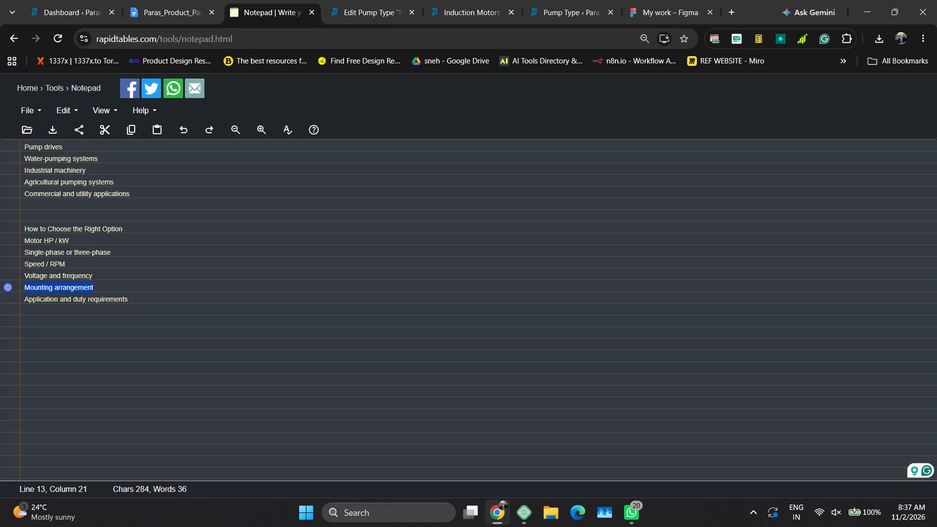
pyautogui.moveTo(141, 301); pyautogui.dragTo(7, 304)
pyautogui.hotkey('ctrl', 'c')
pyautogui.click(361, 0)
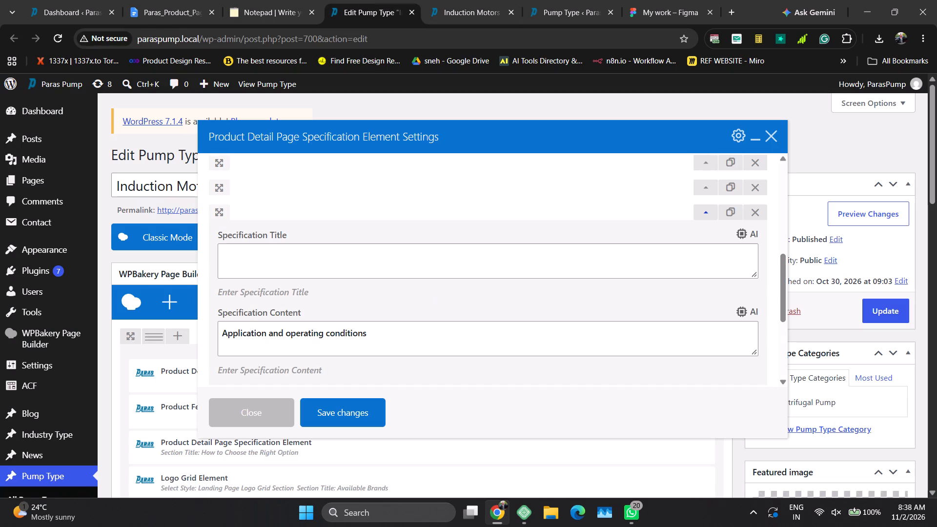
pyautogui.click(408, 332)
pyautogui.hotkey('ctrl', 'a')
pyautogui.hotkey('ctrl', 'v')
pyautogui.click(356, 405)
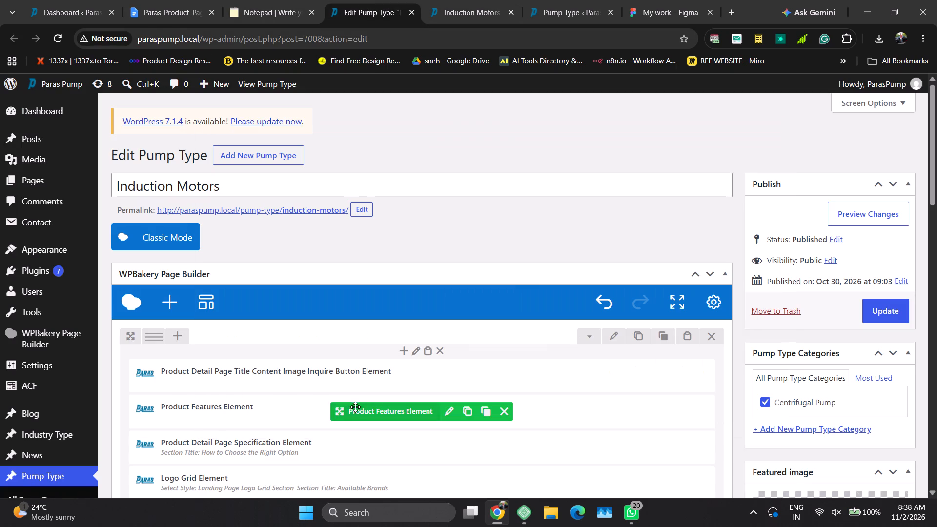
# Copy the brand name "CGI" from the Induction Motors section's Available Brands line in the Paras product pages document.
pyautogui.click(436, 485)
pyautogui.click(180, 0)
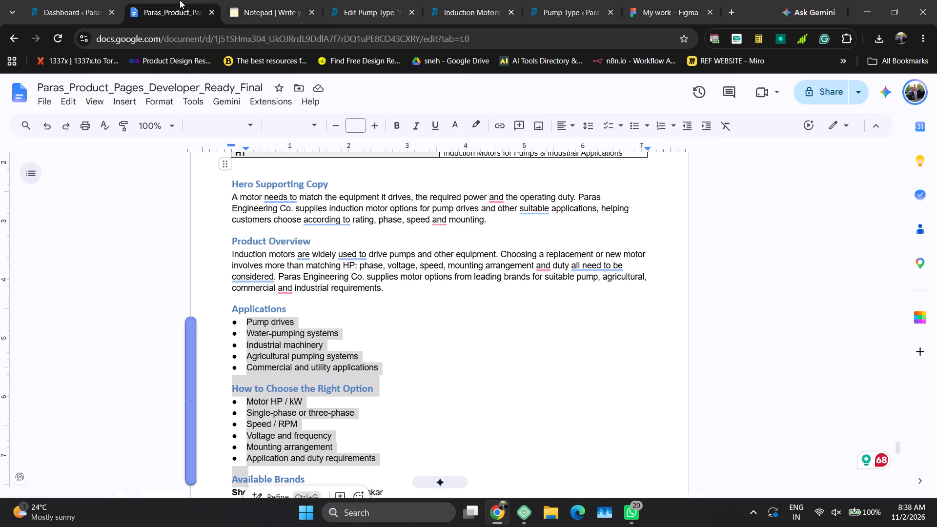
pyautogui.click(442, 355)
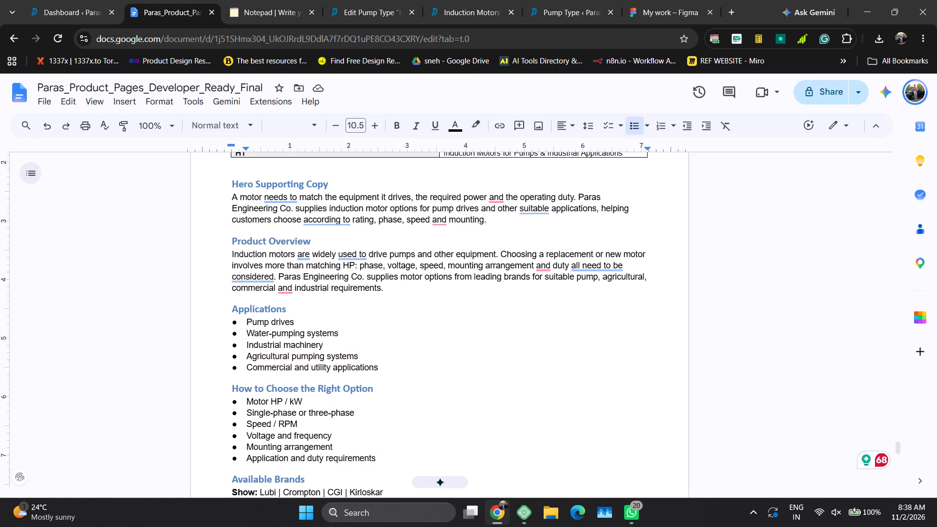
pyautogui.scroll(-3, 313, 263)
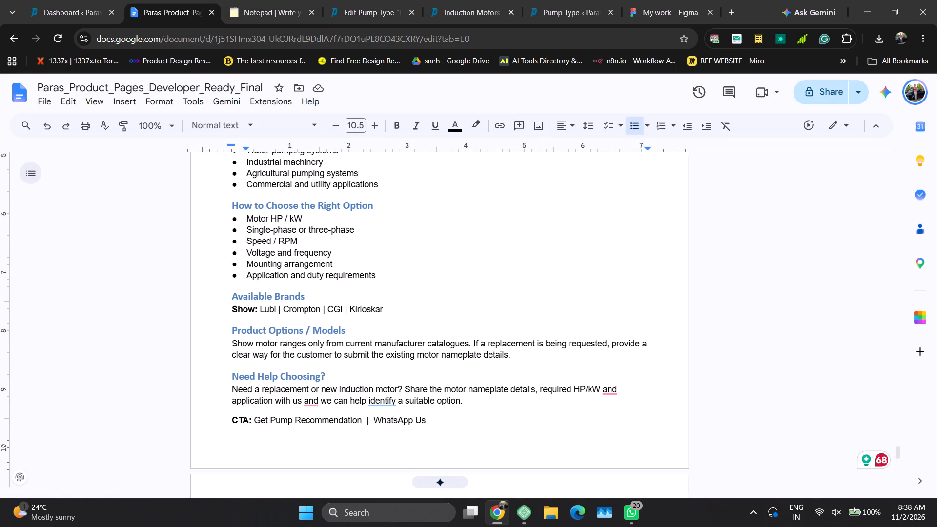
pyautogui.press('Down')
pyautogui.press('Down')
pyautogui.press('Down')
pyautogui.press('Down')
pyautogui.press('Down')
pyautogui.press('Down')
pyautogui.press('Down')
pyautogui.press('Down')
pyautogui.press('Down')
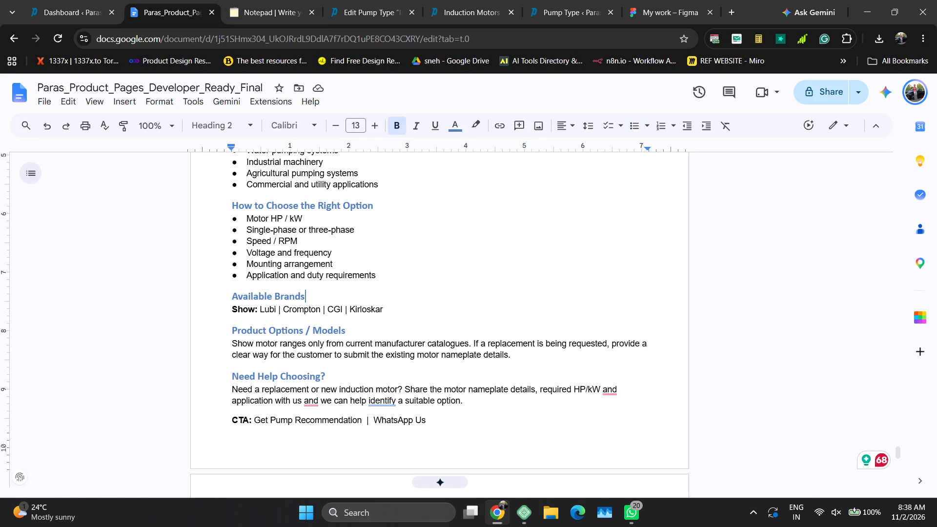
pyautogui.press('Down')
pyautogui.press('Left')
pyautogui.press('Left')
pyautogui.press('Left')
pyautogui.press('Left')
pyautogui.press('Left')
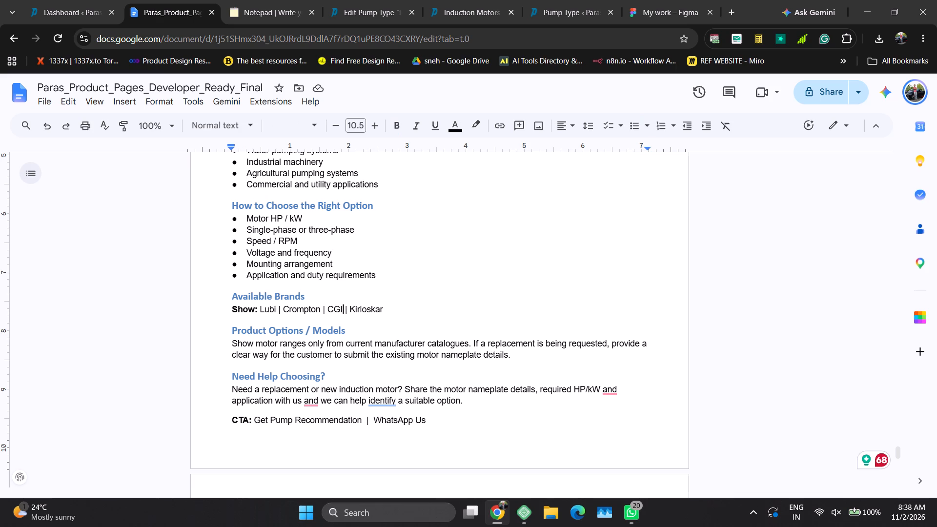
pyautogui.hotkey('shift', 'Left')
pyautogui.hotkey('shift', 'Left')
pyautogui.hotkey('shift', 'Left')
pyautogui.hotkey('ctrl', 'c')
pyautogui.hotkey('ctrl', 'c')
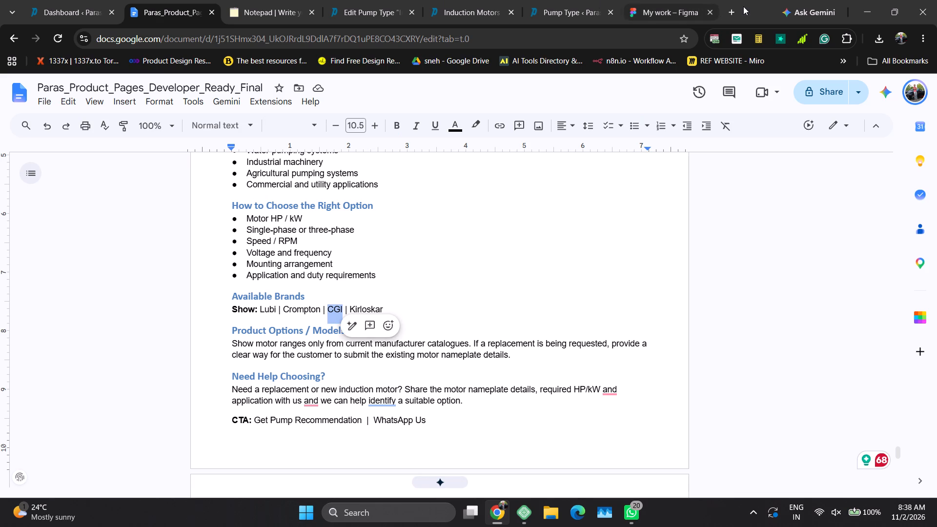
# Search the web for "CGI pump" and check the CG Power and Industrial Solutions water pumps page.
pyautogui.click(744, 6)
pyautogui.click(732, 10)
pyautogui.hotkey('ctrl', 'v')
pyautogui.press('space')
pyautogui.write('pump')
pyautogui.press('space')
pyautogui.press('Return')
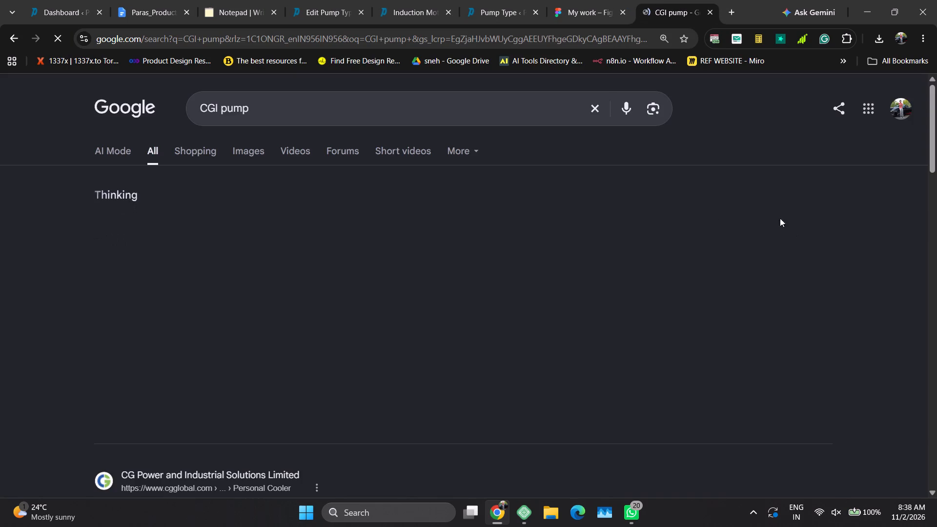
pyautogui.scroll(-1, 502, 259)
pyautogui.scroll(2, 502, 259)
pyautogui.scroll(-1, 389, 367)
pyautogui.scroll(5, 389, 367)
pyautogui.scroll(-3, 382, 364)
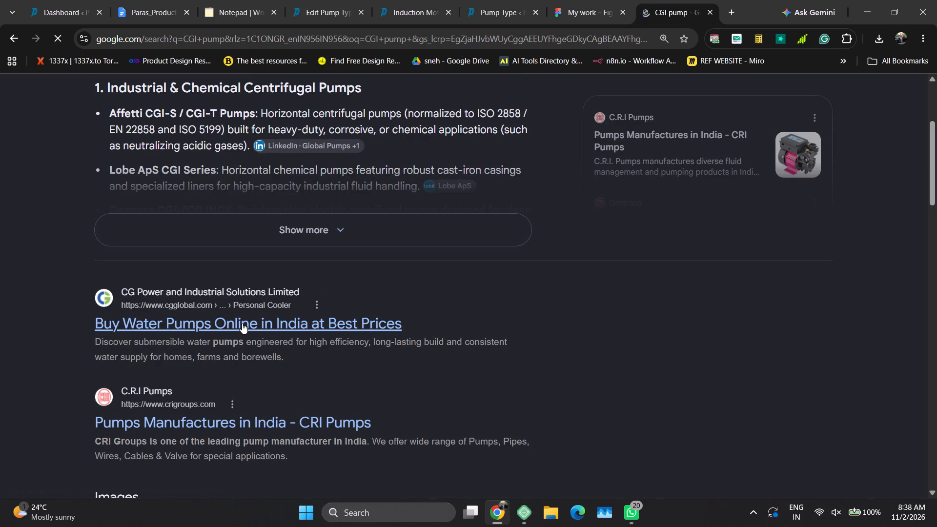
pyautogui.click(242, 323)
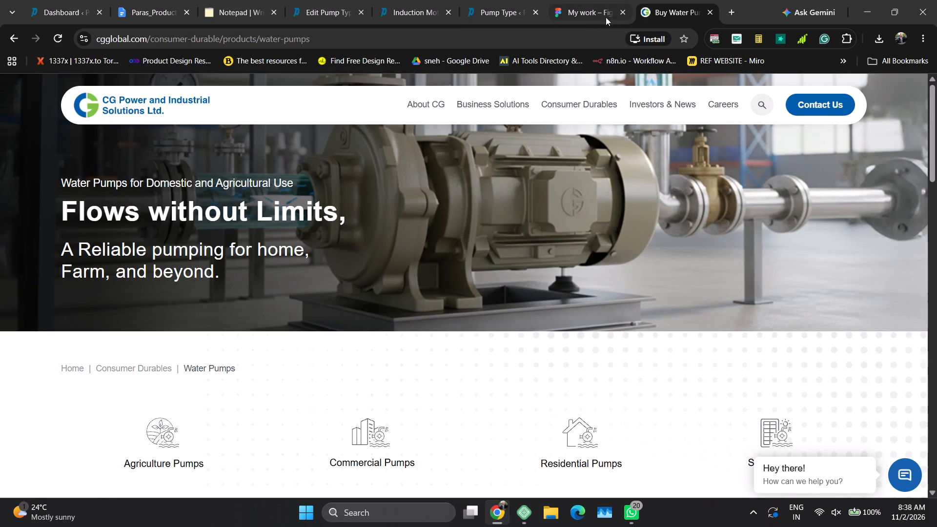
pyautogui.click(11, 33)
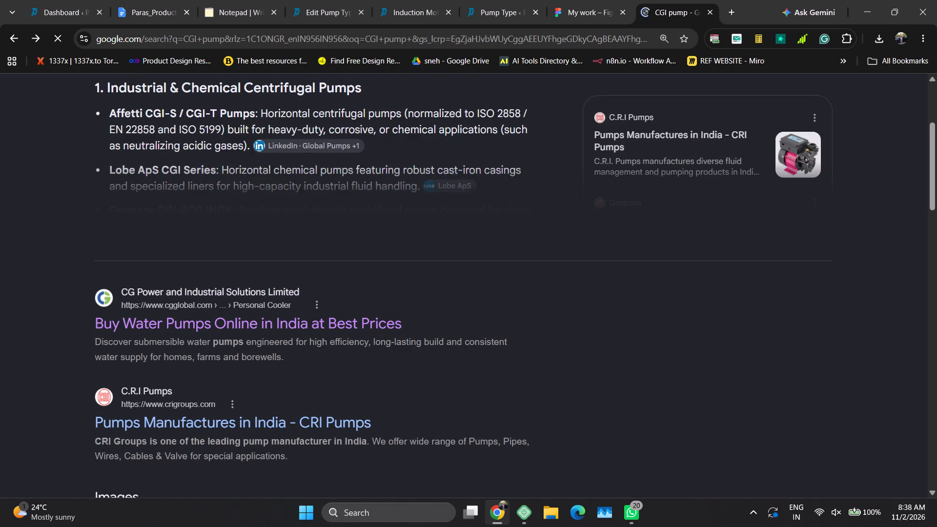
pyautogui.scroll(5, 225, 129)
pyautogui.scroll(-2, 225, 129)
# Search for "CGI pump logo svg" and examine the Wikimedia Commons CGI logo file and the image results.
pyautogui.click(276, 97)
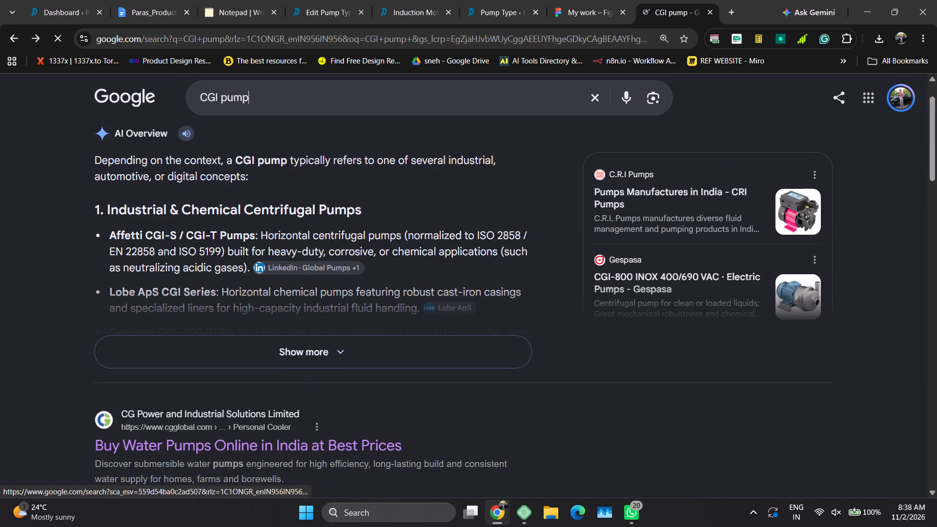
pyautogui.press('space')
pyautogui.write('logo svg')
pyautogui.press('Return')
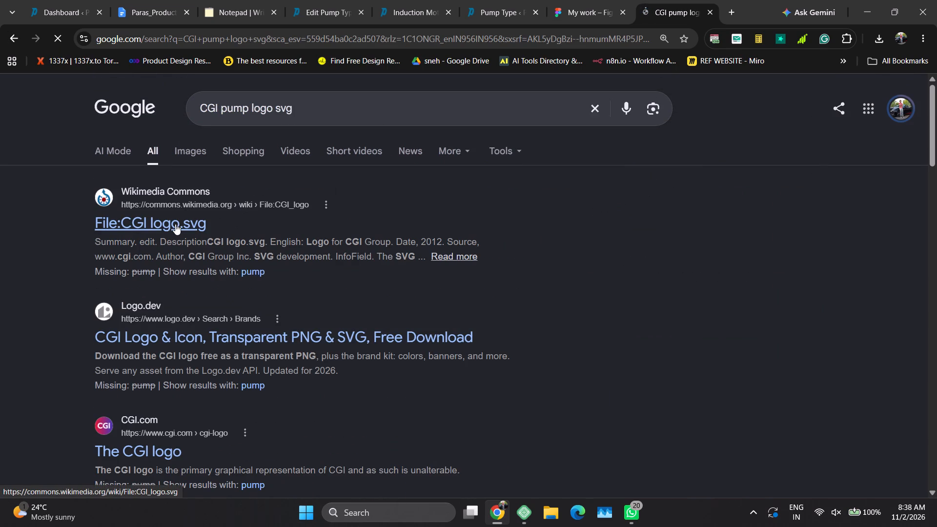
pyautogui.keyDown('ctrl'); pyautogui.click(175, 224); pyautogui.keyUp('ctrl')
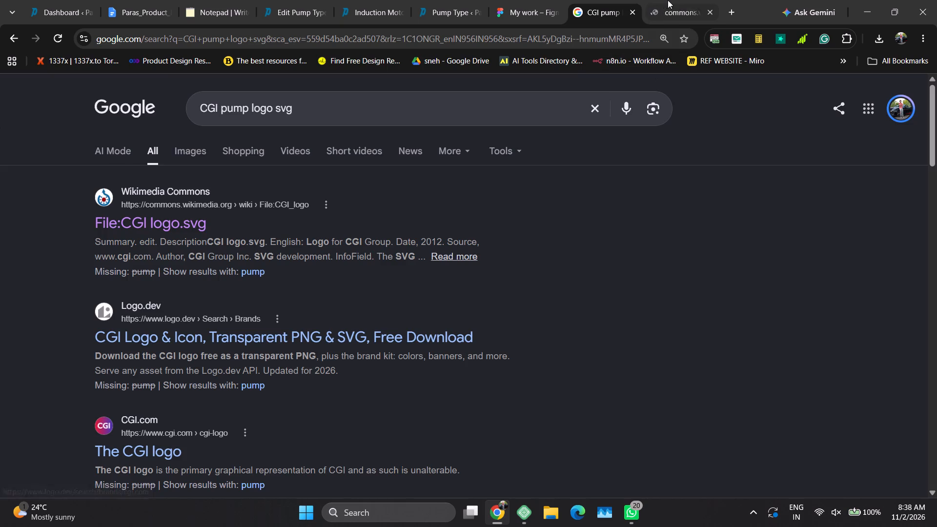
pyautogui.click(668, 0)
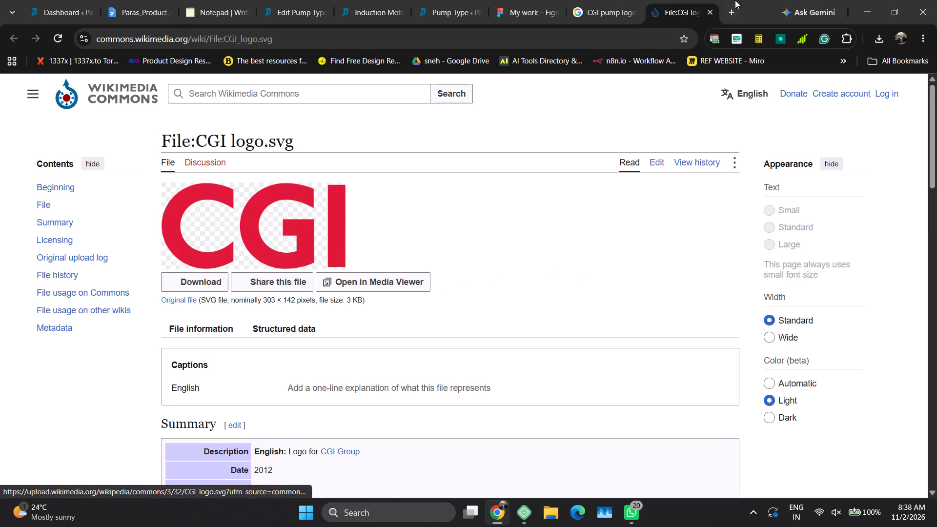
pyautogui.click(711, 9)
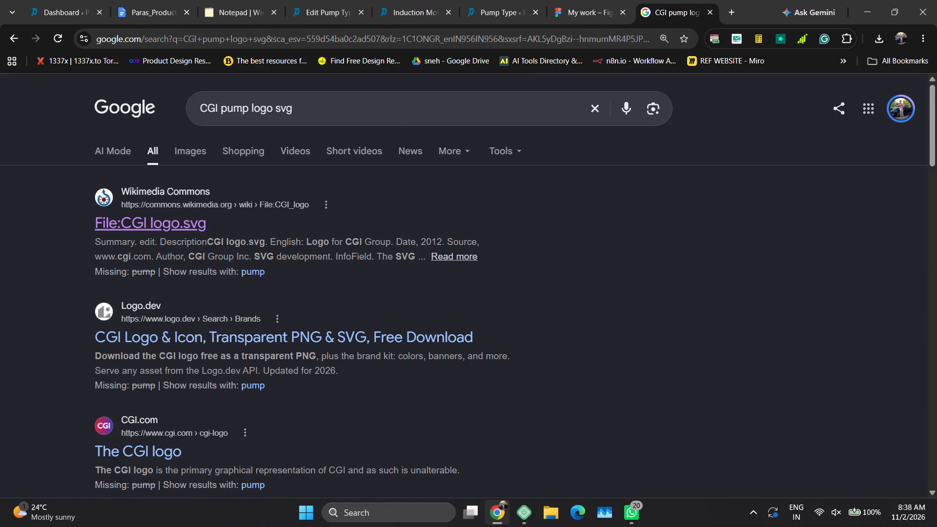
pyautogui.scroll(-1, 238, 291)
pyautogui.scroll(2, 238, 291)
pyautogui.scroll(-3, 238, 291)
pyautogui.scroll(3, 254, 280)
pyautogui.scroll(-6, 254, 280)
pyautogui.scroll(2, 254, 280)
pyautogui.scroll(-1, 257, 276)
pyautogui.scroll(3, 257, 276)
pyautogui.scroll(-4, 257, 276)
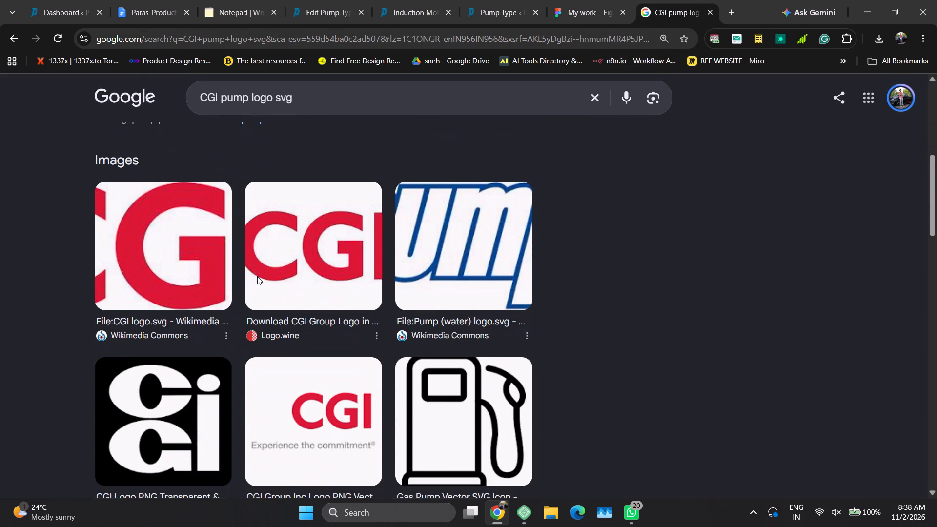
pyautogui.scroll(5, 260, 260)
pyautogui.scroll(5, 233, 164)
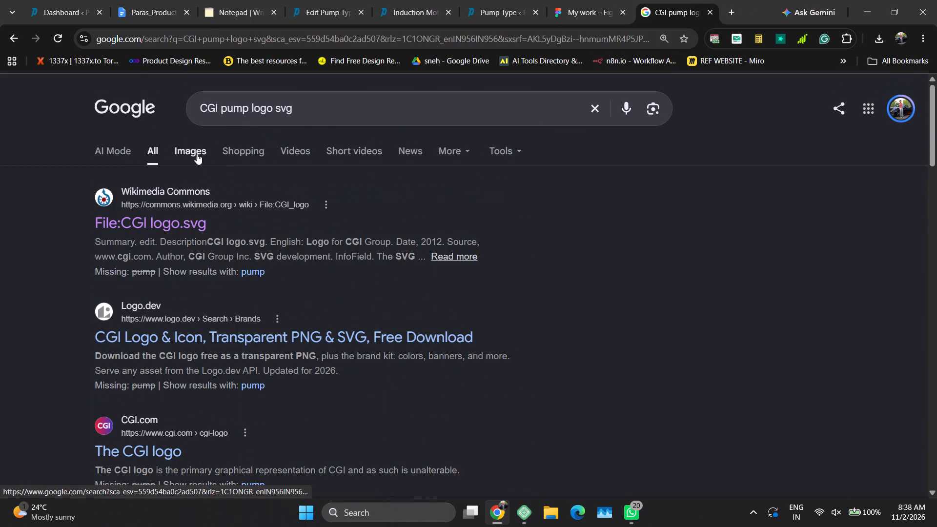
# Change the search to "CG logo svg" and open the Crompton Greaves logo result on Wikimedia Commons.
pyautogui.doubleClick(239, 113)
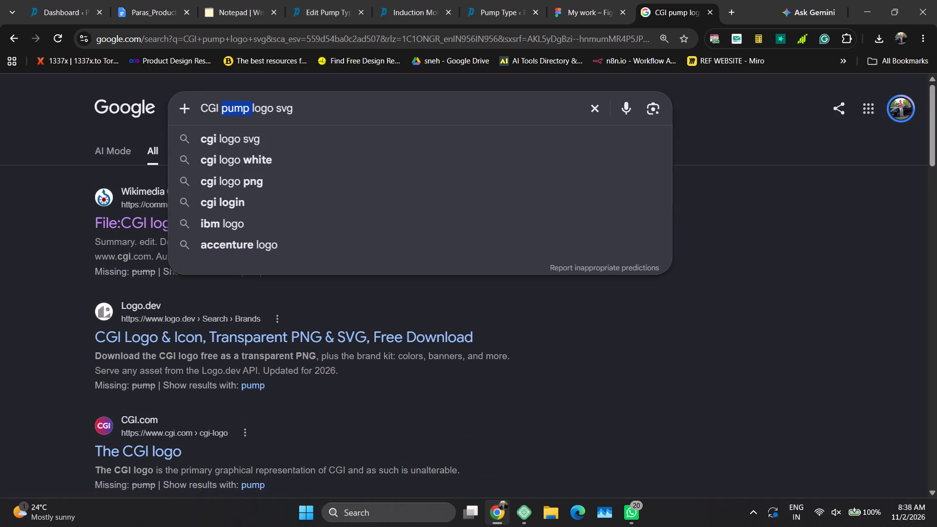
pyautogui.press('BackSpace')
pyautogui.press('BackSpace')
pyautogui.press('BackSpace')
pyautogui.press('space')
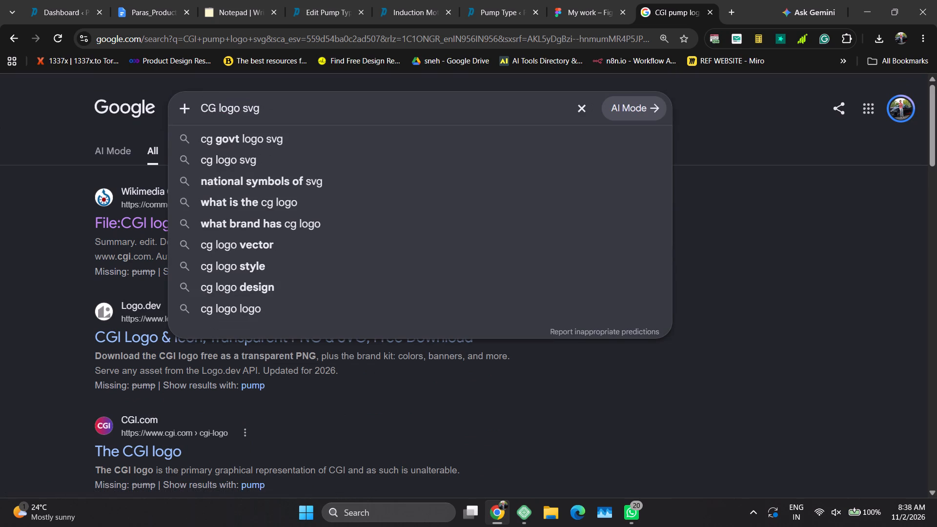
pyautogui.press('Return')
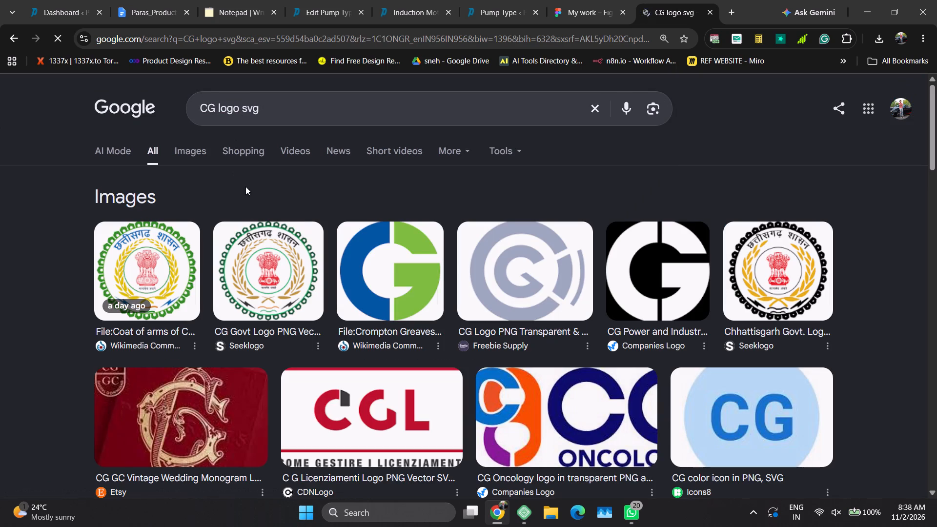
pyautogui.click(401, 335)
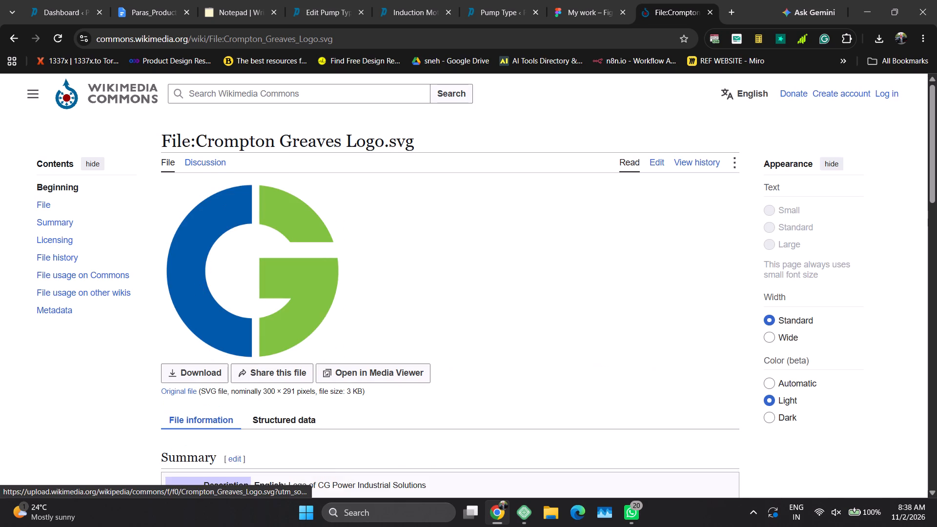
# Copy "Crompton Greaves Logo" from the Wikimedia file title and search the web for "Crompton Greaves Logo svg".
pyautogui.moveTo(196, 139); pyautogui.dragTo(381, 148)
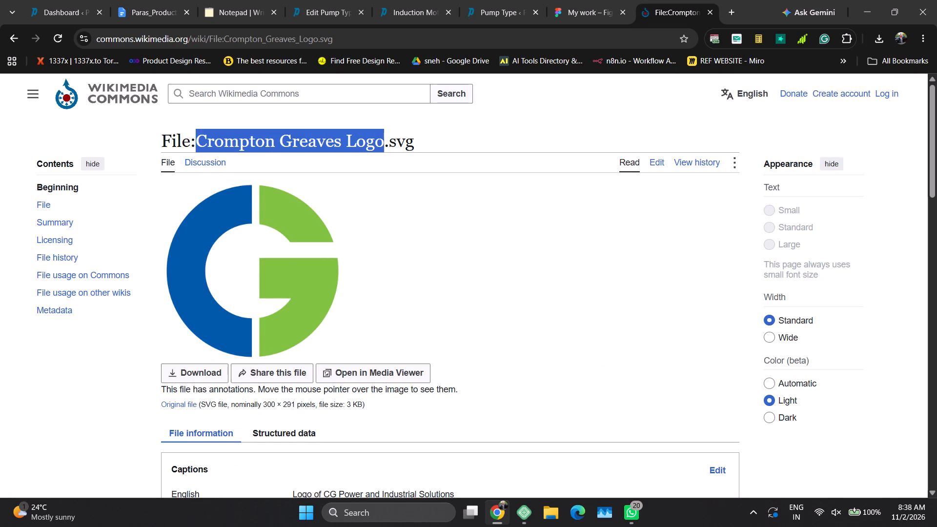
pyautogui.moveTo(381, 148); pyautogui.dragTo(386, 148)
pyautogui.hotkey('ctrl', 'c')
pyautogui.hotkey('ctrl', 'c')
pyautogui.hotkey('ctrl', 'c')
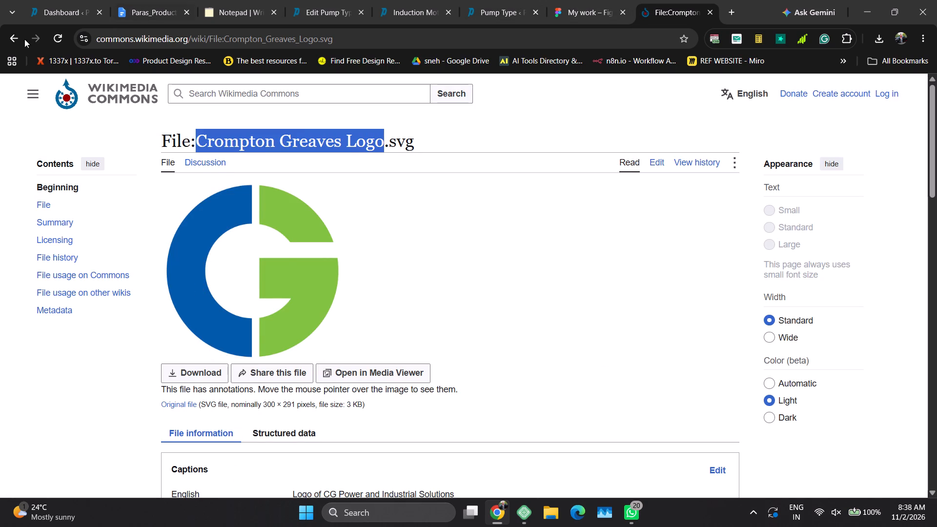
pyautogui.click(19, 39)
pyautogui.click(248, 106)
pyautogui.hotkey('ctrl', 'a')
pyautogui.hotkey('ctrl', 'v')
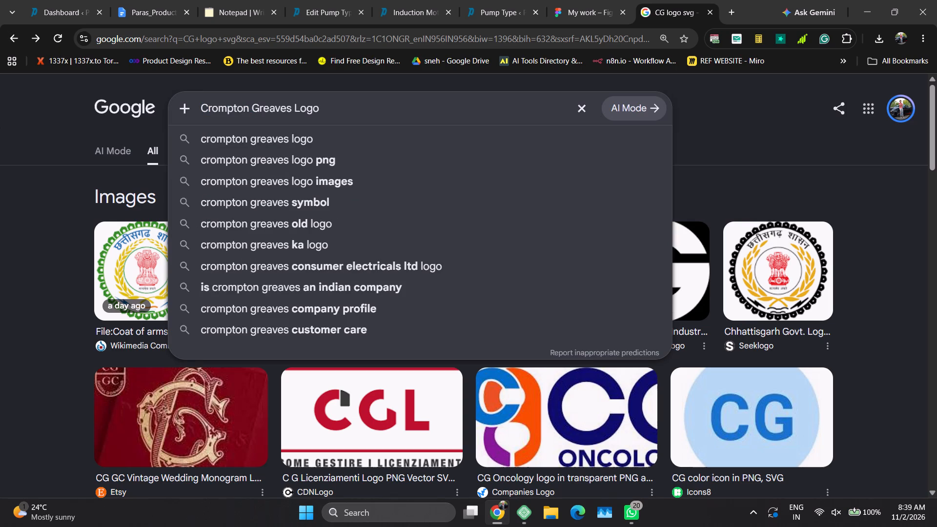
pyautogui.press('space')
pyautogui.write('svg')
pyautogui.press('Return')
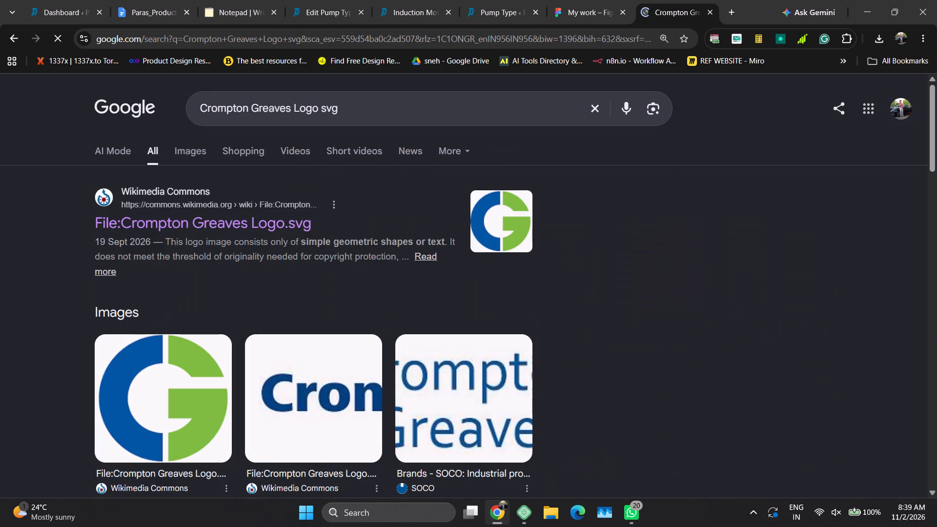
# View the Crompton Greaves Logo.png file page on Wikimedia Commons from the image results.
pyautogui.keyDown('ctrl'); pyautogui.click(276, 477); pyautogui.keyUp('ctrl')
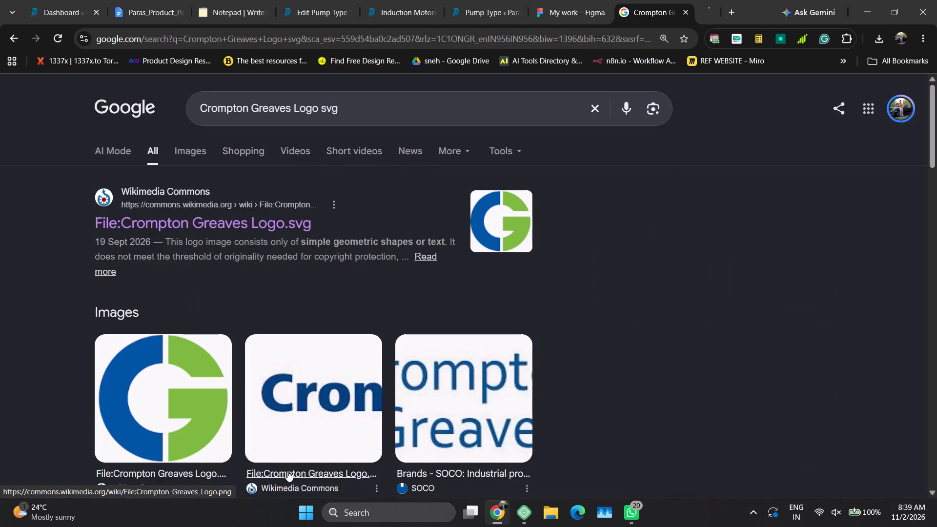
pyautogui.click(682, 0)
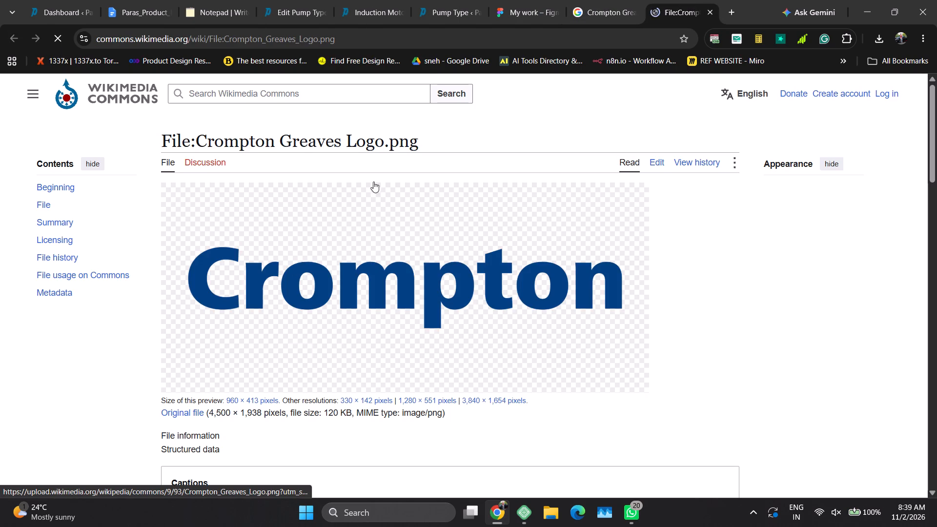
pyautogui.click(595, 0)
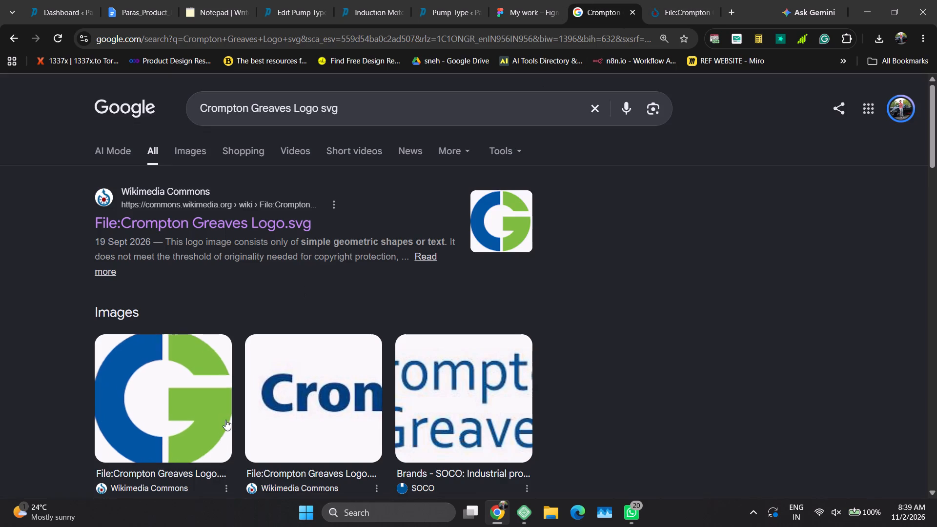
# Open the SOCO brands page from the results and bring its Crompton Greaves logo into the Figma file, below the Crompton-logo-215x80 frame.
pyautogui.scroll(-2, 224, 413)
pyautogui.scroll(-3, 302, 383)
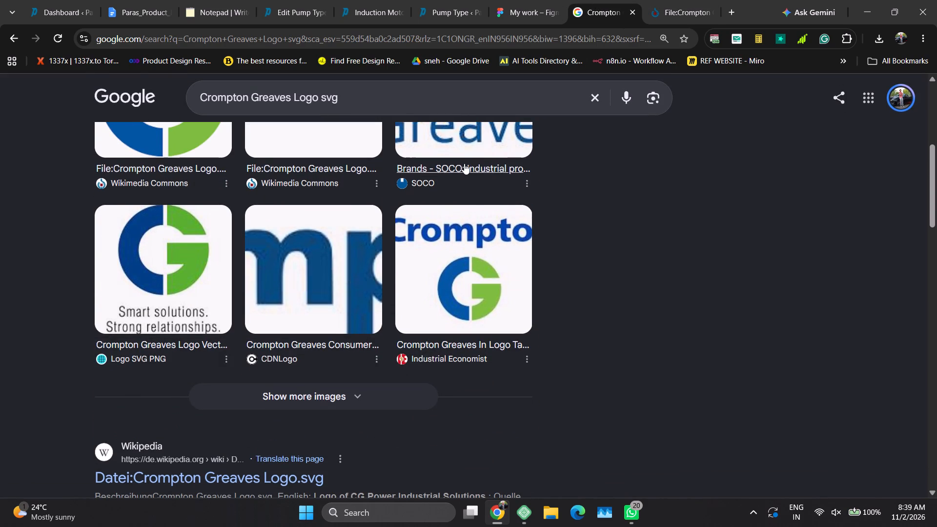
pyautogui.click(464, 163)
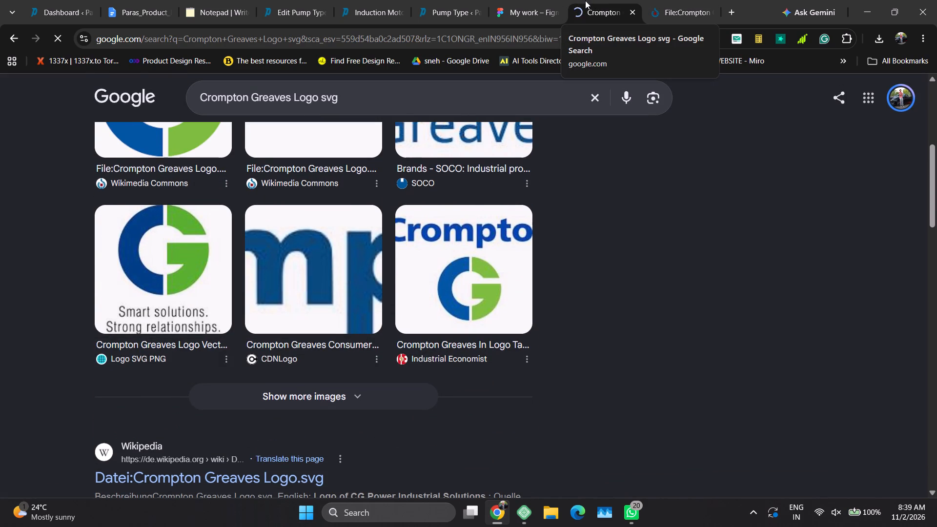
pyautogui.keyDown('ctrl'); pyautogui.click(195, 337); pyautogui.keyUp('ctrl')
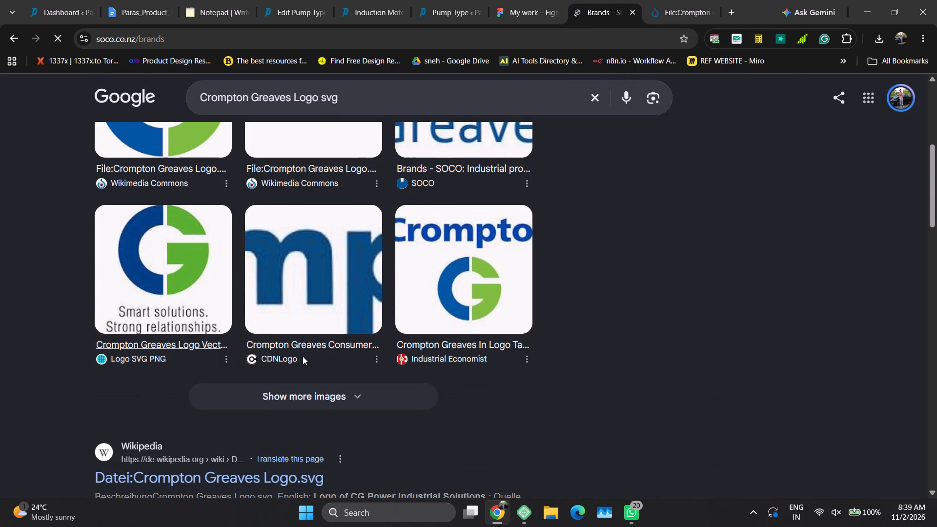
pyautogui.keyDown('ctrl'); pyautogui.click(303, 348); pyautogui.keyUp('ctrl')
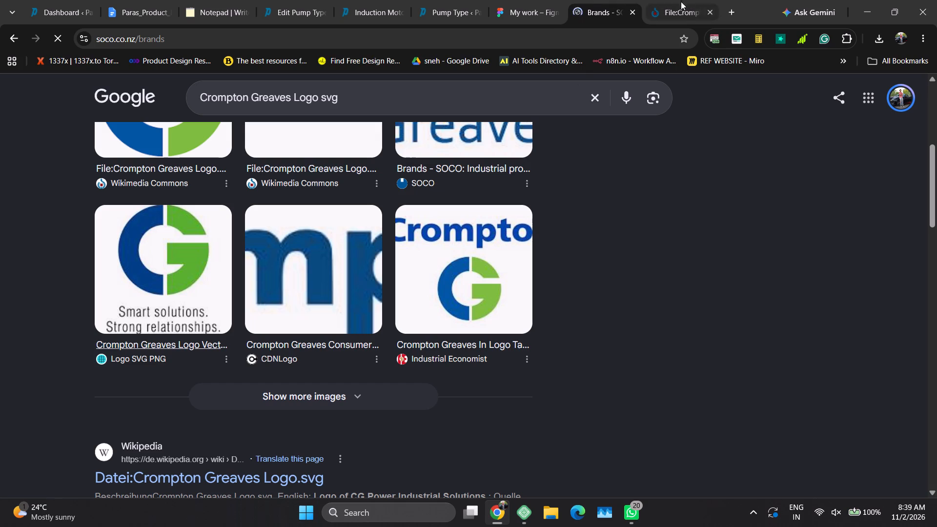
pyautogui.scroll(-1, 288, 330)
pyautogui.scroll(4, 288, 330)
pyautogui.scroll(-1, 288, 330)
pyautogui.scroll(1, 288, 330)
pyautogui.moveTo(499, 394); pyautogui.dragTo(713, 55)
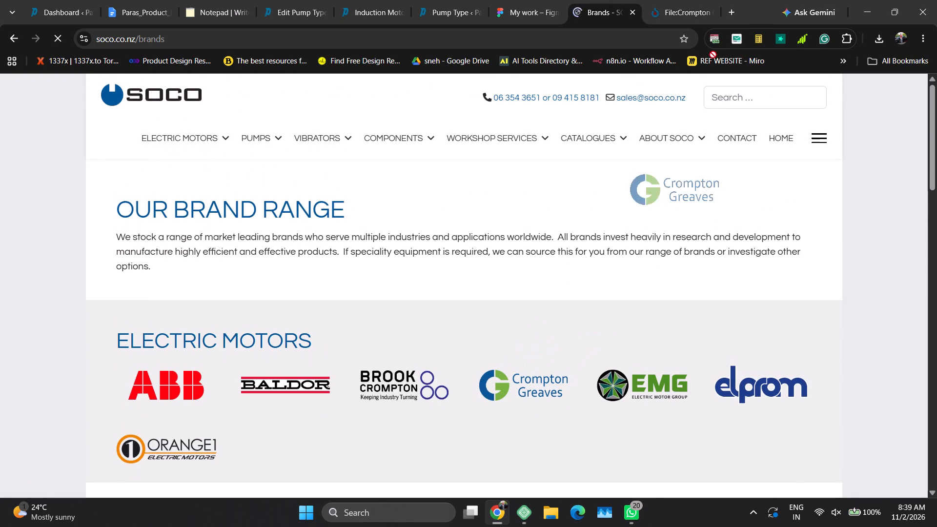
pyautogui.moveTo(713, 55); pyautogui.dragTo(471, 310)
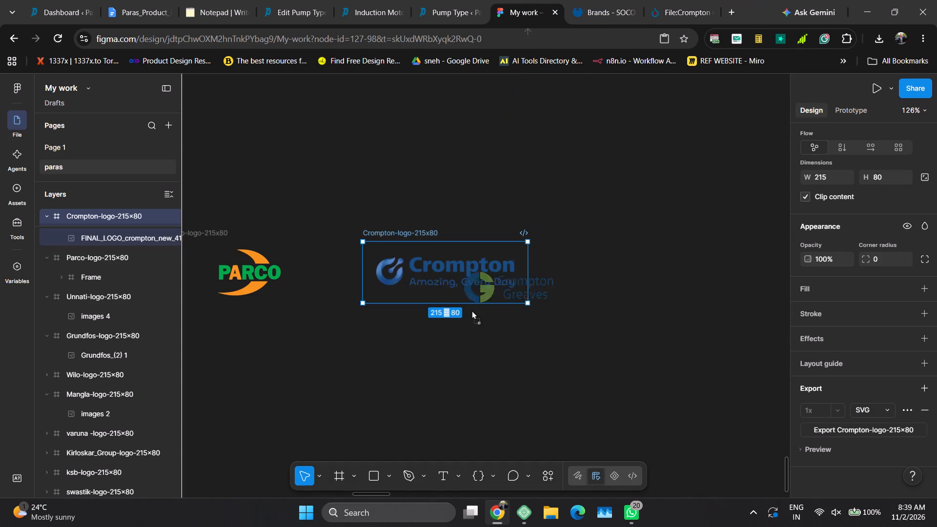
pyautogui.moveTo(471, 310); pyautogui.dragTo(428, 380)
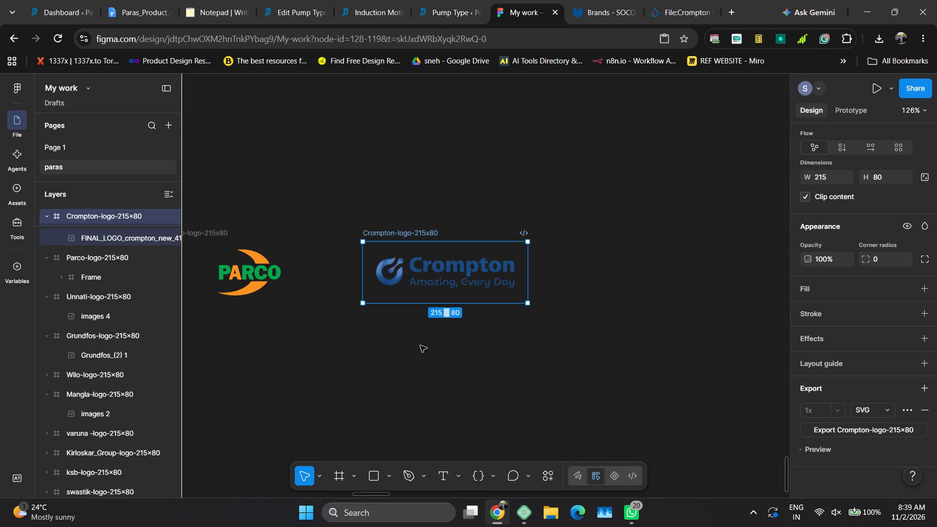
# Set the Crompton Greaves logo's height to 50 and move it below the Crompton-logo-215x80 frame.
pyautogui.keyDown('ctrl'); pyautogui.scroll(1, 471, 286); pyautogui.keyUp('ctrl')
pyautogui.keyDown('ctrl'); pyautogui.scroll(-4, 470, 284); pyautogui.keyUp('ctrl')
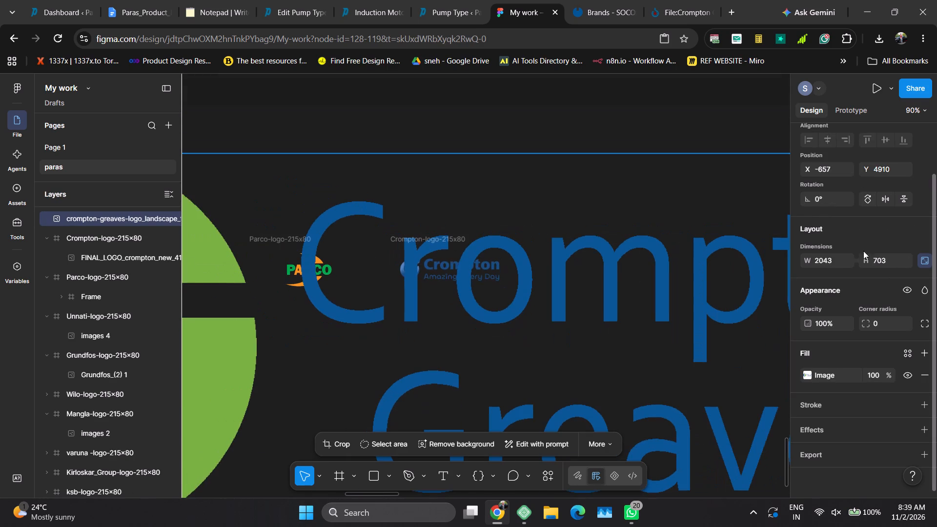
pyautogui.click(906, 261)
pyautogui.write('50')
pyautogui.press('Return')
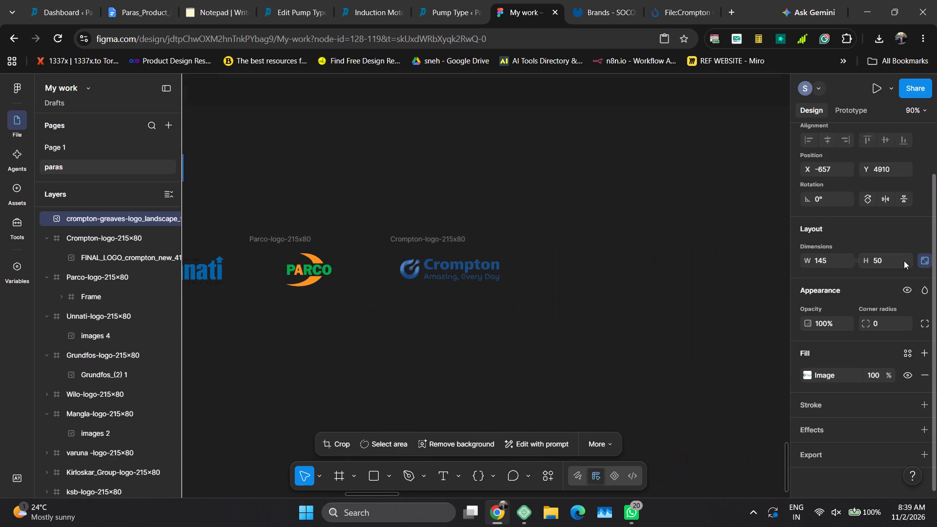
pyautogui.keyDown('ctrl'); pyautogui.scroll(-14, 480, 237); pyautogui.keyUp('ctrl')
pyautogui.keyDown('ctrl'); pyautogui.scroll(1, 481, 237); pyautogui.keyUp('ctrl')
pyautogui.keyDown('ctrl'); pyautogui.scroll(-1, 481, 237); pyautogui.keyUp('ctrl')
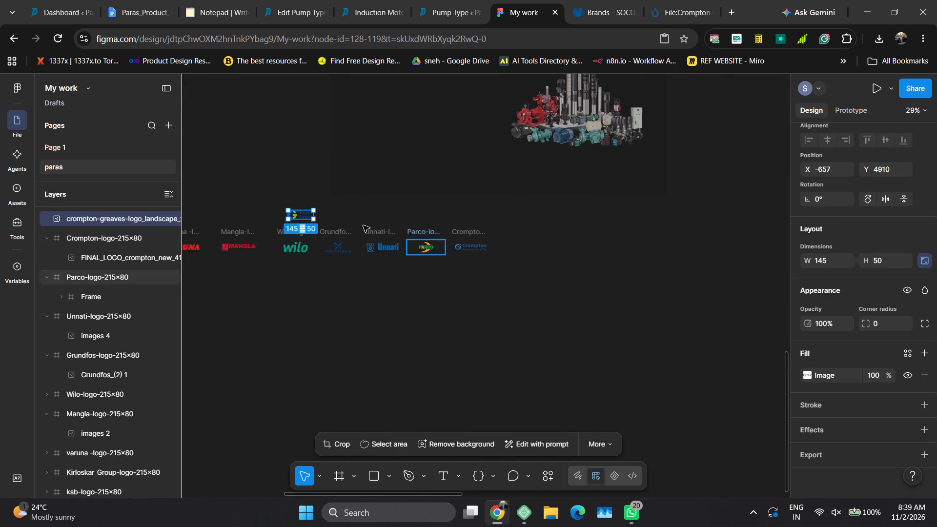
pyautogui.moveTo(300, 216); pyautogui.dragTo(483, 279)
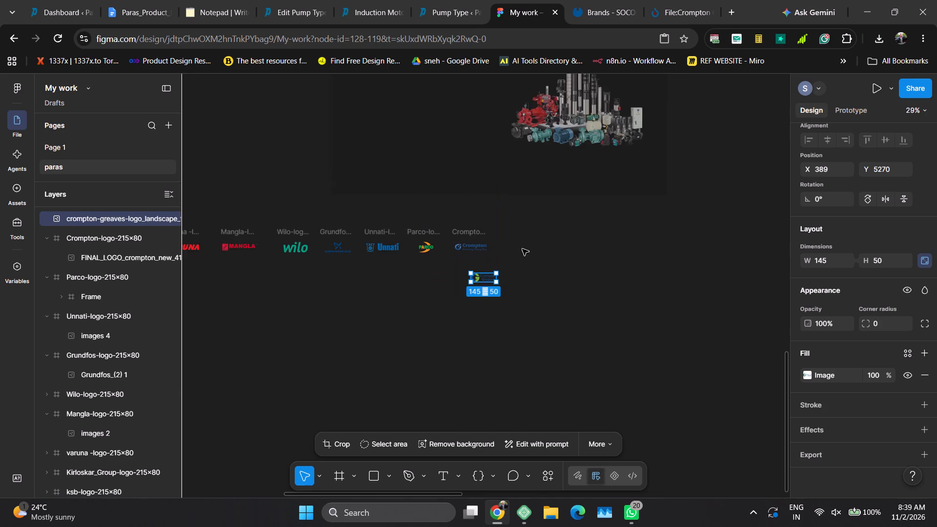
# Duplicate the Crompton-logo-215x80 frame beside the original and replace the copy's image with the Crompton Greaves logo.
pyautogui.keyDown('alt'); pyautogui.keyDown('shift'); pyautogui.moveTo(309, 209); pyautogui.dragTo(484, 209); pyautogui.keyUp('shift'); pyautogui.keyUp('alt')
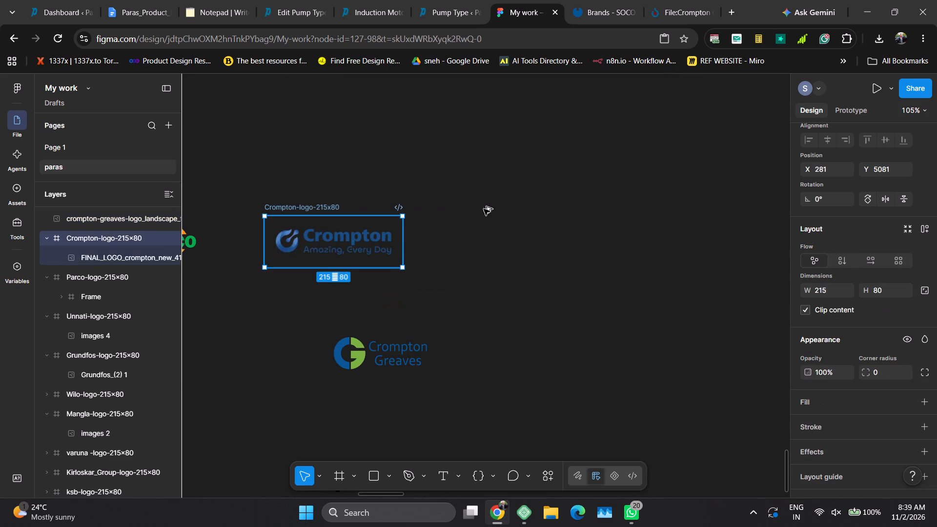
pyautogui.keyDown('alt'); pyautogui.keyDown('shift'); pyautogui.moveTo(484, 209); pyautogui.dragTo(478, 207); pyautogui.keyUp('shift'); pyautogui.keyUp('alt')
pyautogui.click(512, 383)
pyautogui.click(410, 354)
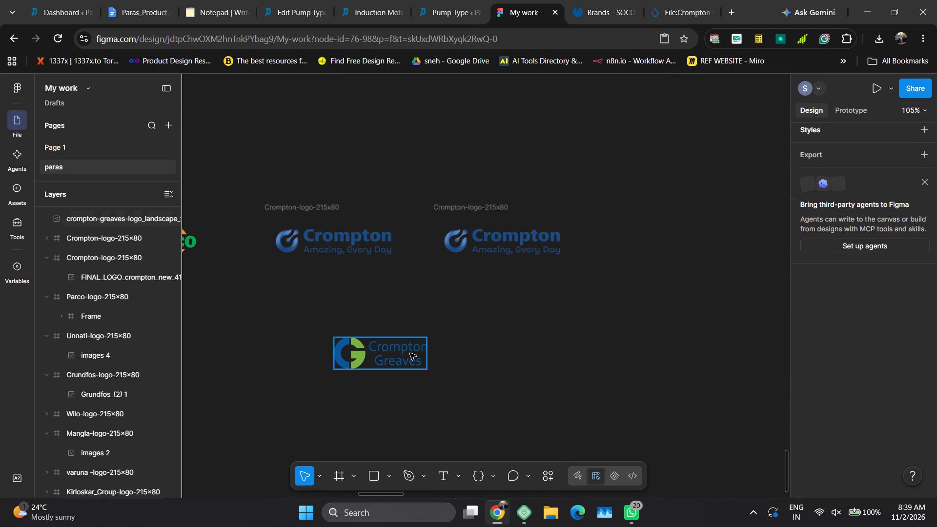
pyautogui.hotkey('ctrl', 'x')
pyautogui.click(502, 246)
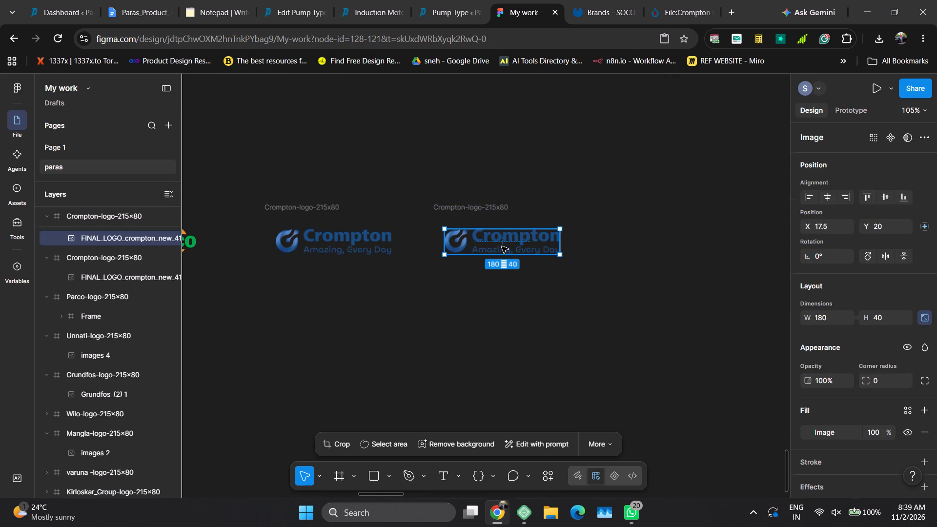
pyautogui.hotkey('ctrl', 'shift', 'r')
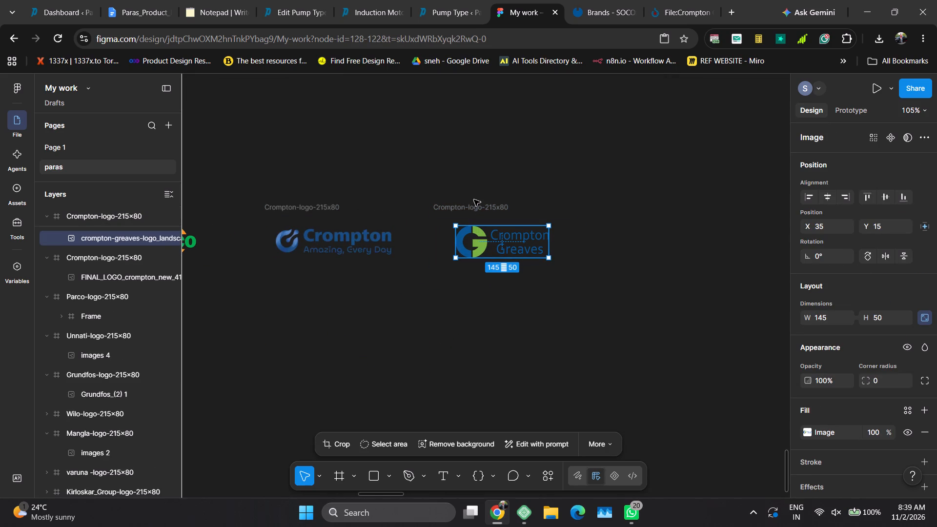
pyautogui.click(486, 343)
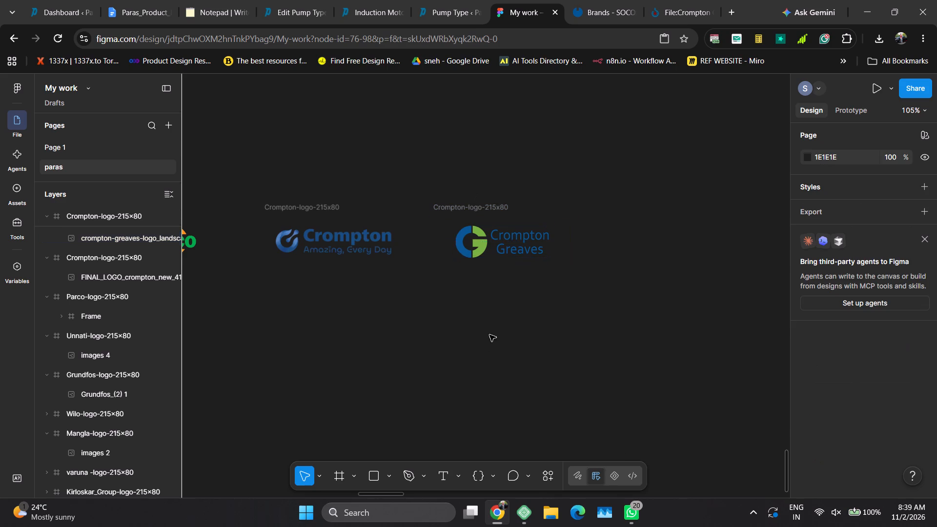
# Rename the duplicated Crompton Greaves frame as C-G-logo-215x80.
pyautogui.keyDown('ctrl'); pyautogui.scroll(1, 489, 334); pyautogui.keyUp('ctrl')
pyautogui.keyDown('ctrl'); pyautogui.scroll(-3, 489, 334); pyautogui.keyUp('ctrl')
pyautogui.click(620, 0)
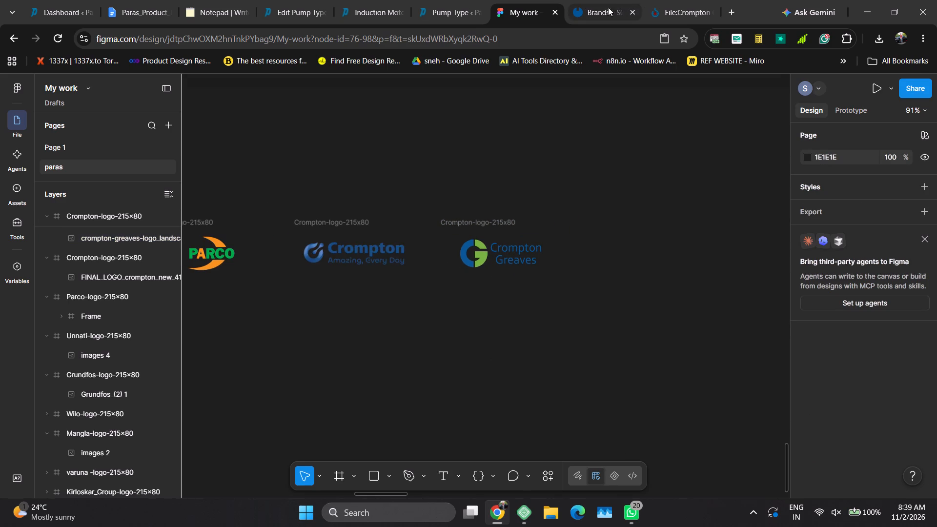
pyautogui.click(510, 0)
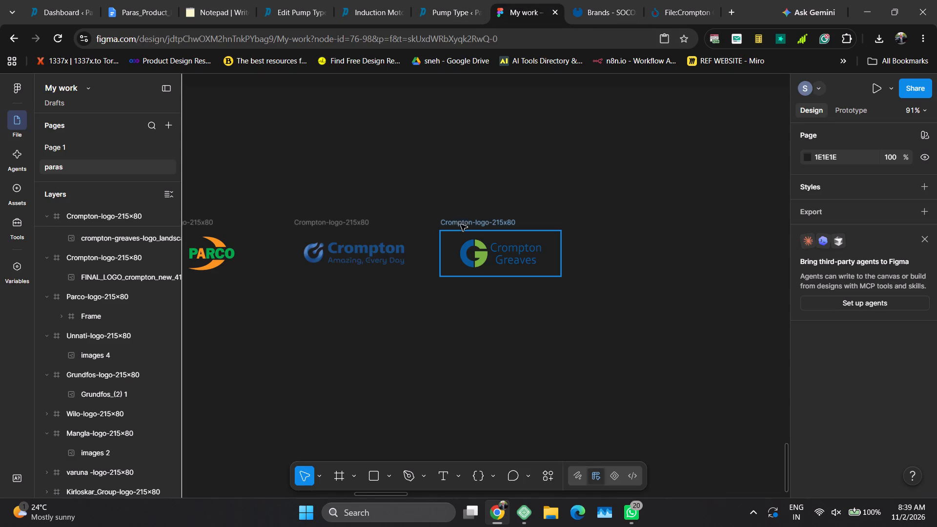
pyautogui.doubleClick(456, 222)
pyautogui.doubleClick(455, 222)
pyautogui.hotkey('ctrl', 'v')
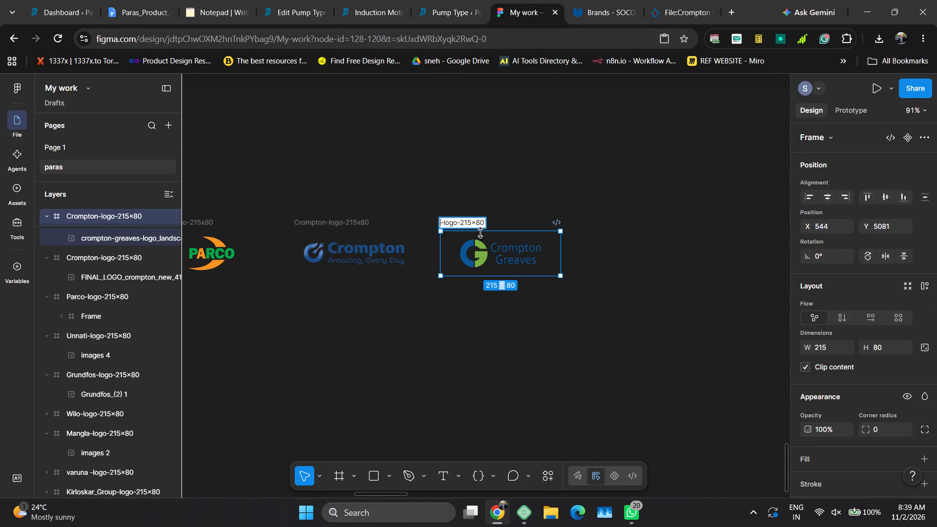
pyautogui.hotkey('ctrl', 'z')
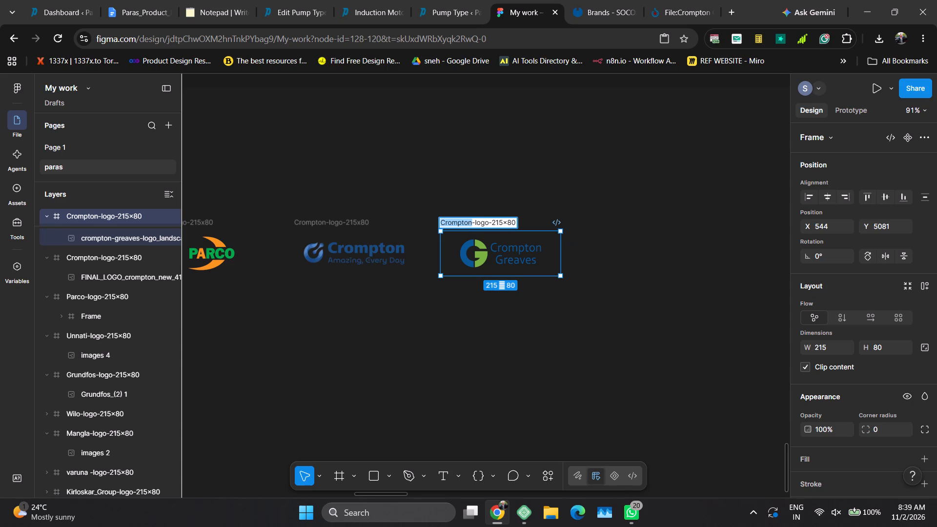
pyautogui.click(472, 223)
pyautogui.write('-G')
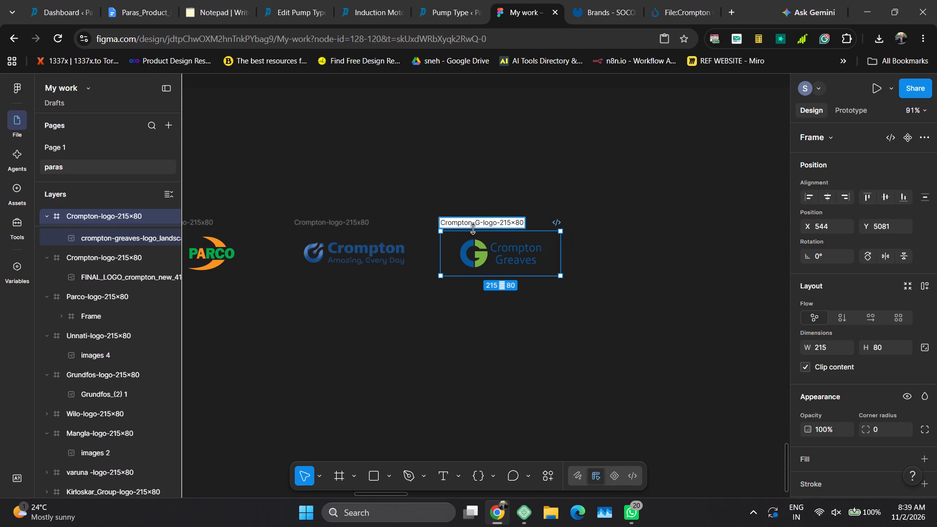
pyautogui.moveTo(471, 224); pyautogui.dragTo(446, 224)
pyautogui.press('BackSpace')
pyautogui.click(501, 334)
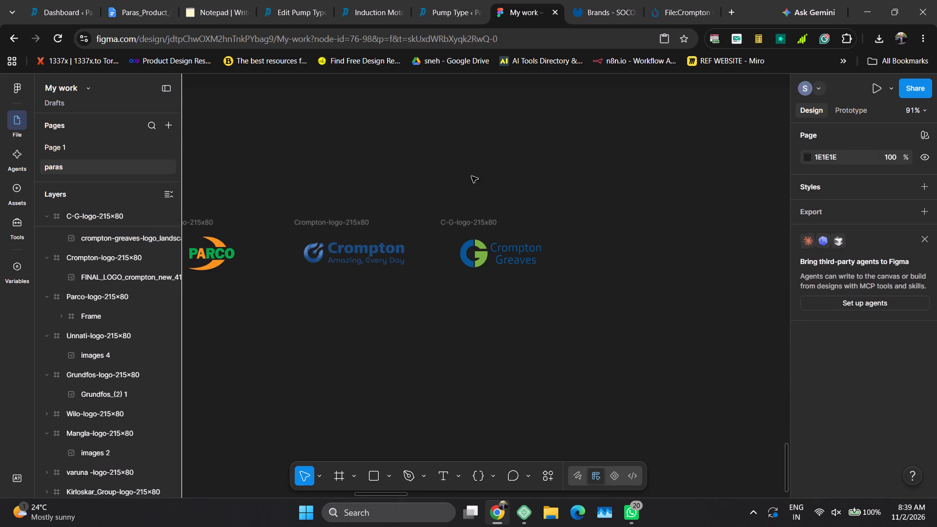
# Export the C-G-logo-215x80 frame as an SVG into the Downloads folder.
pyautogui.click(472, 221)
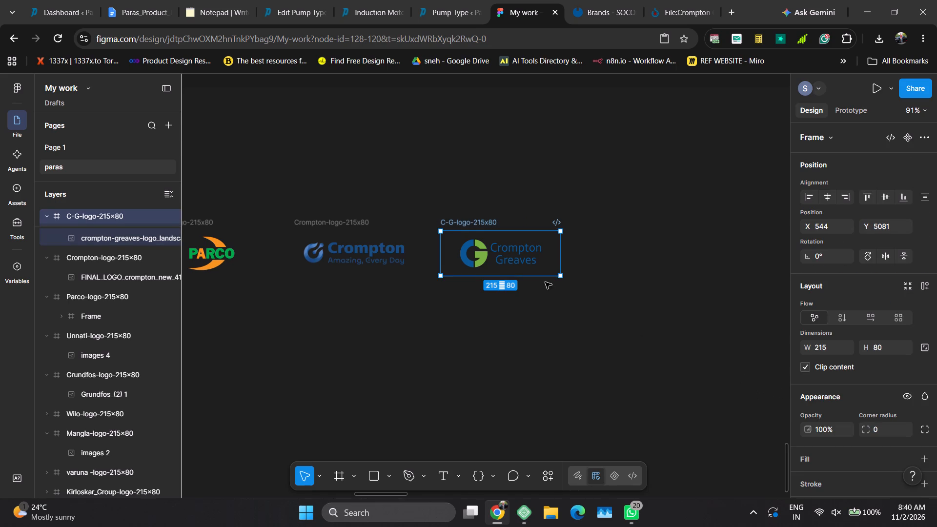
pyautogui.scroll(-4, 878, 459)
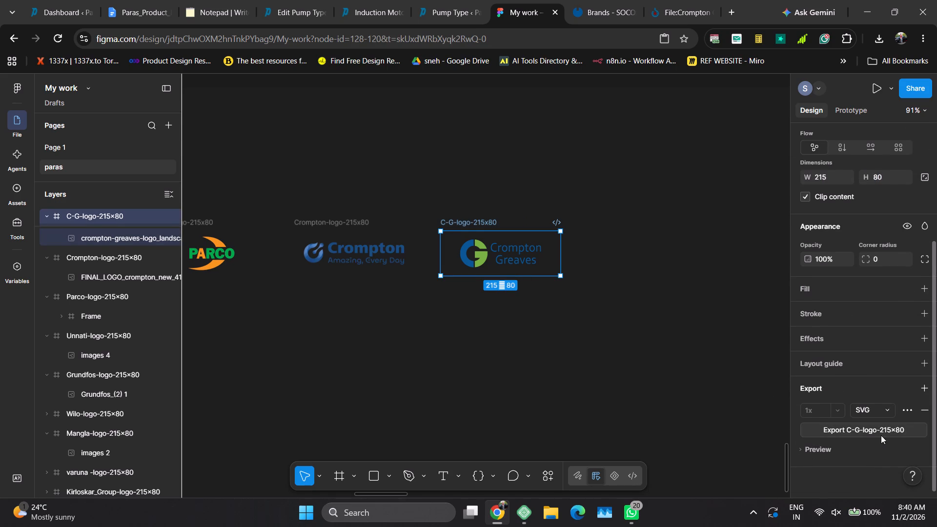
pyautogui.click(876, 430)
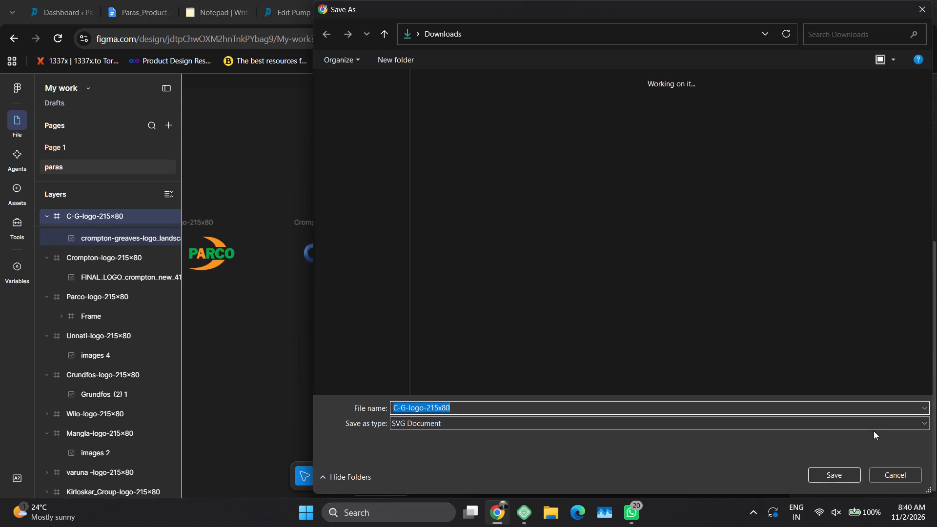
pyautogui.click(831, 480)
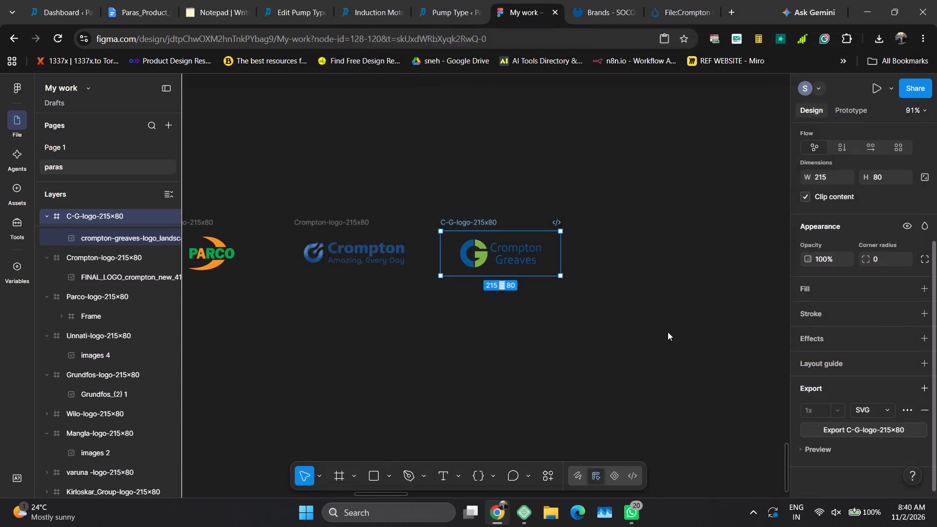
# In the Induction Motors Logo Grid settings, replace the Swastik image with the uploaded C-G-logo-215x80 file, copying "C-G-logo" from its title.
pyautogui.click(304, 0)
pyautogui.scroll(-2, 343, 333)
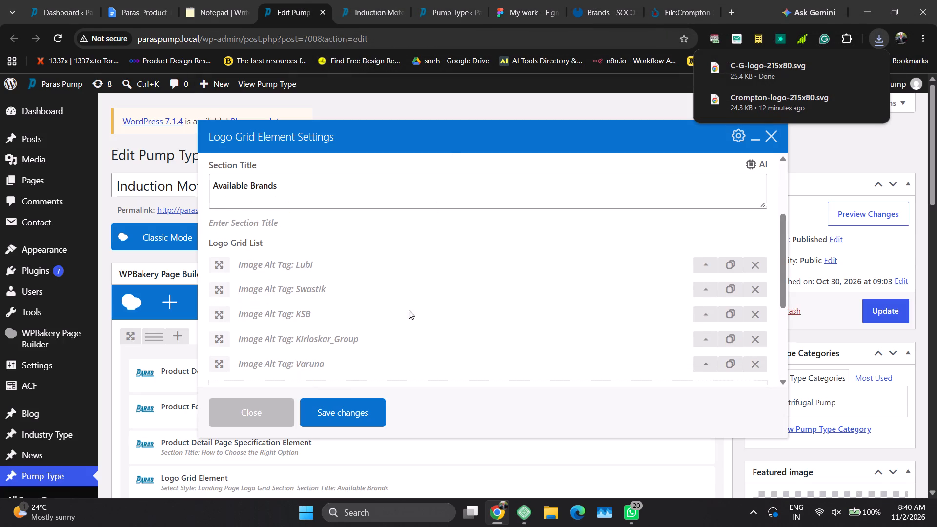
pyautogui.click(713, 290)
pyautogui.click(259, 345)
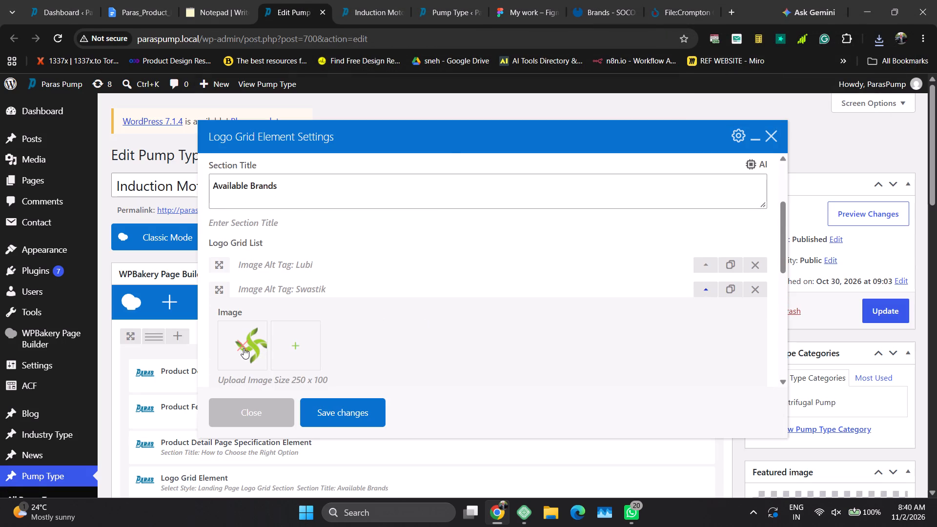
pyautogui.click(244, 348)
pyautogui.click(243, 345)
pyautogui.click(26, 134)
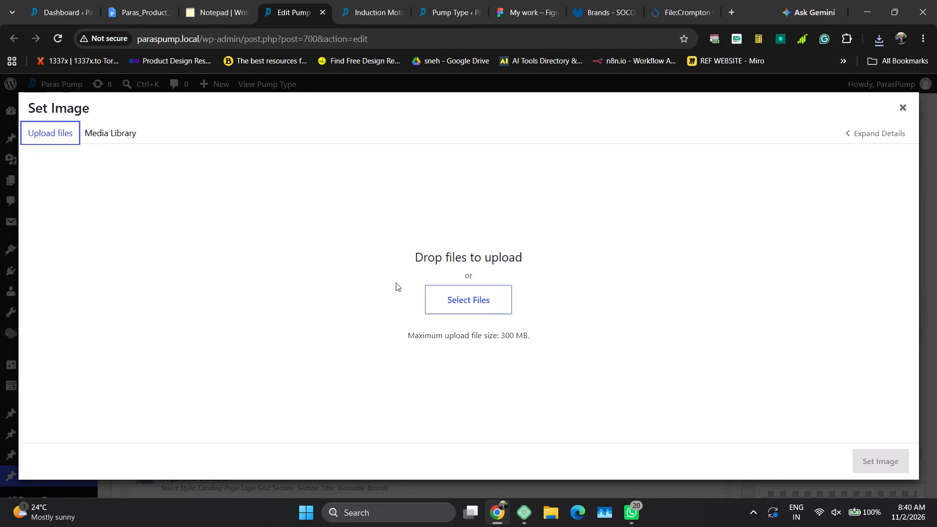
pyautogui.click(481, 302)
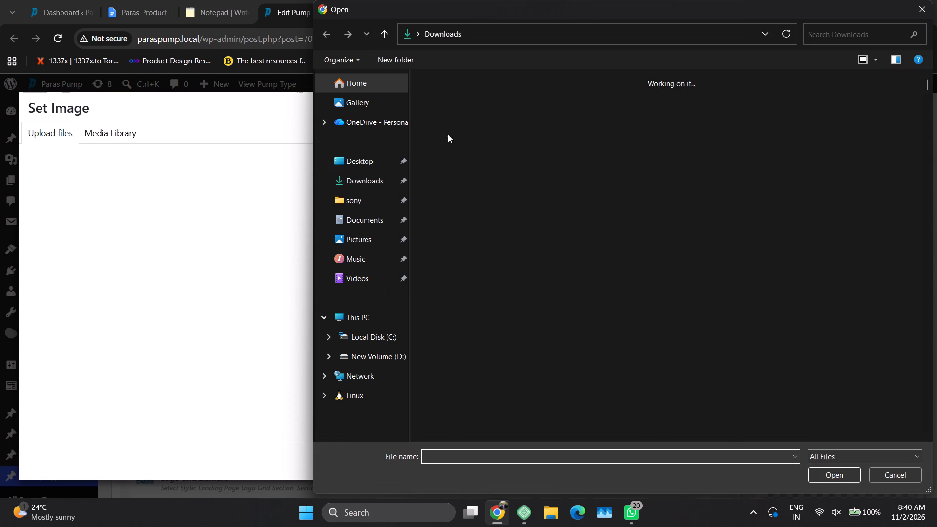
pyautogui.doubleClick(448, 134)
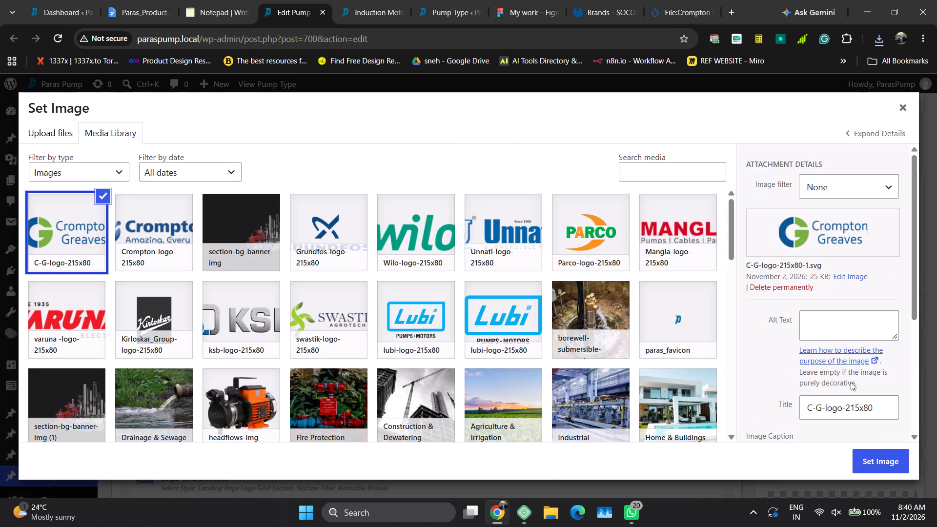
pyautogui.moveTo(842, 409); pyautogui.dragTo(841, 409)
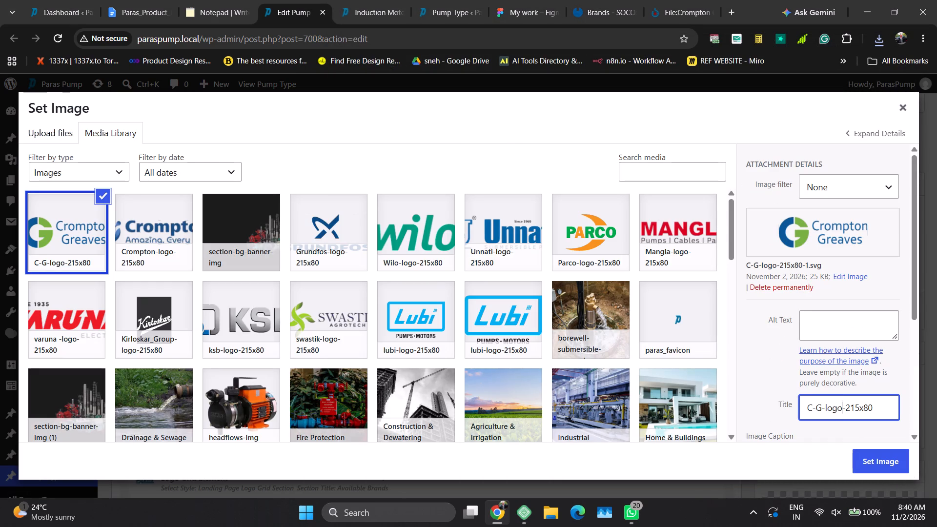
pyautogui.moveTo(841, 409); pyautogui.dragTo(808, 409)
pyautogui.hotkey('ctrl', 'c')
pyautogui.click(891, 464)
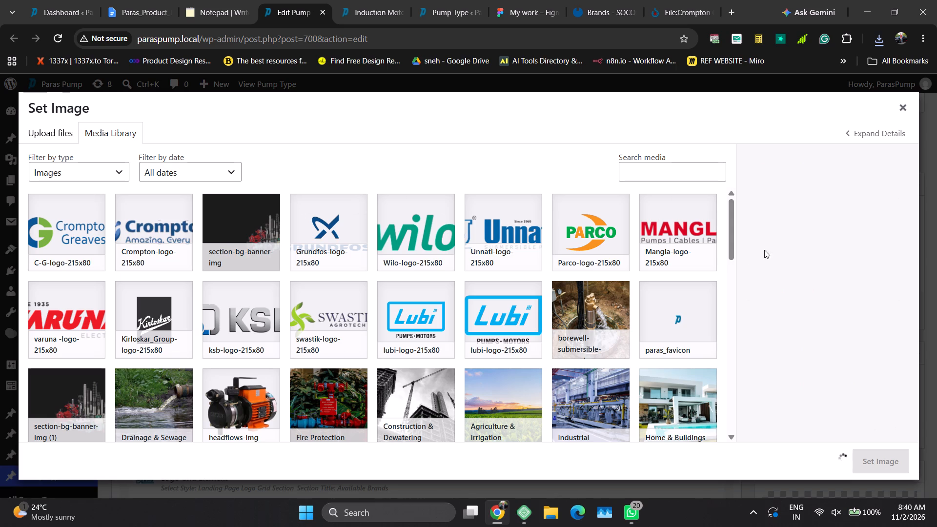
# Back in Figma, extend the left edge of the Crompton Greaves image slightly outward within the C-G-logo-215x80 frame.
pyautogui.click(584, 0)
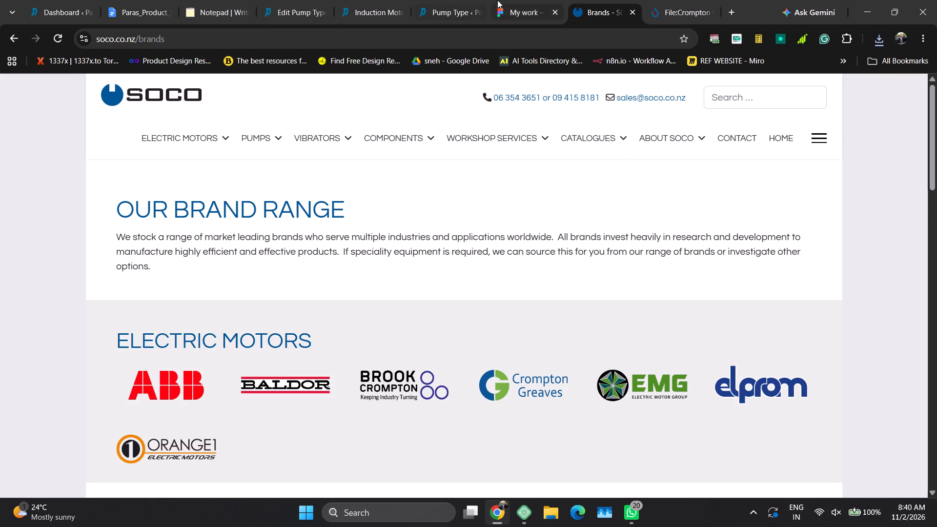
pyautogui.click(498, 0)
pyautogui.keyDown('ctrl'); pyautogui.scroll(5, 476, 251); pyautogui.keyUp('ctrl')
pyautogui.keyDown('ctrl'); pyautogui.scroll(1, 465, 328); pyautogui.keyUp('ctrl')
pyautogui.keyDown('ctrl'); pyautogui.scroll(-1, 465, 328); pyautogui.keyUp('ctrl')
pyautogui.keyDown('ctrl'); pyautogui.scroll(4, 465, 328); pyautogui.keyUp('ctrl')
pyautogui.keyDown('ctrl'); pyautogui.scroll(-3, 468, 275); pyautogui.keyUp('ctrl')
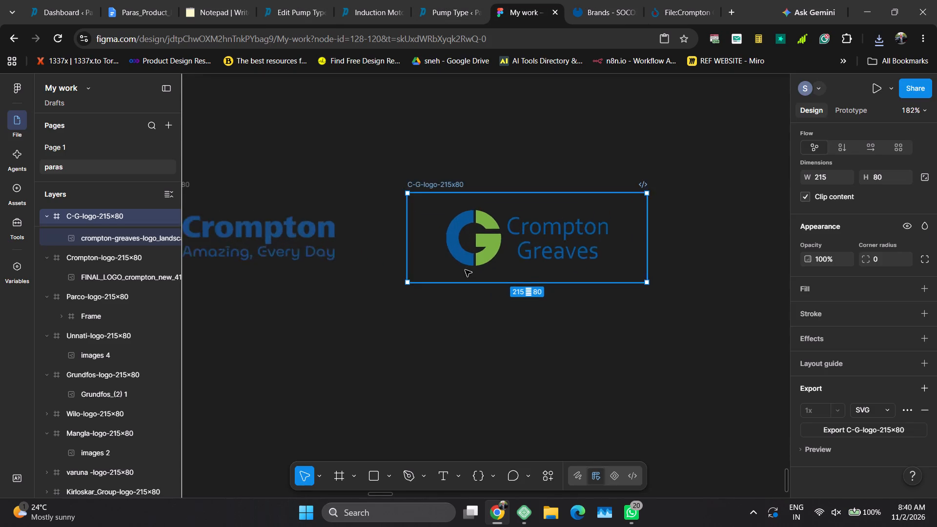
pyautogui.keyDown('ctrl'); pyautogui.scroll(3, 464, 268); pyautogui.keyUp('ctrl')
pyautogui.keyDown('ctrl'); pyautogui.scroll(-2, 464, 268); pyautogui.keyUp('ctrl')
pyautogui.keyDown('ctrl'); pyautogui.scroll(12, 464, 268); pyautogui.keyUp('ctrl')
pyautogui.keyDown('ctrl'); pyautogui.click(447, 229); pyautogui.keyUp('ctrl')
pyautogui.keyDown('ctrl'); pyautogui.moveTo(440, 230); pyautogui.dragTo(430, 232); pyautogui.keyUp('ctrl')
pyautogui.keyDown('ctrl'); pyautogui.click(489, 365); pyautogui.keyUp('ctrl')
pyautogui.keyDown('ctrl'); pyautogui.scroll(-3, 450, 319); pyautogui.keyUp('ctrl')
pyautogui.keyDown('ctrl'); pyautogui.scroll(2, 445, 316); pyautogui.keyUp('ctrl')
pyautogui.keyDown('ctrl'); pyautogui.scroll(-2, 443, 314); pyautogui.keyUp('ctrl')
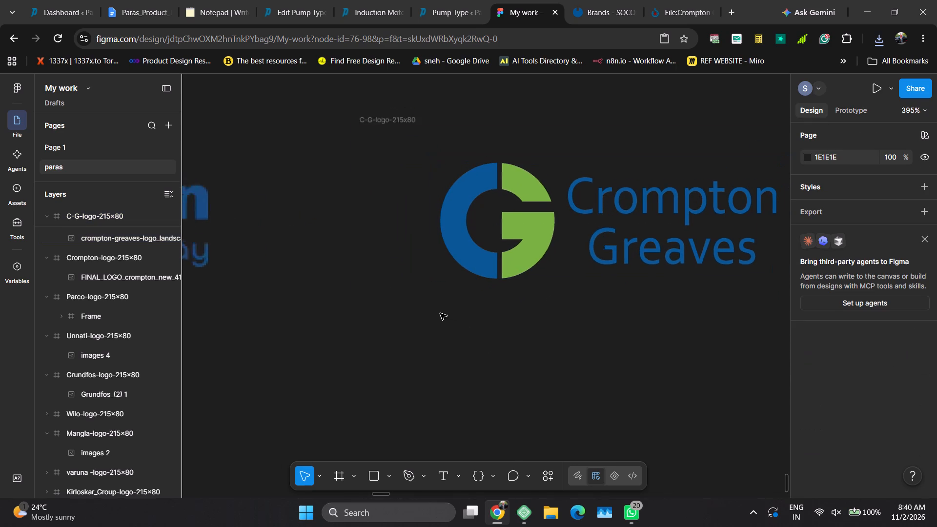
# Export the adjusted C-G-logo-215x80 frame again as an SVG named "C-G-logo-215x80 (1)" in Downloads.
pyautogui.click(389, 145)
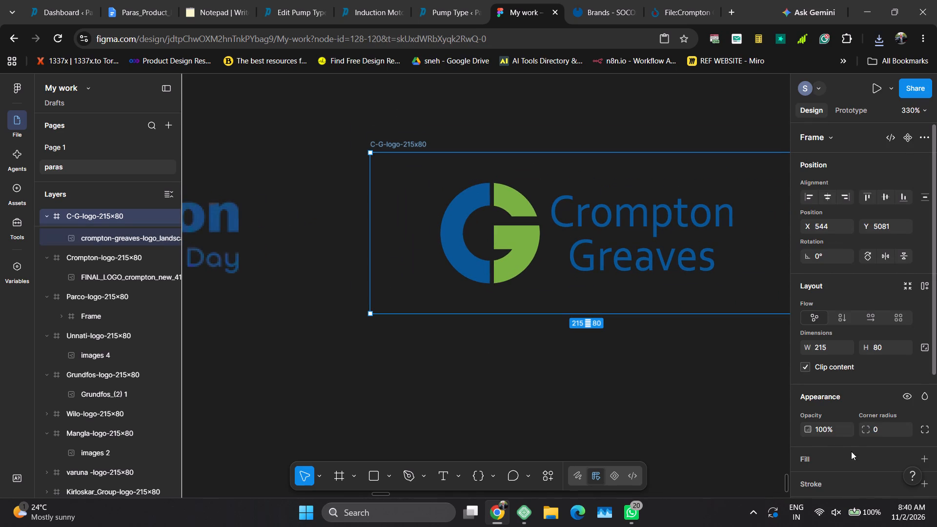
pyautogui.scroll(-1, 849, 480)
pyautogui.scroll(1, 849, 480)
pyautogui.scroll(-6, 837, 429)
pyautogui.click(891, 431)
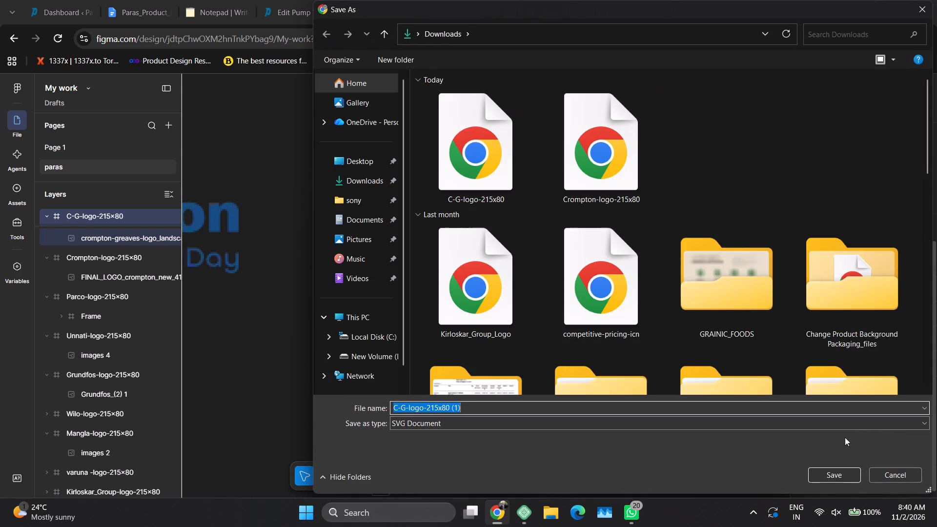
pyautogui.click(849, 473)
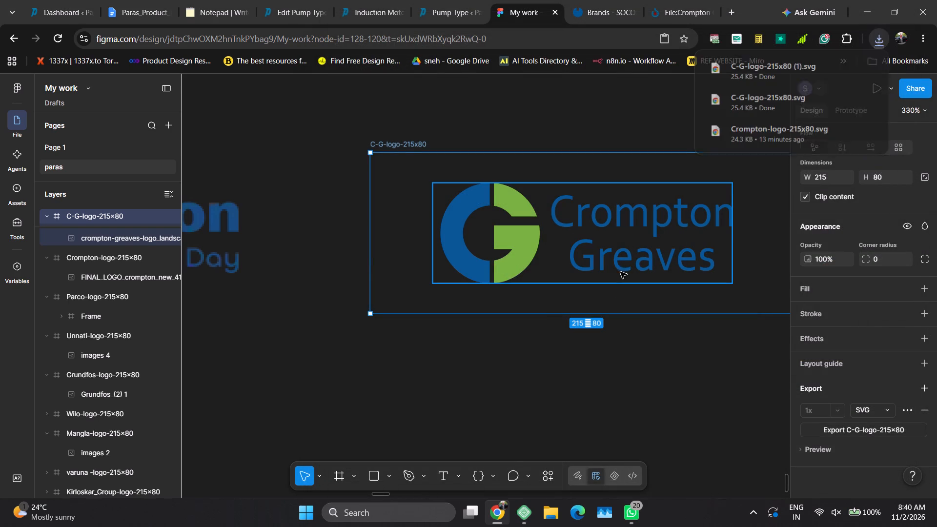
# In the Induction Motors Logo Grid image picker, permanently delete the earlier C-G-logo-215x80 image from the media library.
pyautogui.click(440, 0)
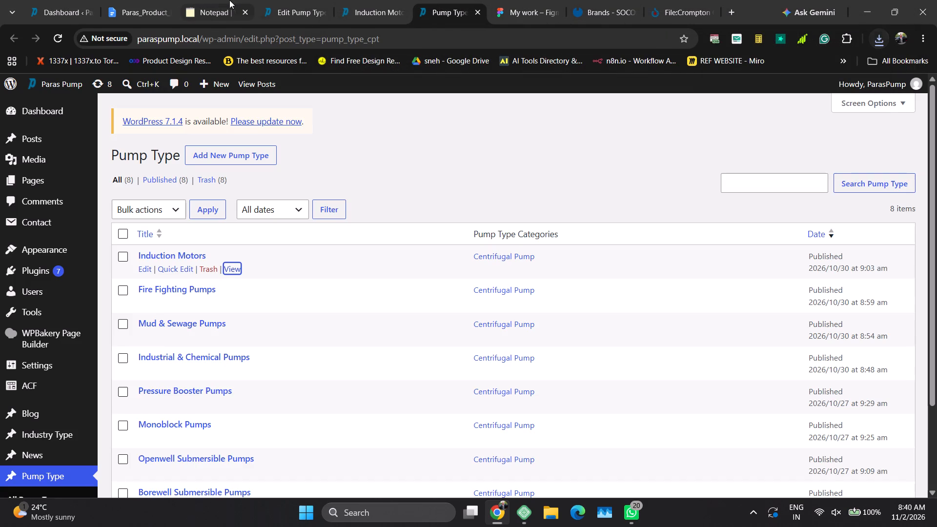
pyautogui.click(282, 0)
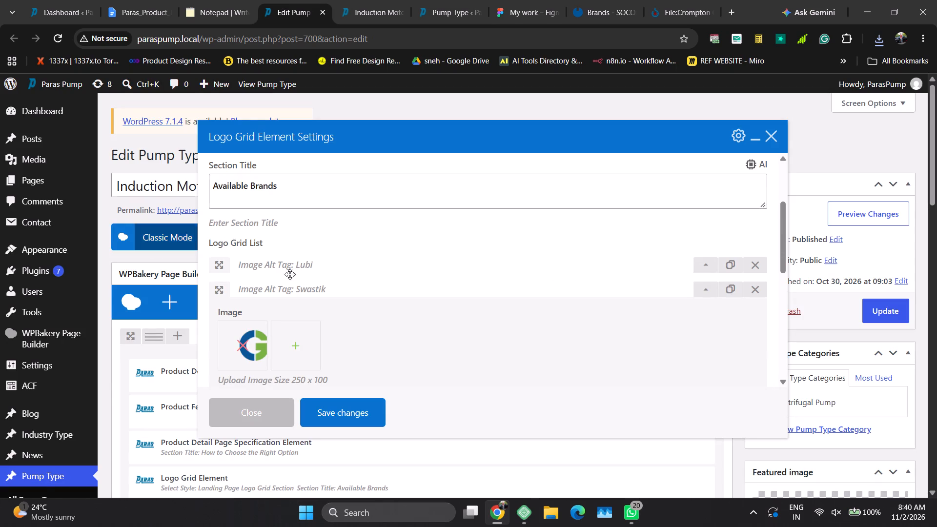
pyautogui.click(244, 348)
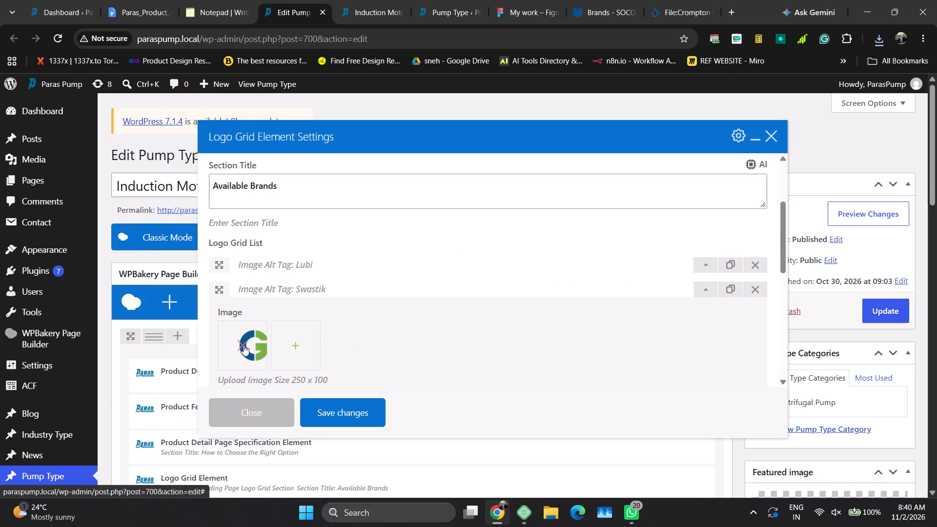
pyautogui.click(243, 344)
pyautogui.click(241, 347)
pyautogui.click(33, 218)
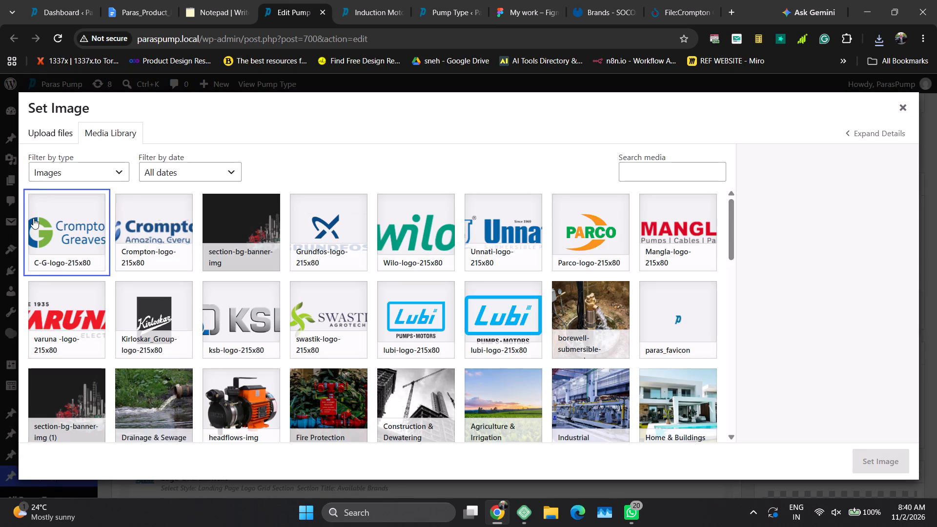
pyautogui.click(773, 290)
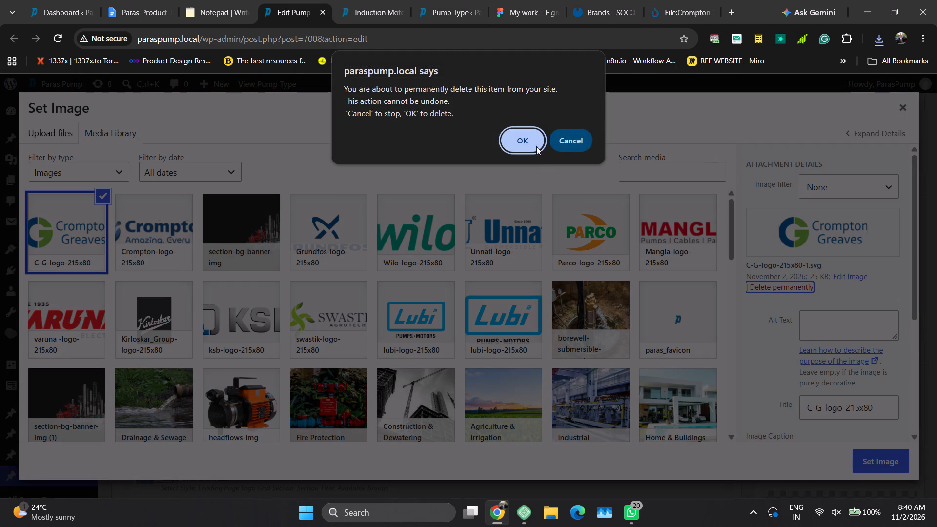
pyautogui.click(535, 146)
# Upload the re-exported C-G-logo-215x80 (1) SVG from Downloads and set it as the second brand entry's image.
pyautogui.click(55, 134)
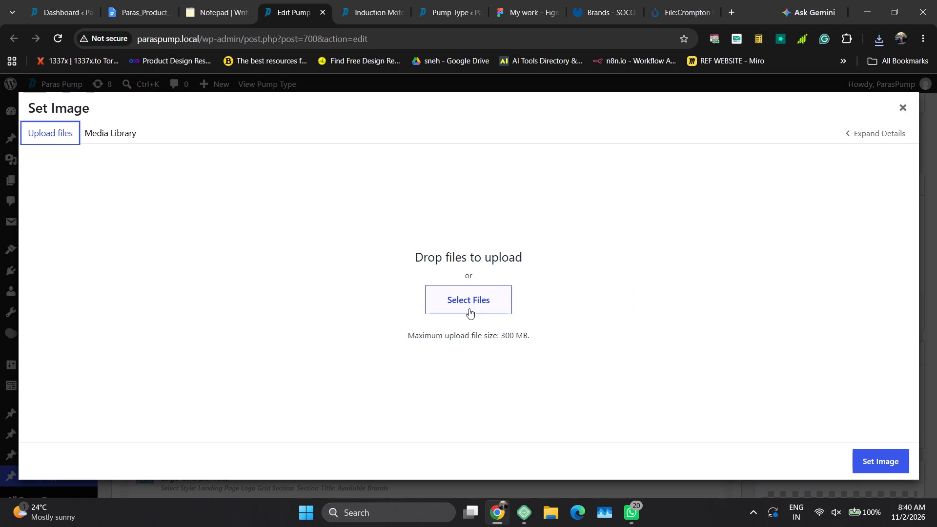
pyautogui.click(468, 308)
pyautogui.doubleClick(465, 146)
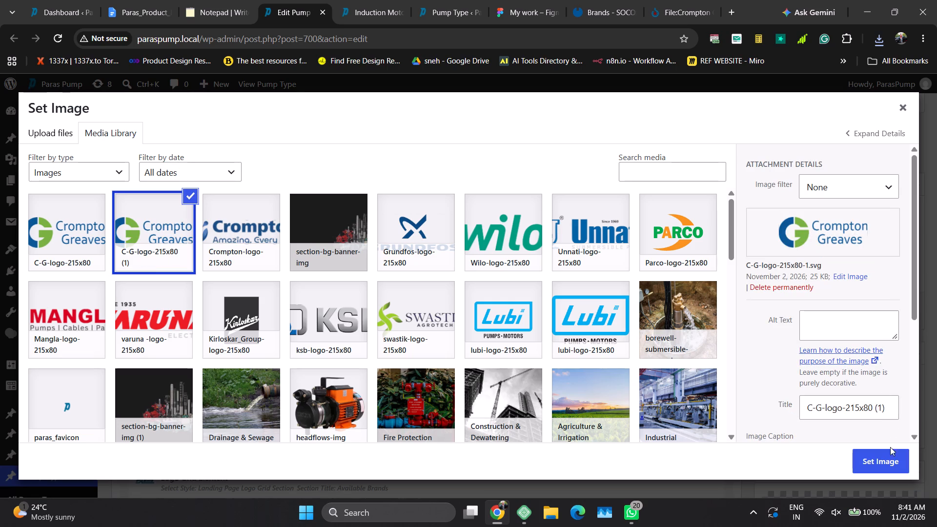
pyautogui.click(881, 457)
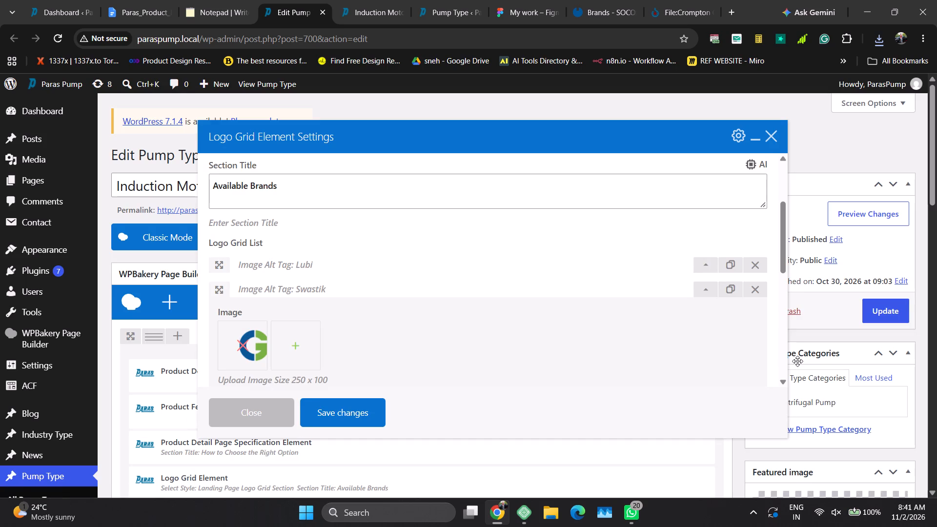
# Replace the Swastik alt tag of the second logo entry with the copied "C-G-logo" and collapse the entry.
pyautogui.scroll(-1, 773, 386)
pyautogui.scroll(1, 772, 386)
pyautogui.scroll(-1, 772, 386)
pyautogui.scroll(1, 772, 386)
pyautogui.scroll(-1, 772, 386)
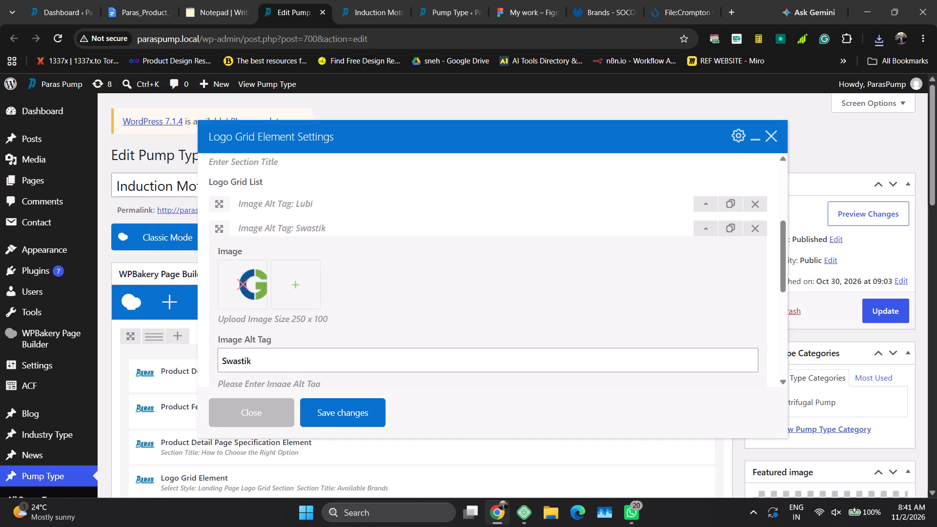
pyautogui.click(505, 364)
pyautogui.hotkey('ctrl', 'a')
pyautogui.hotkey('ctrl', 'v')
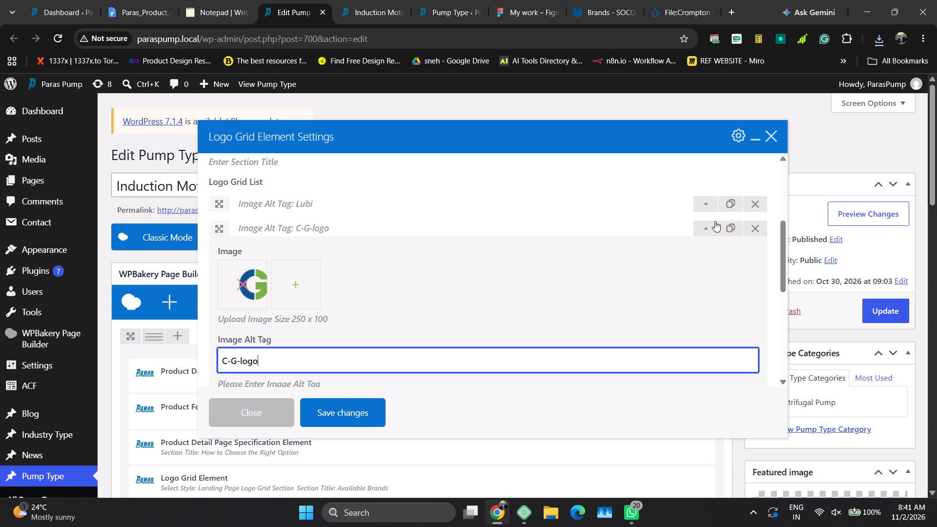
pyautogui.click(708, 226)
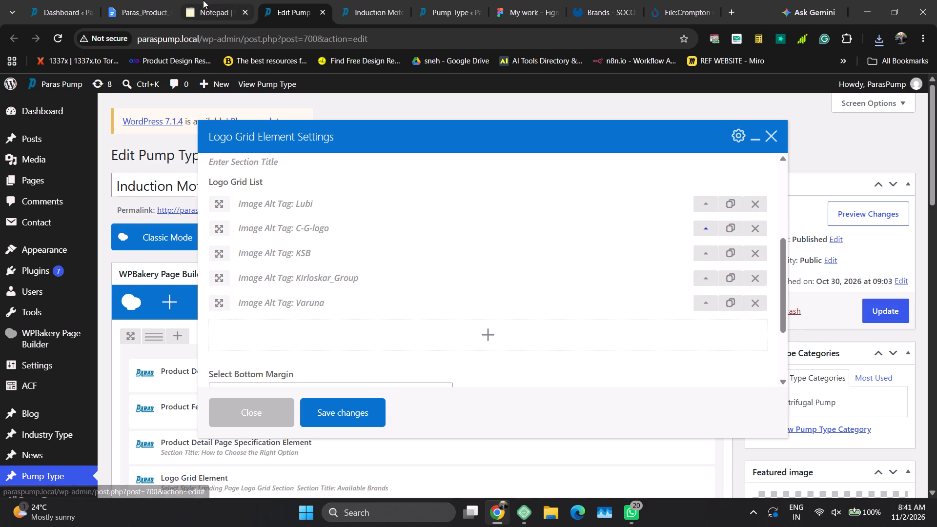
# Check the document's Available Brands, then set the Varuna entry's image to Crompton-logo-215x80, copying "Crompton" from its title.
pyautogui.click(135, 0)
pyautogui.click(291, 3)
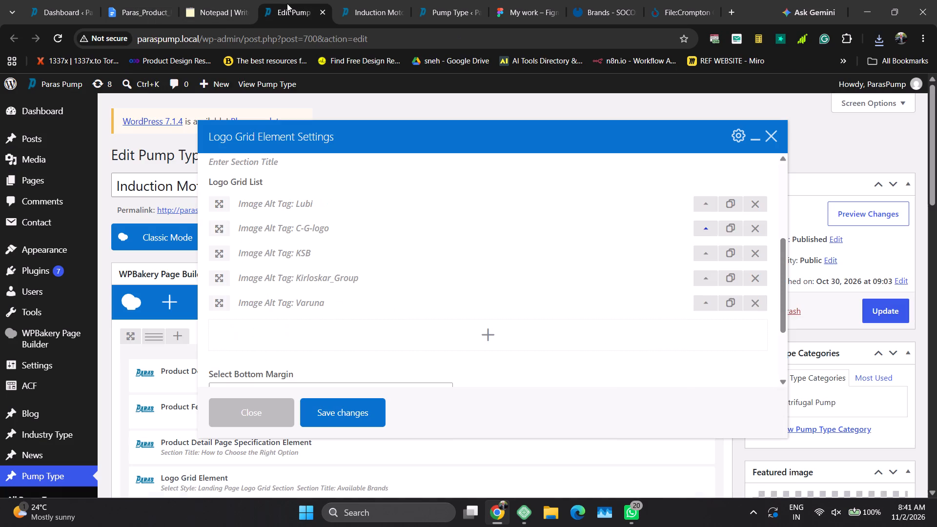
pyautogui.click(119, 0)
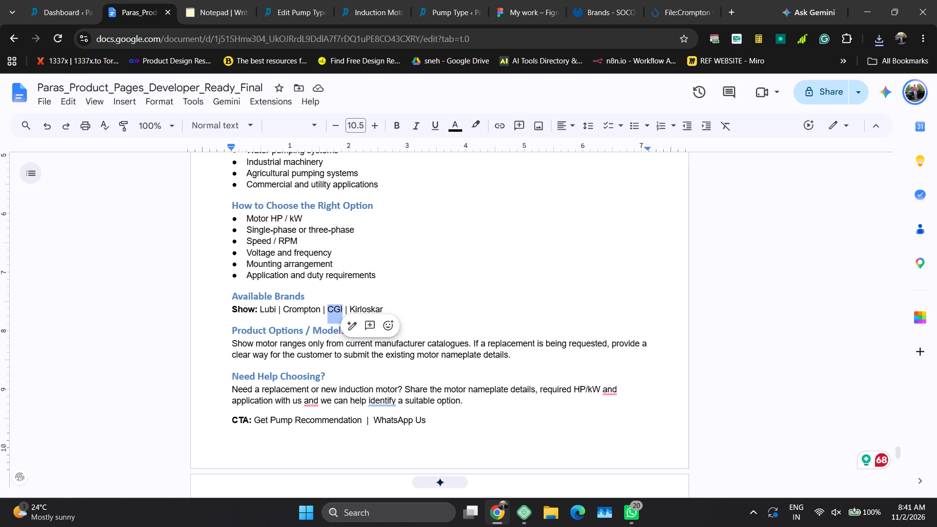
pyautogui.click(210, 0)
pyautogui.click(267, 0)
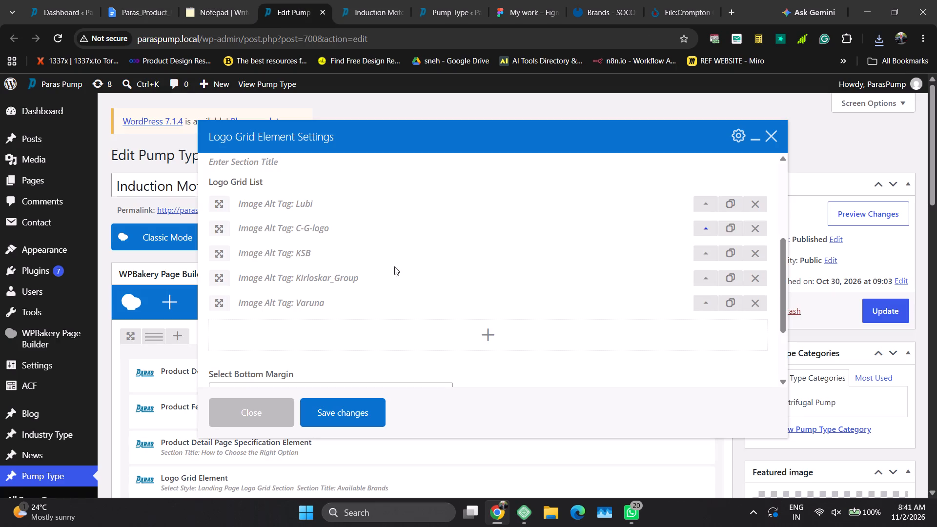
pyautogui.click(709, 302)
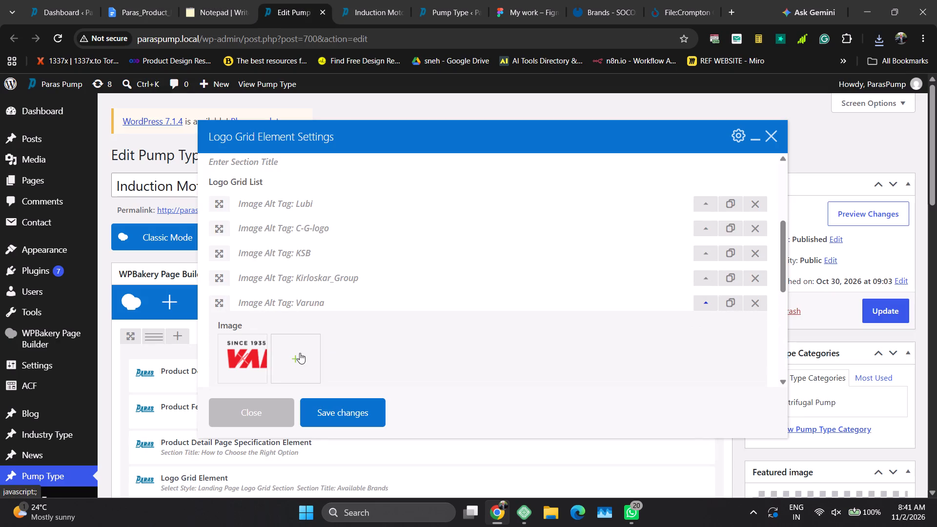
pyautogui.click(239, 353)
pyautogui.click(244, 357)
pyautogui.click(229, 236)
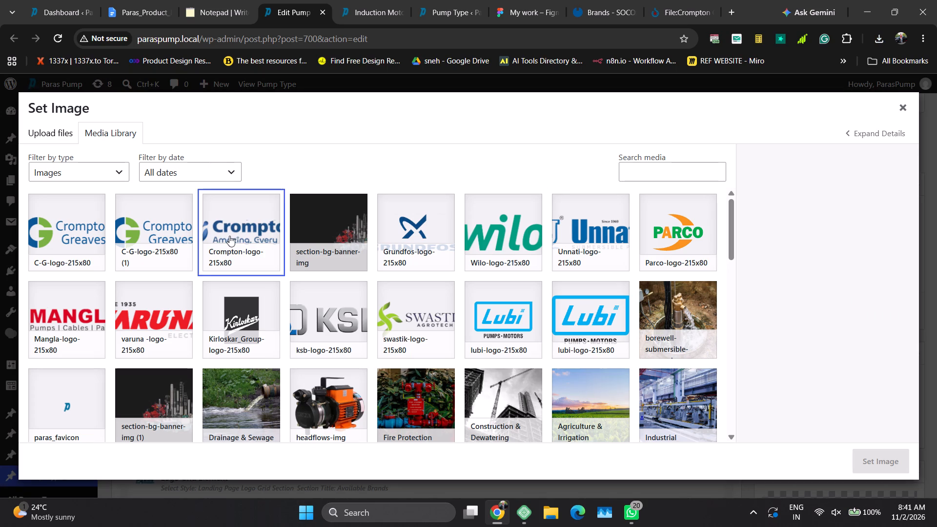
pyautogui.doubleClick(818, 408)
pyautogui.hotkey('ctrl', 'c')
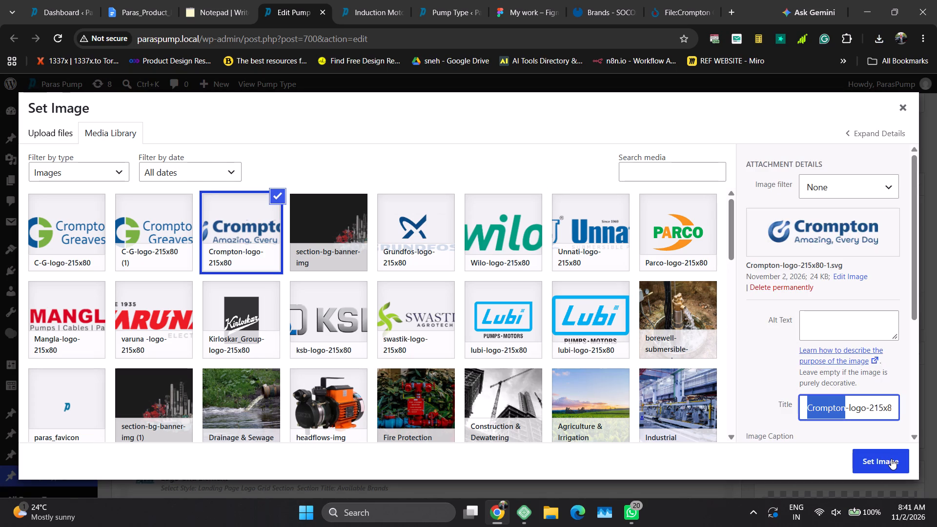
pyautogui.click(891, 459)
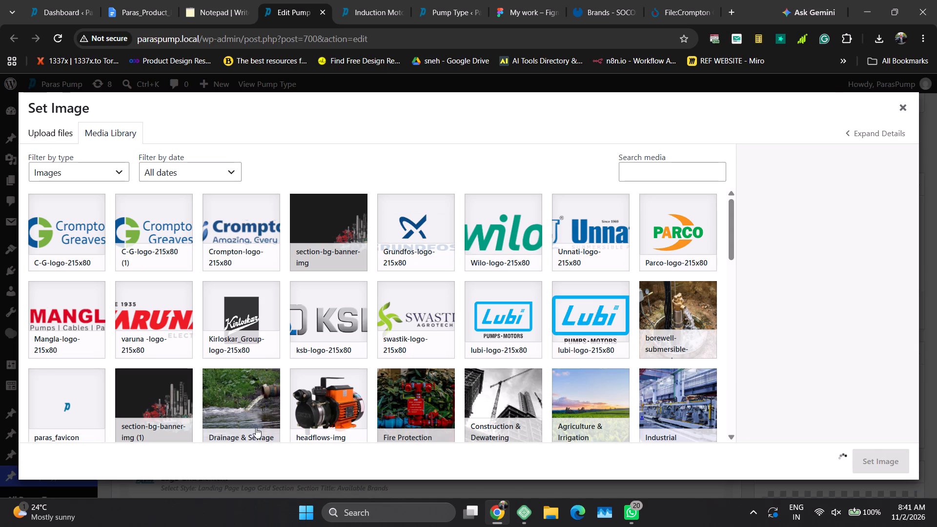
# Replace the Varuna entry's image alt tag with the copied "Crompton" and collapse the entry.
pyautogui.scroll(-1, 309, 339)
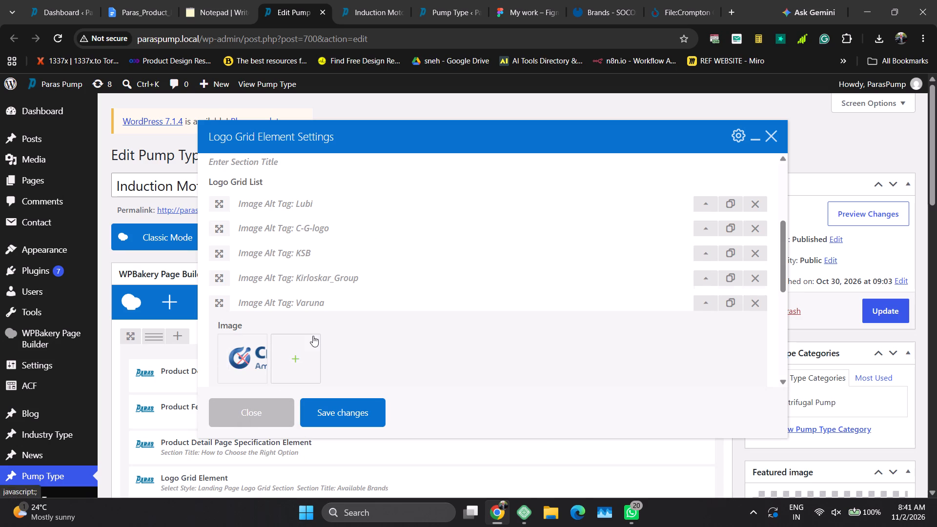
pyautogui.scroll(-1, 313, 336)
pyautogui.scroll(1, 318, 333)
pyautogui.click(292, 370)
pyautogui.hotkey('ctrl', 'a')
pyautogui.hotkey('ctrl', 'v')
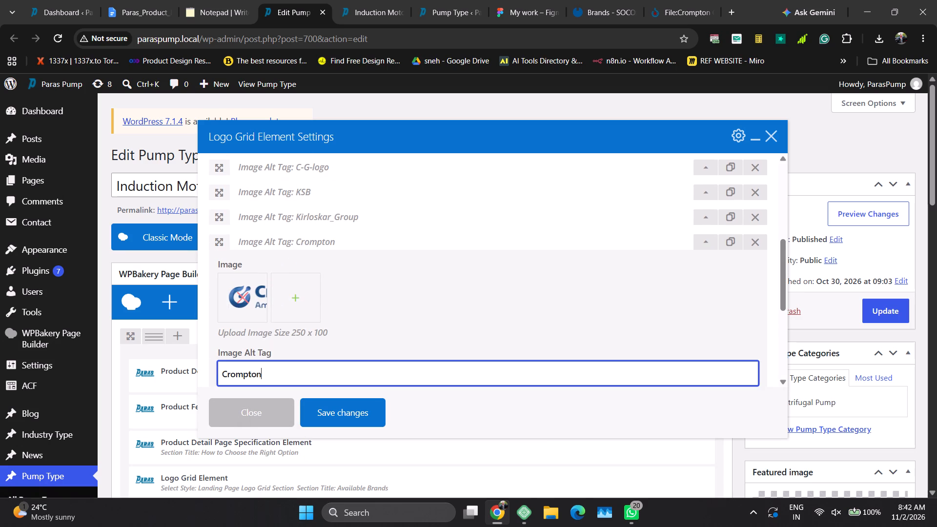
pyautogui.click(701, 240)
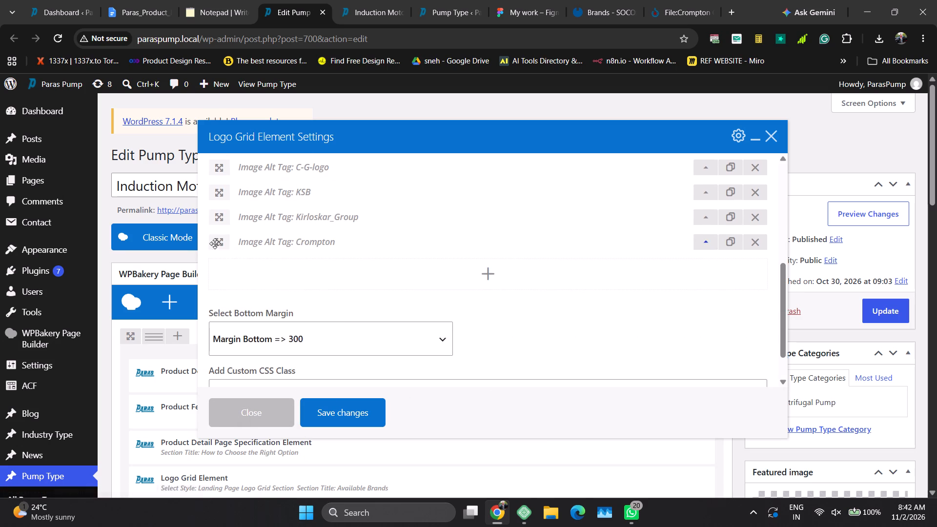
# Reorder the logo list to follow the document, moving Crompton directly after Lubi and Kirloskar_Group above KSB.
pyautogui.moveTo(214, 244); pyautogui.dragTo(218, 264)
pyautogui.click(138, 0)
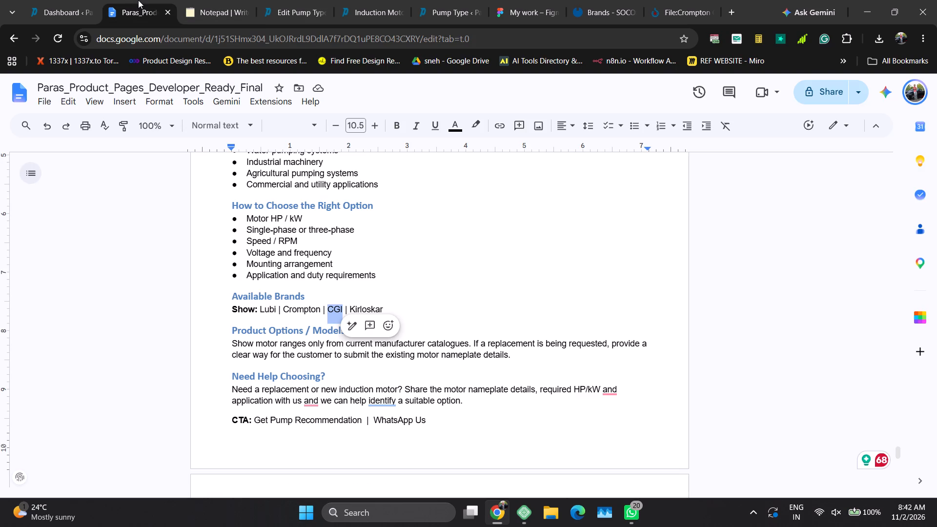
pyautogui.click(220, 0)
pyautogui.click(285, 0)
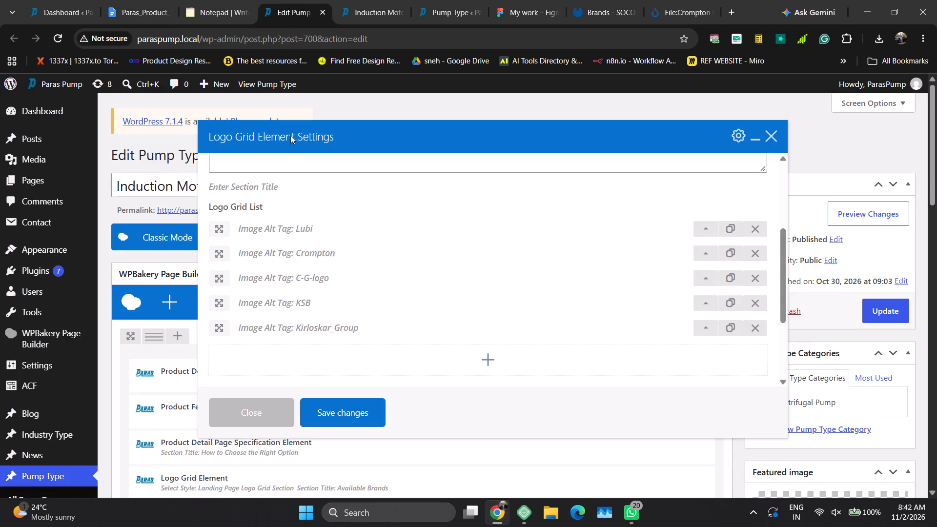
pyautogui.moveTo(223, 327); pyautogui.dragTo(220, 300)
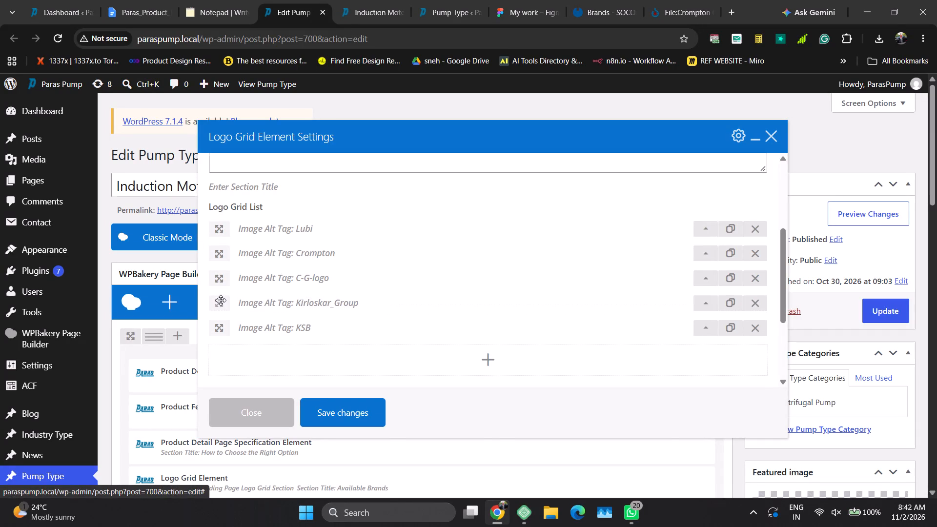
# Delete the KSB entry from the logo list and save the Logo Grid element's changes.
pyautogui.click(758, 325)
pyautogui.press('Return')
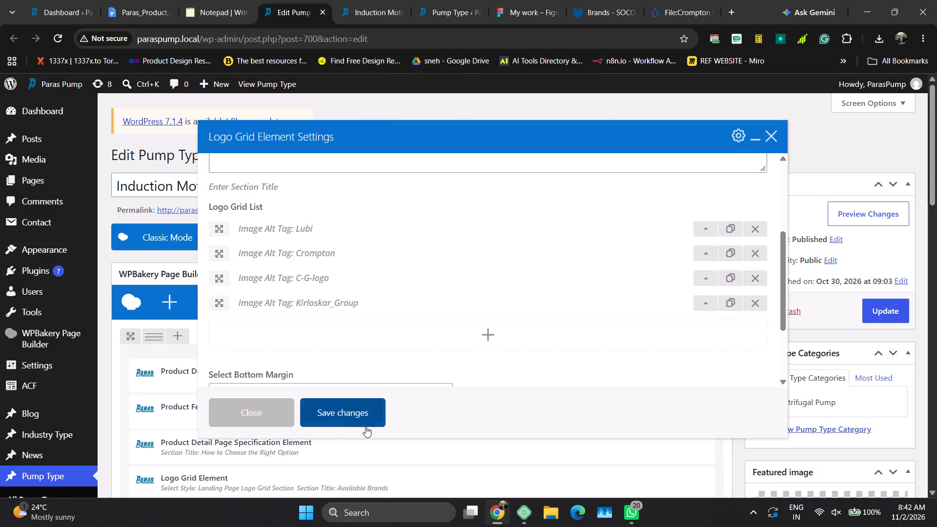
pyautogui.click(361, 421)
# Open the Industry Tab Element's settings, and copy the Induction Motors paragraph under Product Options / Models from the product pages document.
pyautogui.scroll(-1, 406, 416)
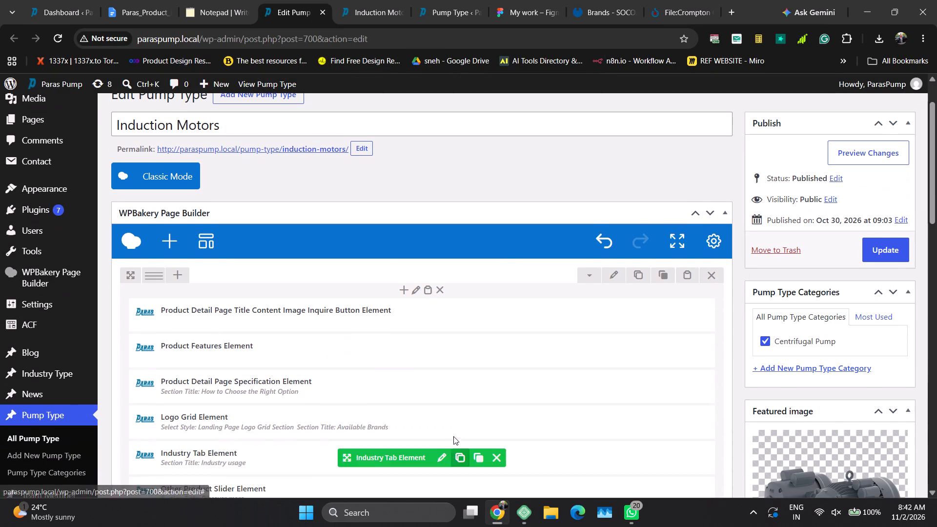
pyautogui.click(440, 457)
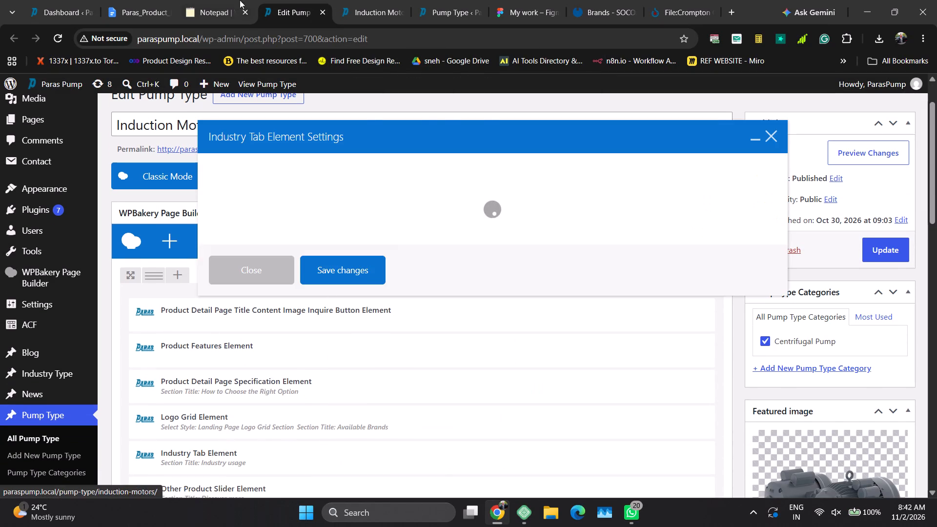
pyautogui.click(215, 0)
pyautogui.click(139, 0)
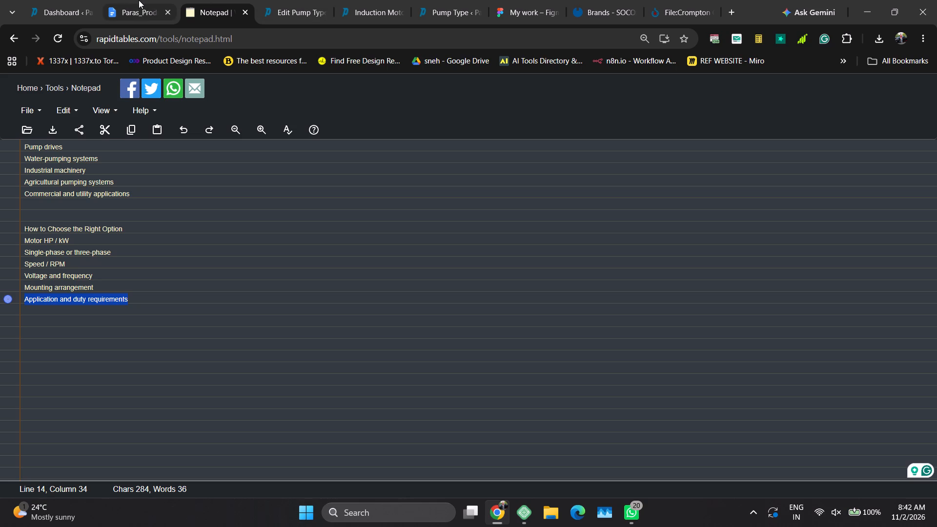
pyautogui.press('Left')
pyautogui.press('Down')
pyautogui.press('Left')
pyautogui.press('Left')
pyautogui.press('Left')
pyautogui.press('Left')
pyautogui.press('Left')
pyautogui.press('Left')
pyautogui.press('Left')
pyautogui.press('Left')
pyautogui.press('Left')
pyautogui.press('Left')
pyautogui.press('Left')
pyautogui.press('Left')
pyautogui.press('Left')
pyautogui.press('Left')
pyautogui.press('Left')
pyautogui.press('Left')
pyautogui.press('Left')
pyautogui.press('Left')
pyautogui.press('Left')
pyautogui.press('Left')
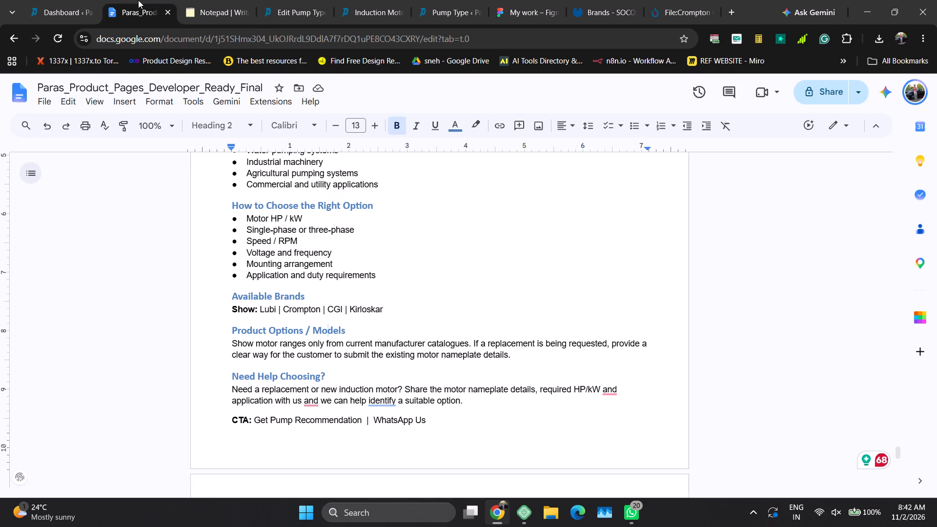
pyautogui.press('Down')
pyautogui.hotkey('shift', 'Down')
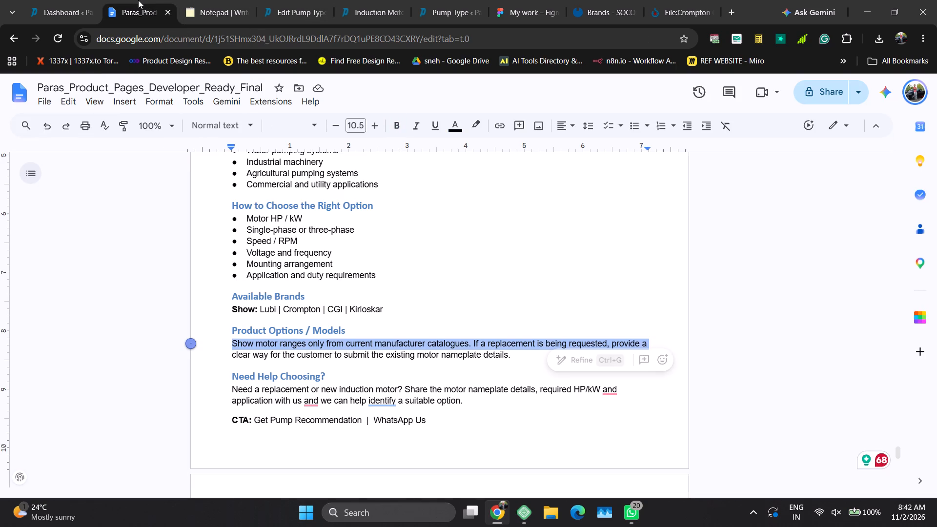
pyautogui.hotkey('shift', 'Down')
pyautogui.hotkey('ctrl', 'c')
# In the Chemical Industry settings, replace the list entry's title under Product Options / Models with the copied motor ranges paragraph.
pyautogui.click(279, 0)
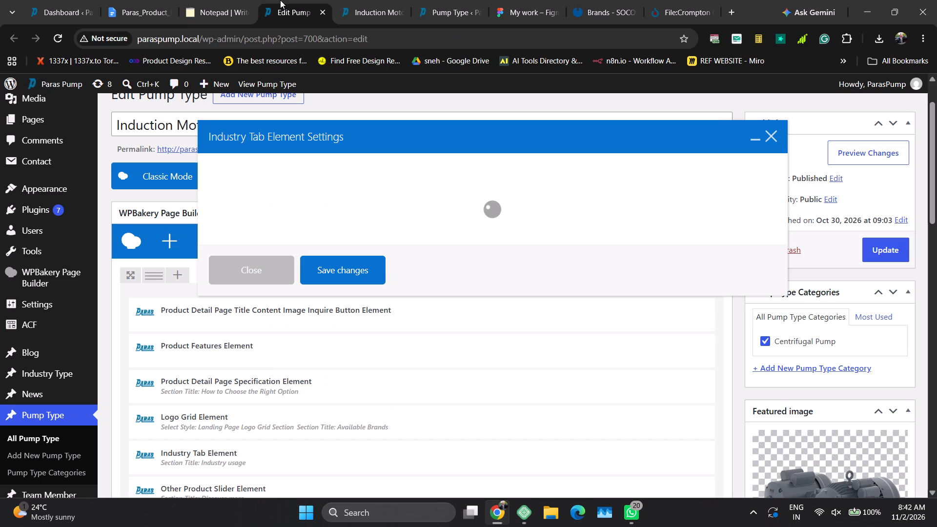
pyautogui.click(288, 172)
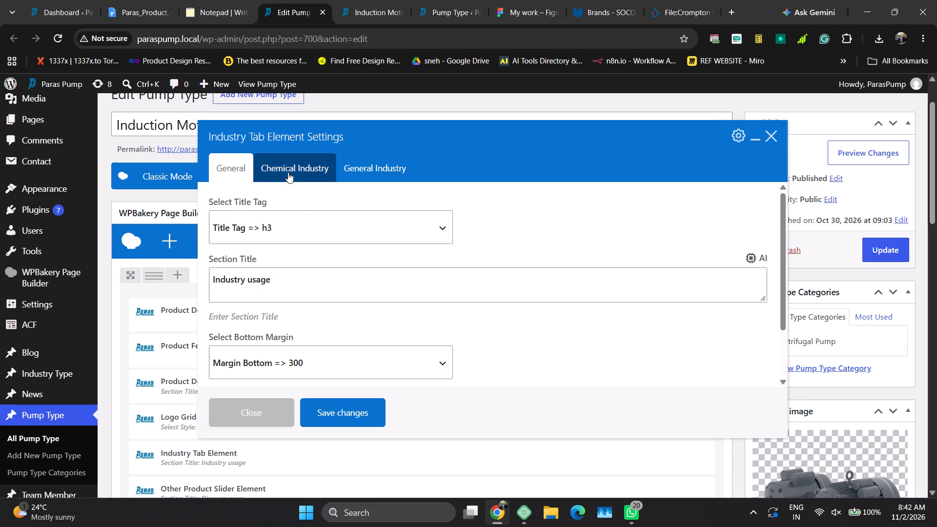
pyautogui.click(714, 341)
pyautogui.scroll(1, 432, 352)
pyautogui.scroll(-2, 431, 352)
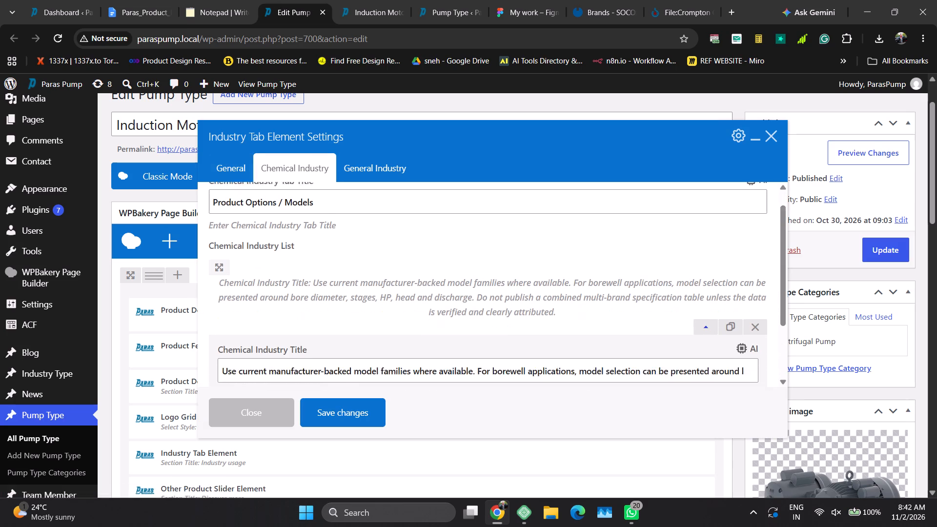
pyautogui.click(406, 336)
pyautogui.hotkey('ctrl', 'a')
pyautogui.hotkey('ctrl', 'v')
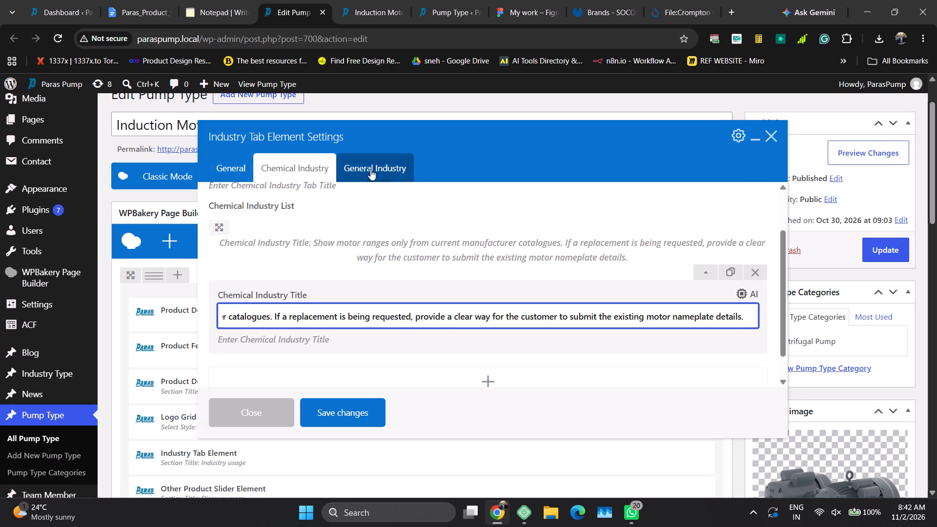
# In the General Industry settings, replace the first Applications entry's title with Pump drives, copied from the online notepad.
pyautogui.click(388, 172)
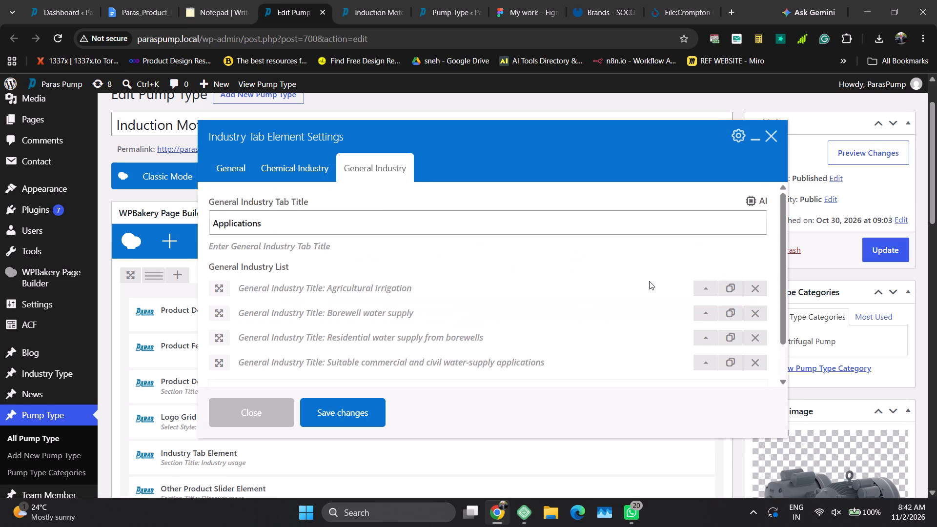
pyautogui.scroll(-2, 644, 282)
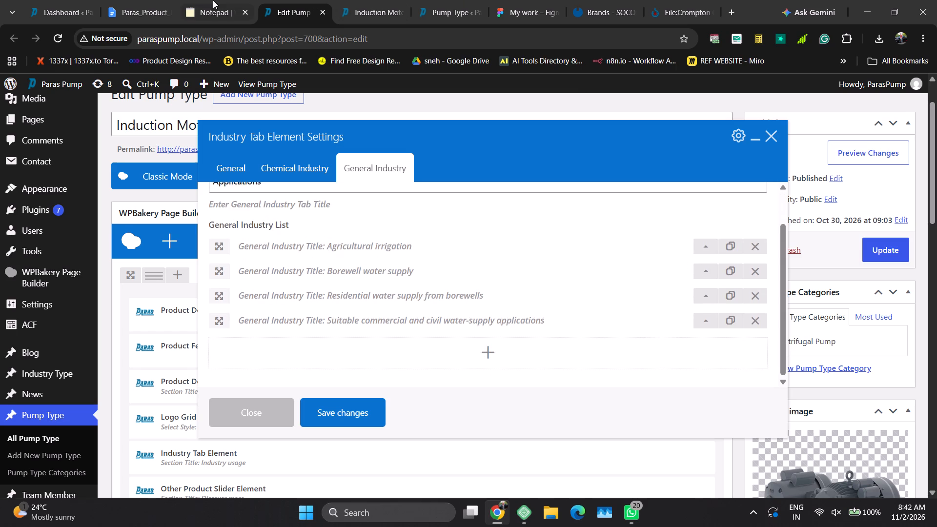
pyautogui.click(212, 0)
pyautogui.scroll(3, 27, 154)
pyautogui.moveTo(23, 147); pyautogui.dragTo(41, 150)
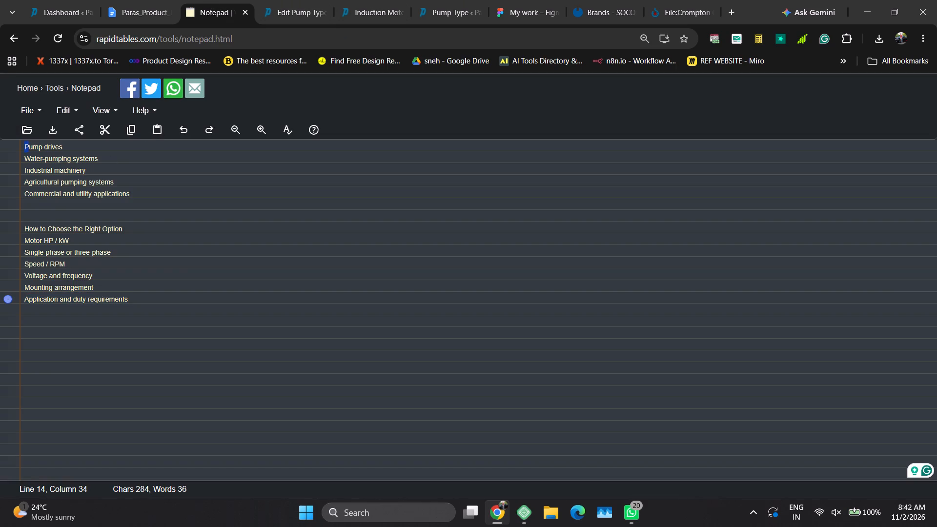
pyautogui.moveTo(41, 150); pyautogui.dragTo(64, 150)
pyautogui.hotkey('ctrl', 'c')
pyautogui.hotkey('ctrl', 'c')
pyautogui.click(292, 0)
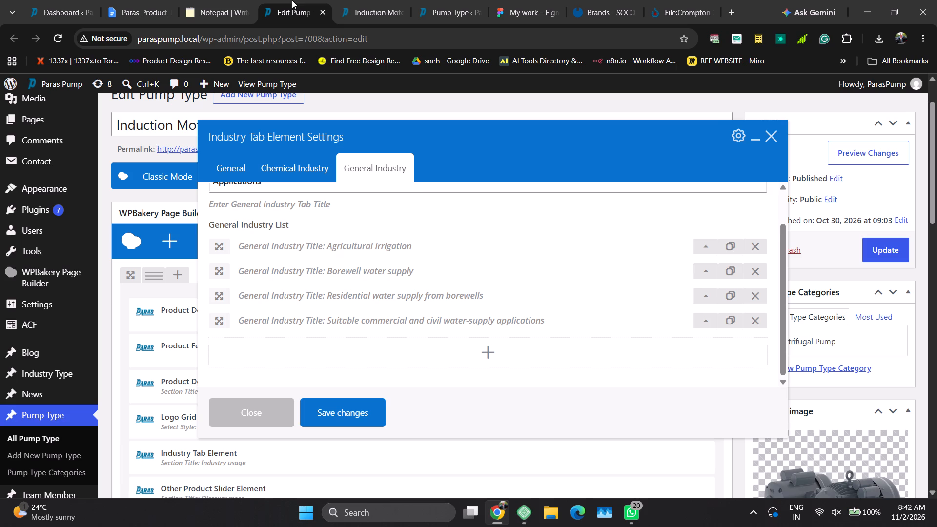
pyautogui.click(704, 245)
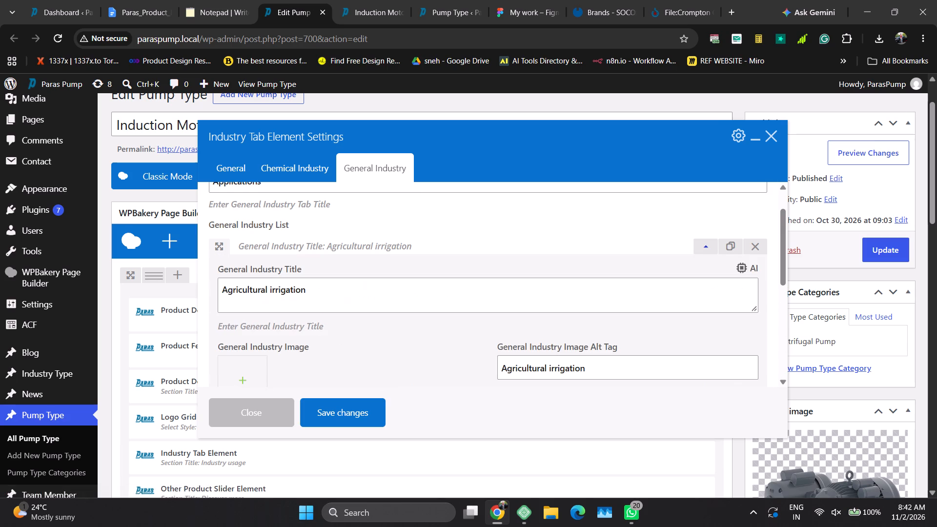
pyautogui.click(342, 293)
pyautogui.hotkey('ctrl', 'a')
pyautogui.hotkey('ctrl', 'v')
pyautogui.click(703, 245)
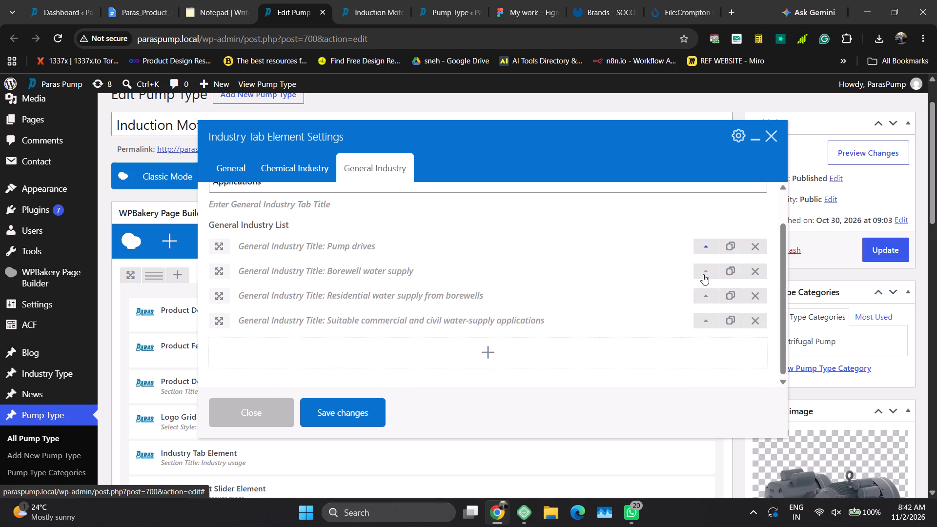
# Replace the second Applications entry's title with Water-pumping systems from the notepad, breaking the line before "systems".
pyautogui.click(702, 274)
pyautogui.click(202, 0)
pyautogui.moveTo(113, 161); pyautogui.dragTo(5, 163)
pyautogui.hotkey('ctrl', 'c')
pyautogui.click(309, 0)
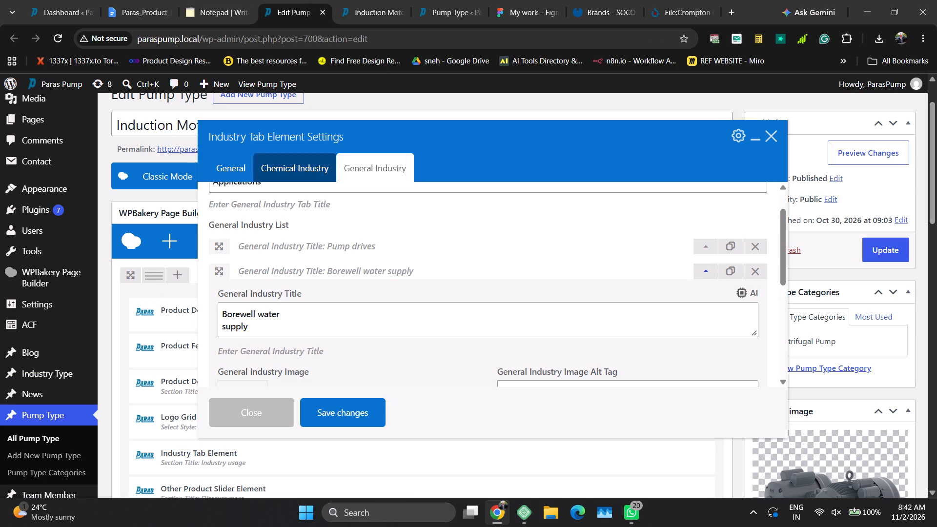
pyautogui.click(291, 317)
pyautogui.hotkey('ctrl', 'a')
pyautogui.hotkey('ctrl', 'v')
pyautogui.click(284, 312)
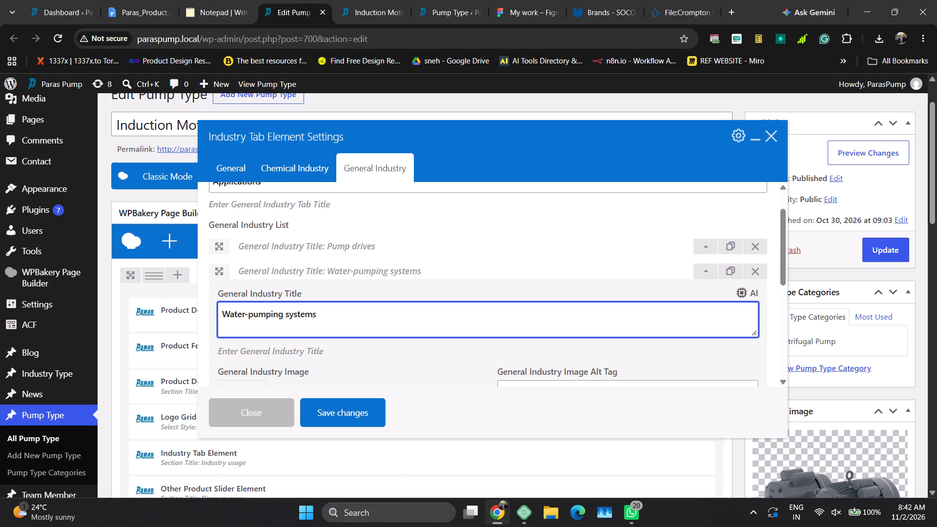
pyautogui.press('Right')
pyautogui.press('BackSpace')
pyautogui.hotkey('shift', 'Return')
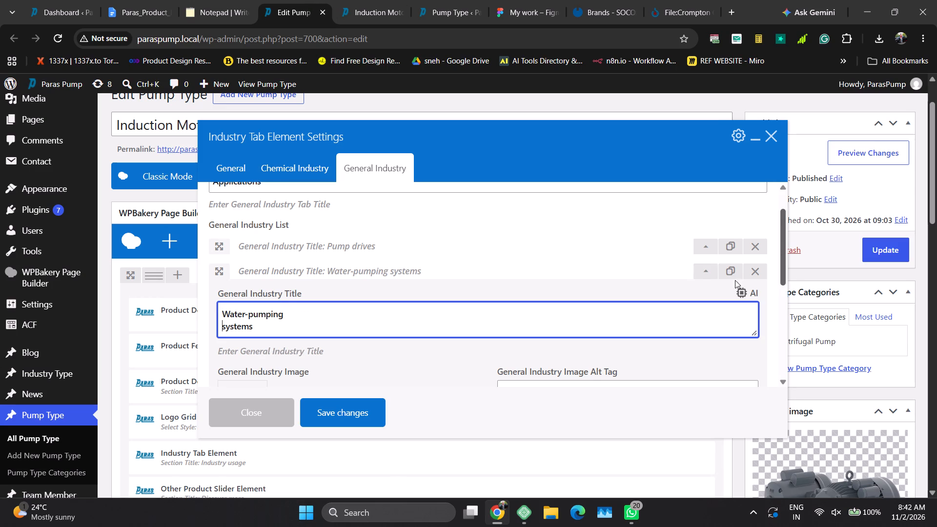
pyautogui.click(709, 274)
# Replace the third Applications entry's title with Industrial machinery, copied from the notepad.
pyautogui.click(703, 292)
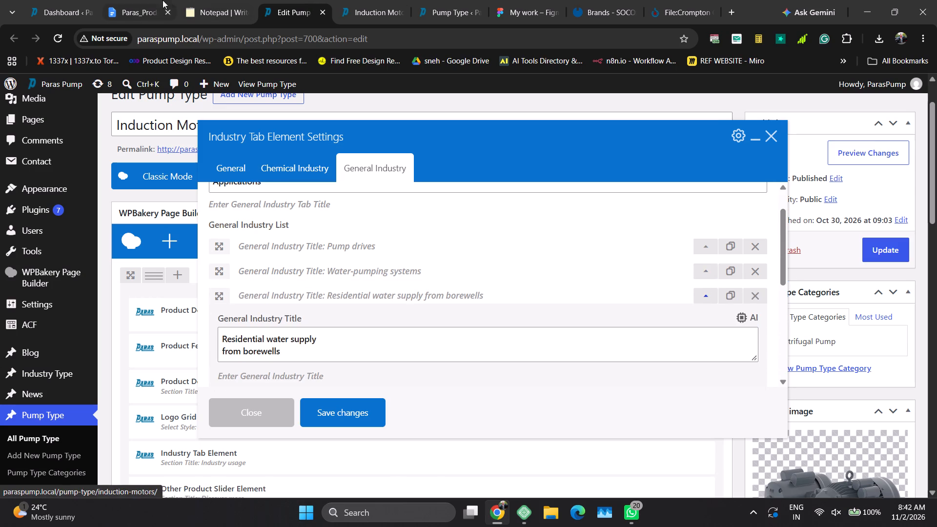
pyautogui.click(189, 1)
pyautogui.moveTo(23, 171); pyautogui.dragTo(99, 162)
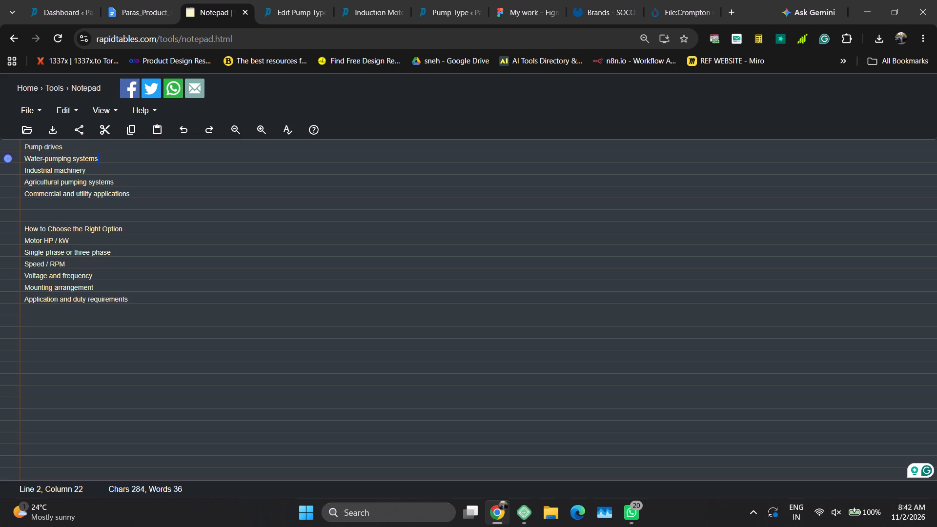
pyautogui.moveTo(99, 162); pyautogui.dragTo(99, 168)
pyautogui.hotkey('ctrl', 'c')
pyautogui.click(284, 0)
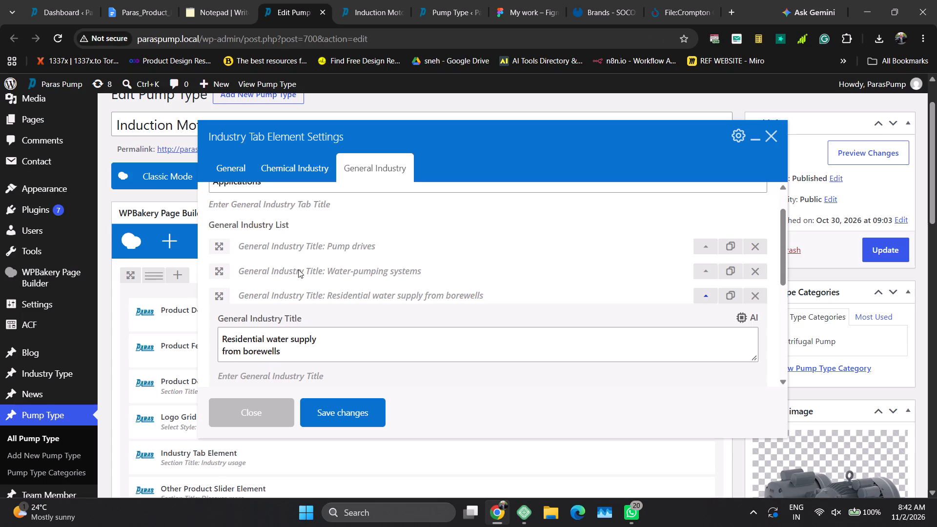
pyautogui.click(314, 336)
pyautogui.hotkey('ctrl', 'a')
pyautogui.hotkey('ctrl', 'v')
pyautogui.click(700, 298)
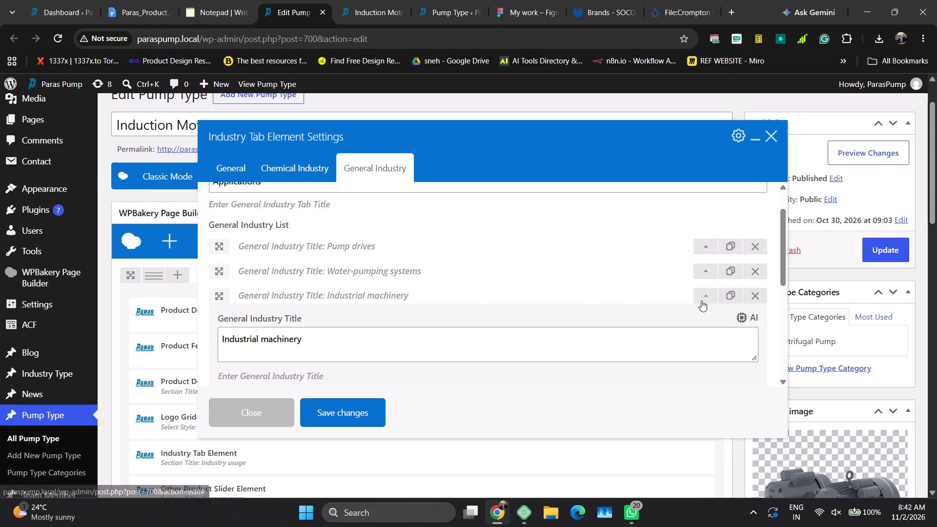
# Replace the fourth Applications entry's title with Agricultural pumping systems from the notepad, breaking the line before "systems".
pyautogui.click(706, 321)
pyautogui.click(237, 0)
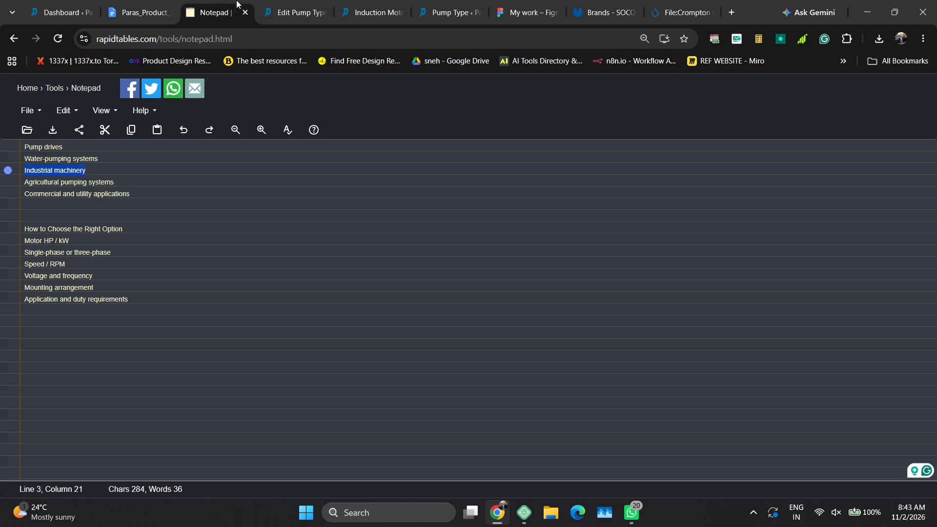
pyautogui.moveTo(24, 184); pyautogui.dragTo(143, 182)
pyautogui.hotkey('ctrl', 'c')
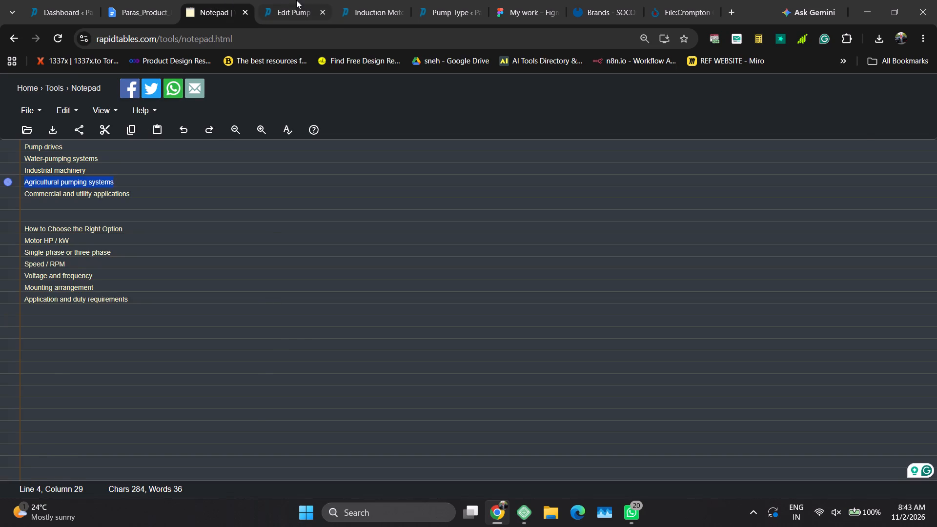
pyautogui.click(295, 0)
pyautogui.click(342, 367)
pyautogui.hotkey('ctrl', 'a')
pyautogui.hotkey('ctrl', 'v')
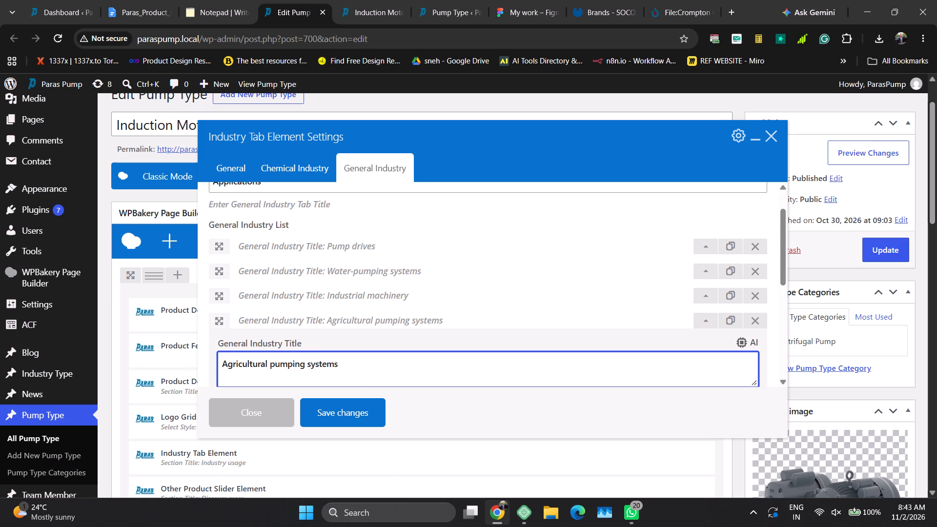
pyautogui.click(307, 361)
pyautogui.press('BackSpace')
pyautogui.hotkey('shift', 'Return')
pyautogui.click(702, 318)
# Add a fifth Applications entry titled Commercial and utility applications from the notepad, breaking the line before "applications".
pyautogui.click(493, 343)
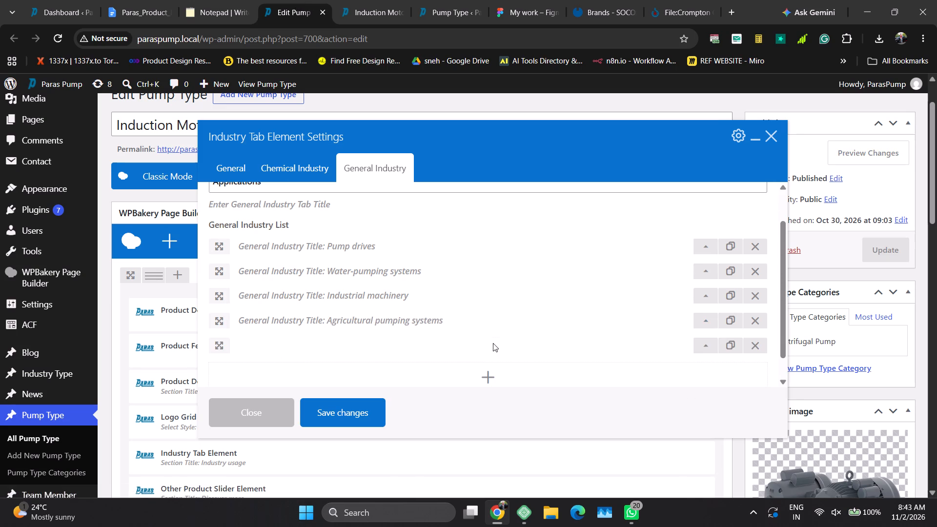
pyautogui.click(699, 354)
pyautogui.click(699, 349)
pyautogui.scroll(-1, 464, 353)
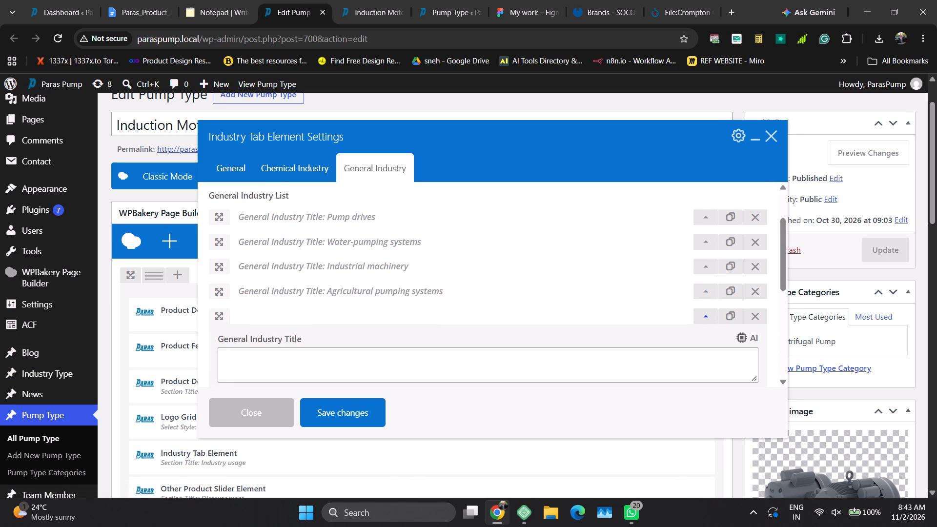
pyautogui.scroll(-1, 464, 353)
pyautogui.click(199, 0)
pyautogui.moveTo(22, 193); pyautogui.dragTo(159, 198)
pyautogui.hotkey('ctrl', 'c')
pyautogui.click(292, 0)
pyautogui.click(291, 323)
pyautogui.hotkey('ctrl', 'a')
pyautogui.hotkey('ctrl', 'v')
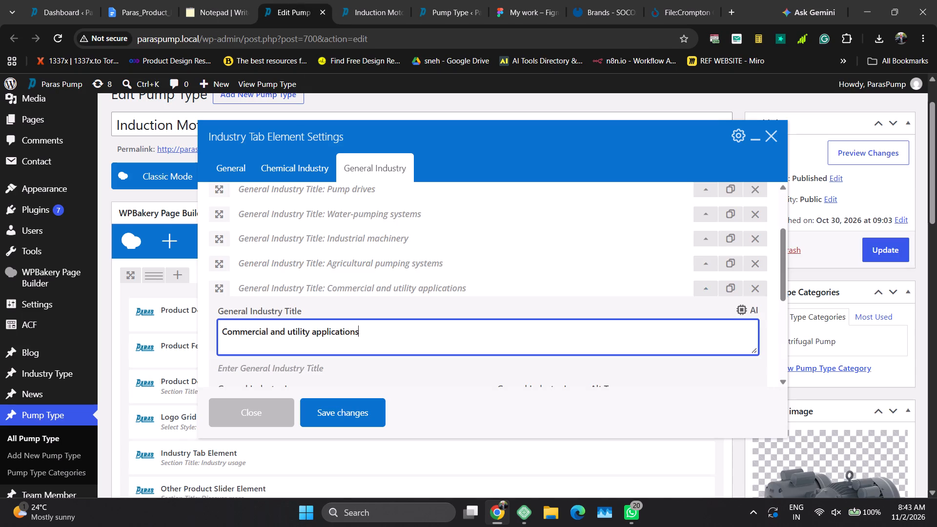
pyautogui.click(311, 333)
pyautogui.press('BackSpace')
pyautogui.hotkey('shift', 'Return')
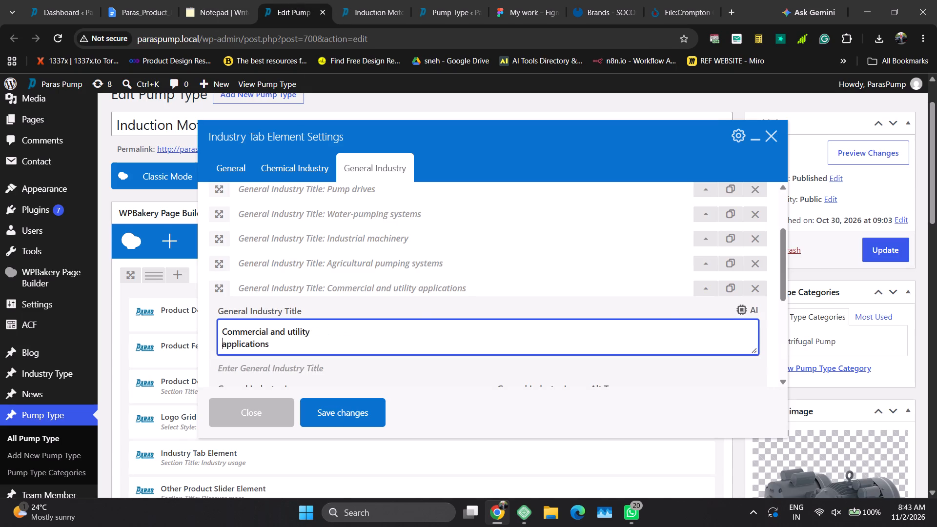
pyautogui.click(701, 288)
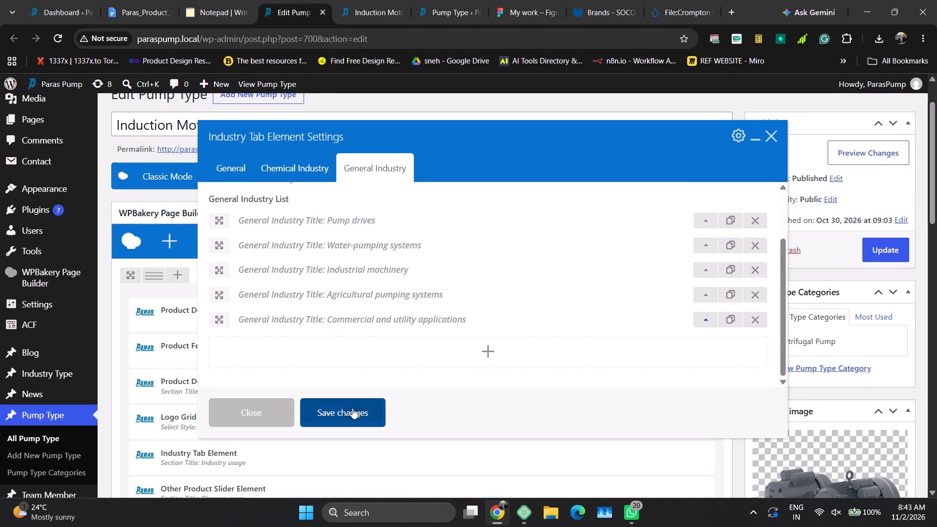
# Save the Industry Tab Element's changes and update the Induction Motors pump type.
pyautogui.click(352, 408)
pyautogui.click(872, 260)
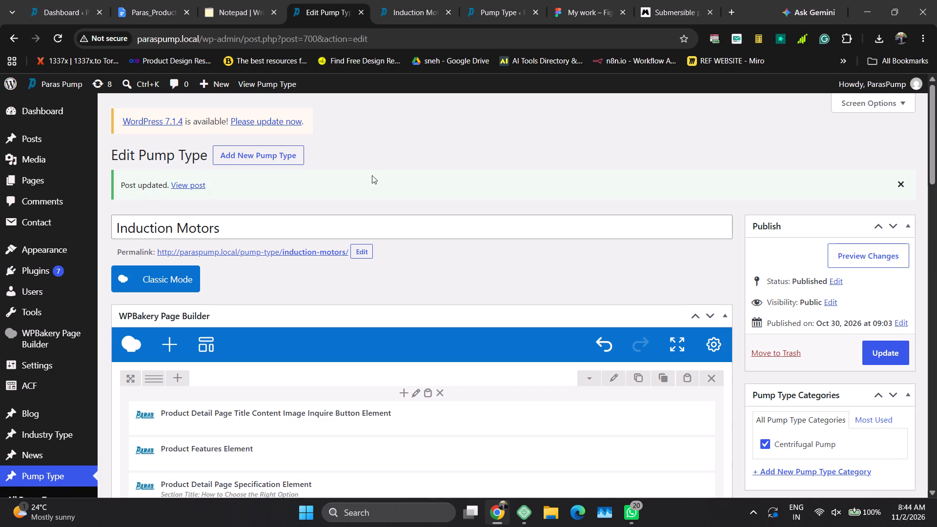
pyautogui.scroll(-3, 464, 253)
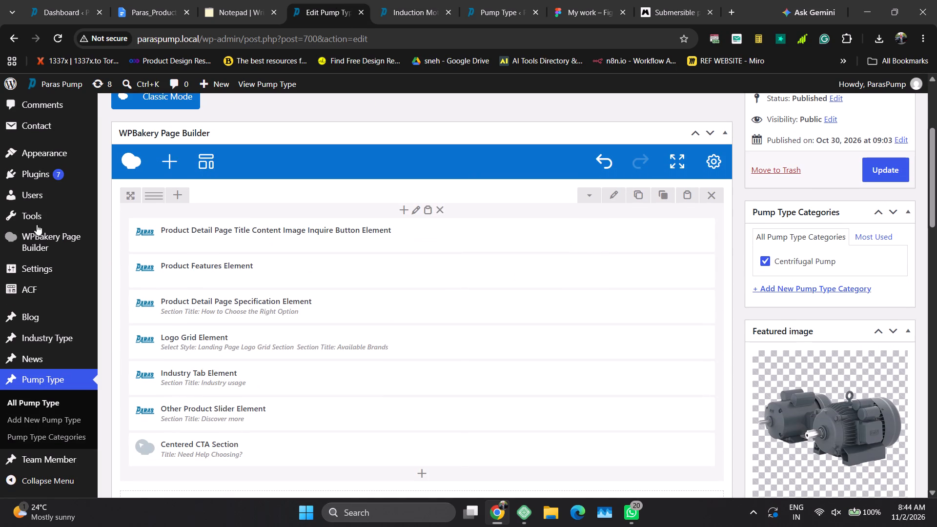
pyautogui.click(47, 408)
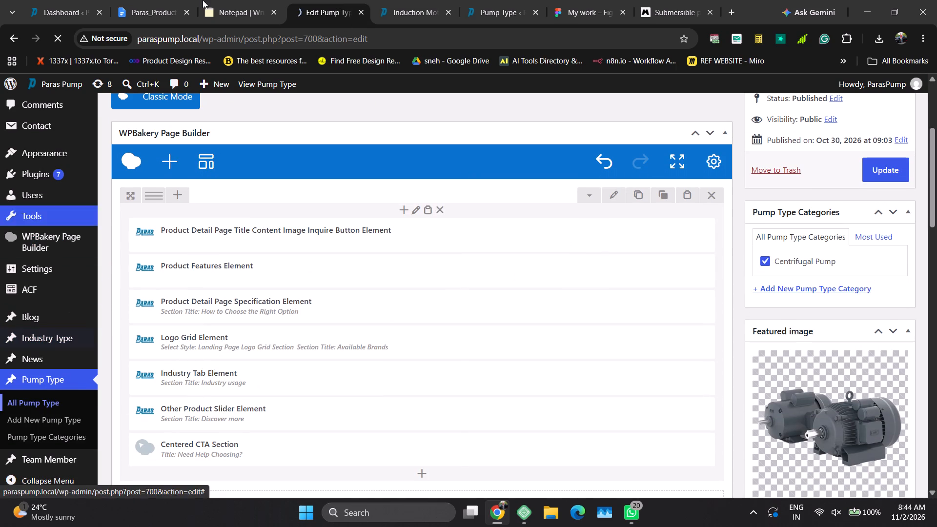
# Check the Paras product pages document from the Induction Motors FAQ section through to its final page.
pyautogui.click(164, 0)
pyautogui.scroll(-5, 318, 384)
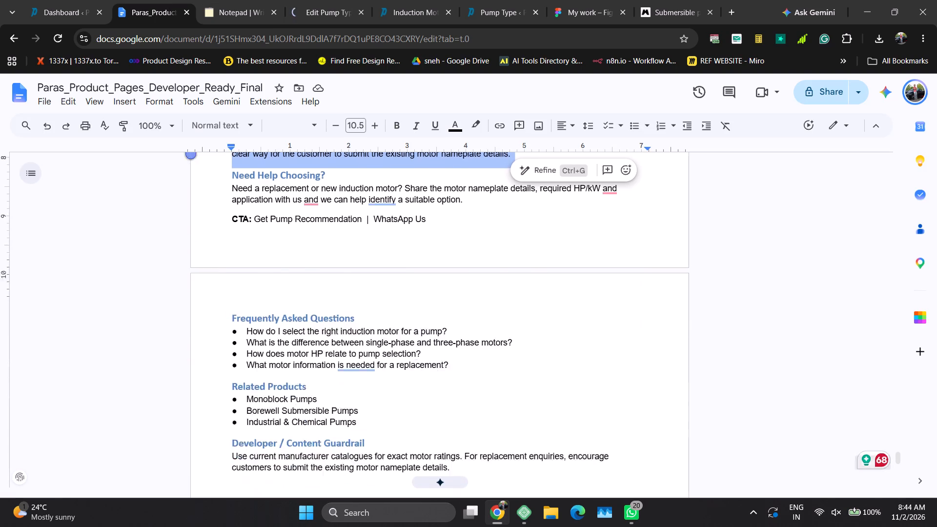
pyautogui.scroll(-10, 318, 384)
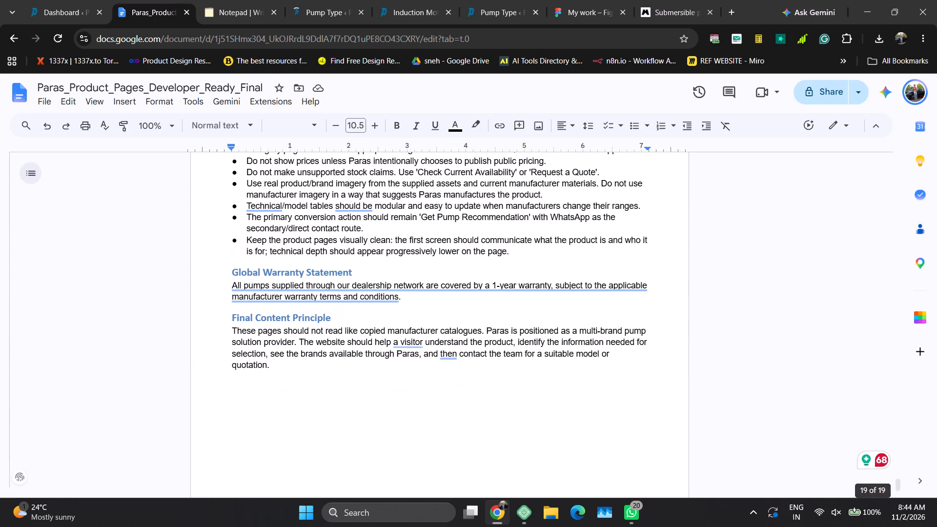
# Close the browser tabs holding the Paras product pages document and the notepad.
pyautogui.click(185, 13)
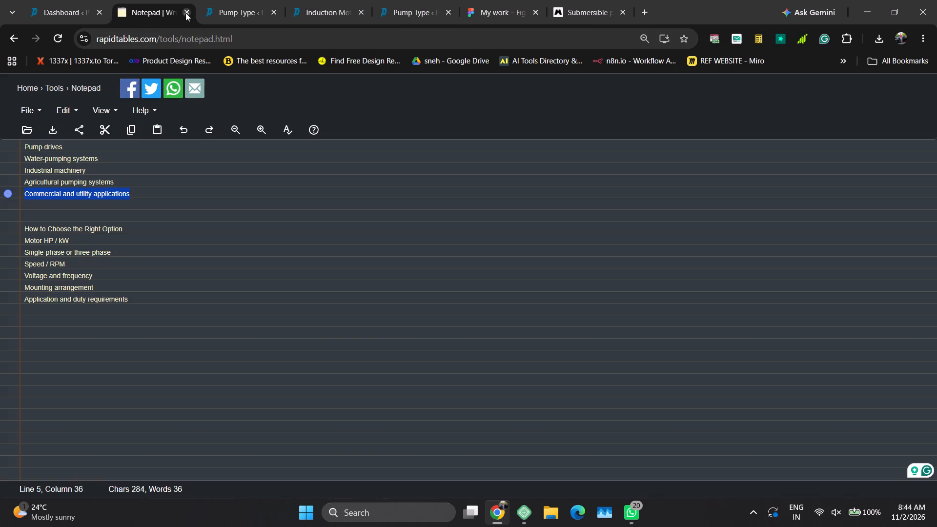
pyautogui.click(185, 13)
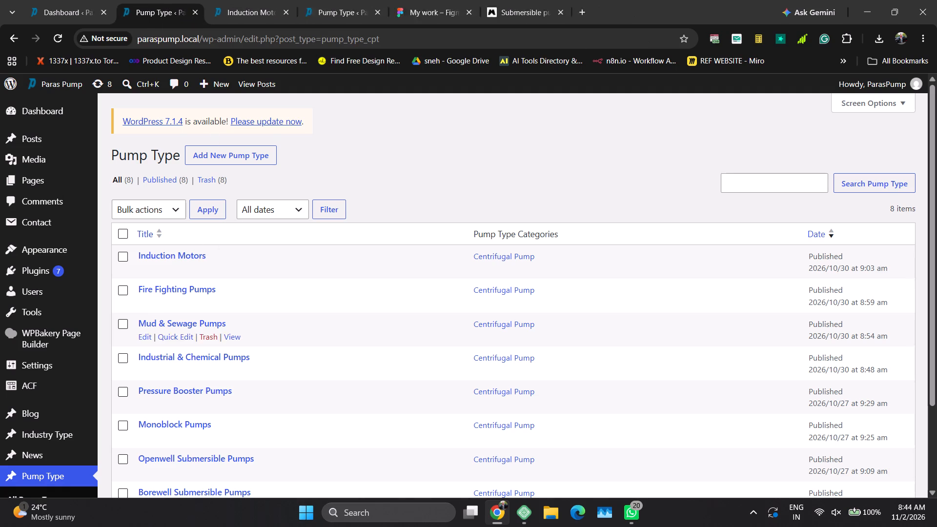
# Open the WordPress Menus administration page in a new browser tab.
pyautogui.scroll(-1, 255, 363)
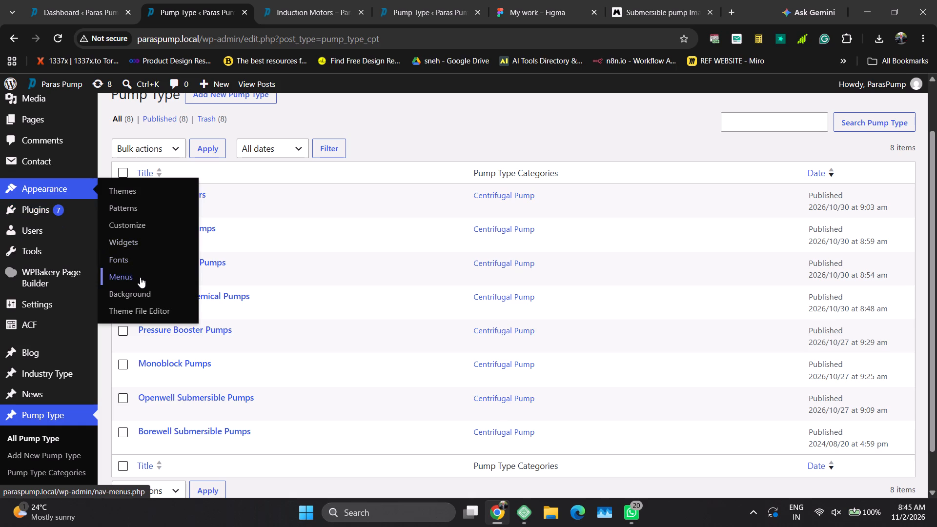
pyautogui.keyDown('ctrl'); pyautogui.click(129, 276); pyautogui.keyUp('ctrl')
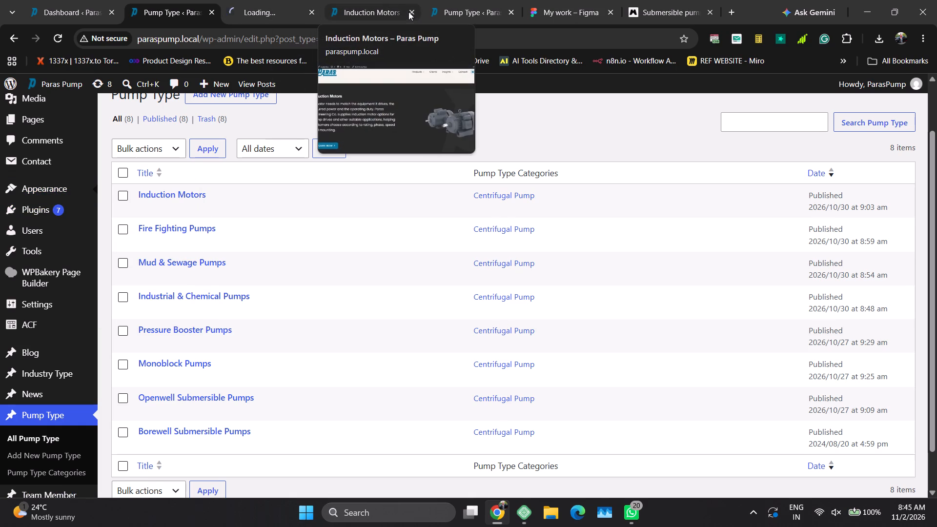
# Close the Induction Motors page tab and the duplicate Pump Type list tab.
pyautogui.click(410, 13)
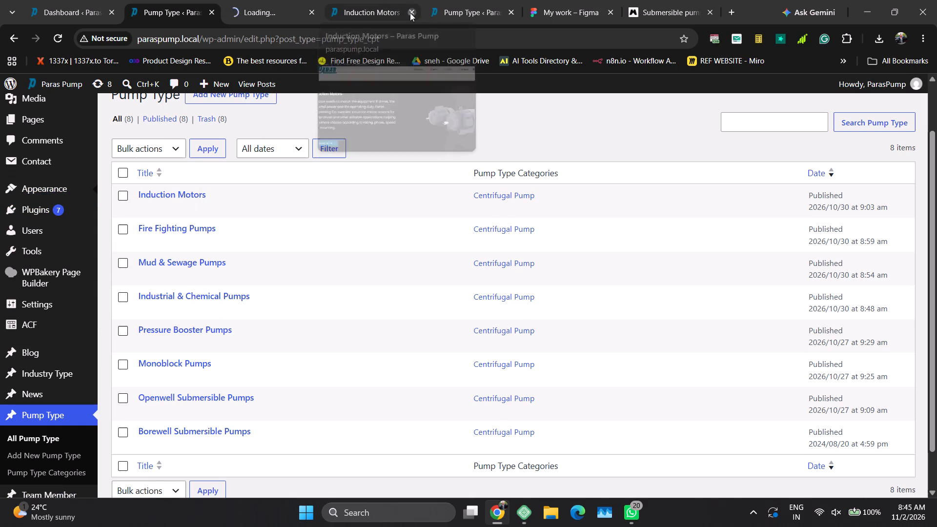
pyautogui.click(410, 13)
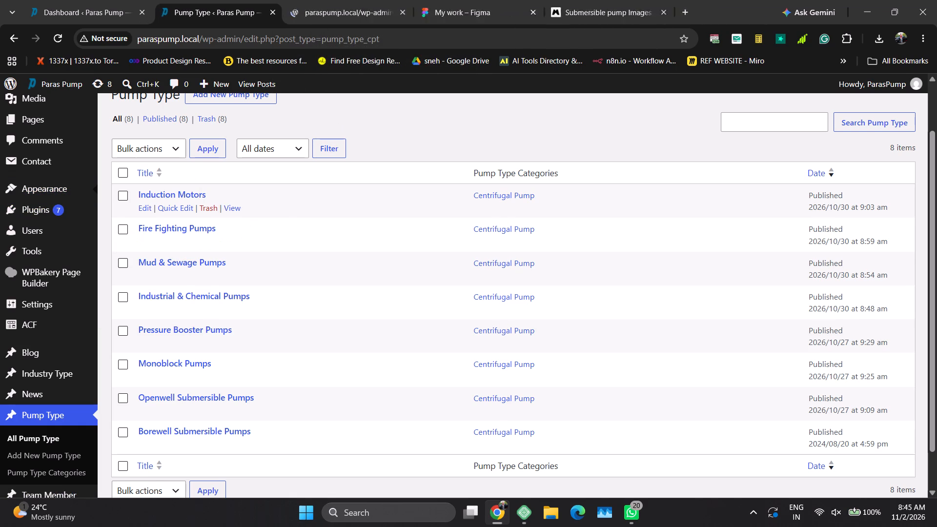
# Examine Footer Menu 1 on the Menus page, including its Centrifugal Pump item's settings and the menu location options.
pyautogui.click(359, 1)
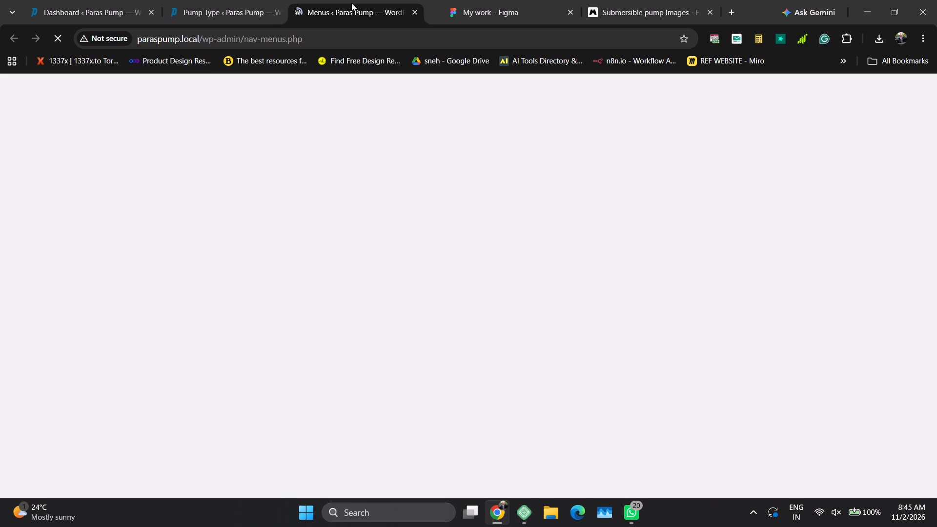
pyautogui.click(245, 4)
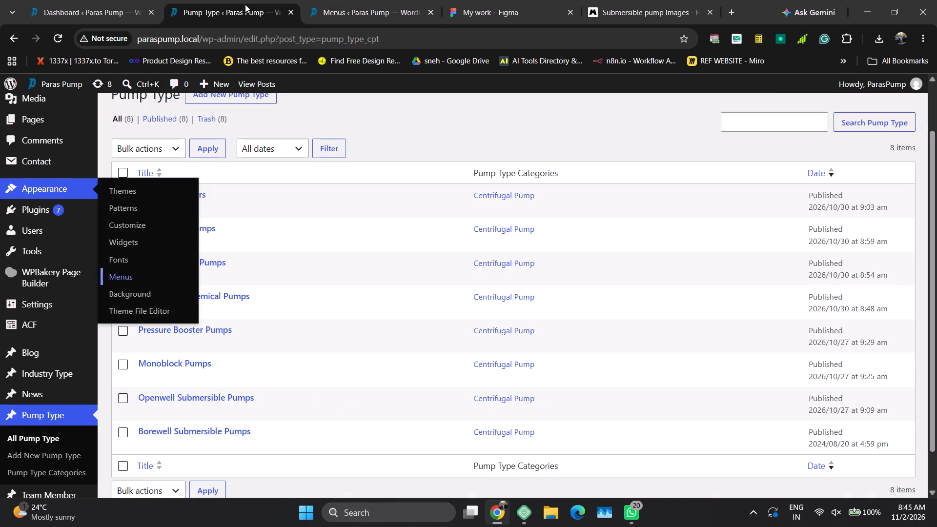
pyautogui.click(449, 124)
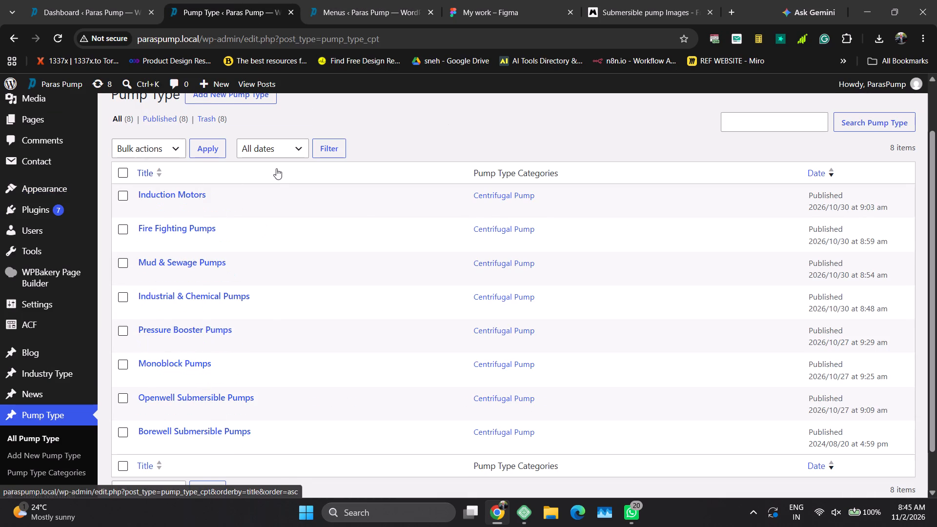
pyautogui.click(366, 1)
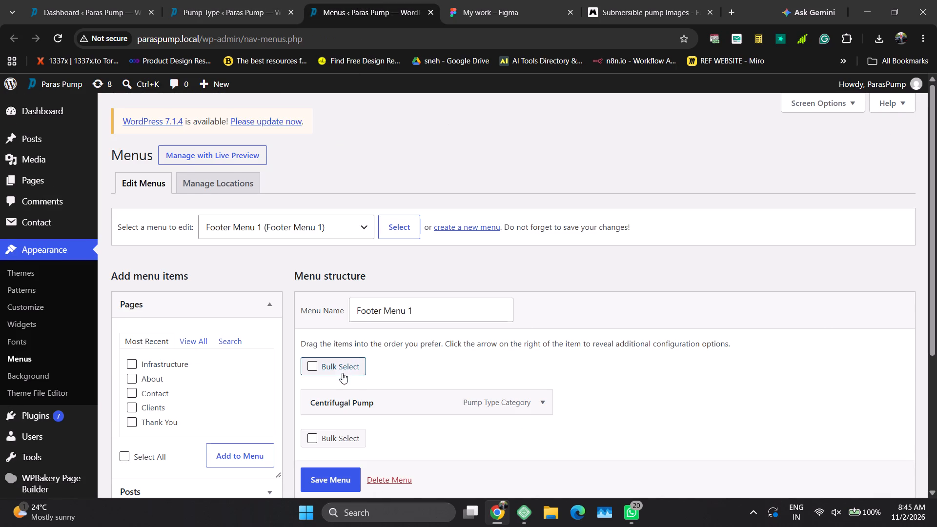
pyautogui.scroll(1, 348, 385)
pyautogui.scroll(-1, 348, 385)
pyautogui.scroll(1, 348, 385)
pyautogui.scroll(-1, 349, 385)
pyautogui.click(542, 343)
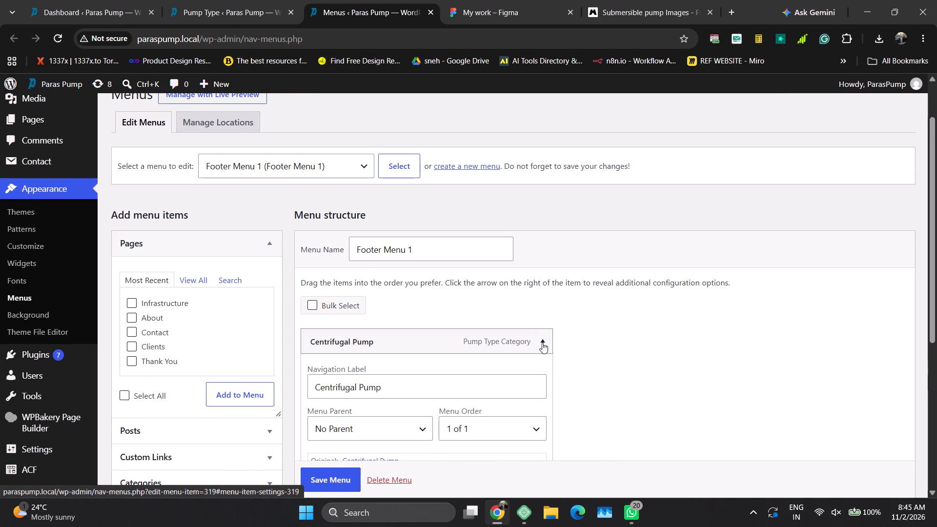
pyautogui.scroll(-2, 409, 363)
pyautogui.scroll(2, 408, 363)
pyautogui.scroll(-3, 408, 363)
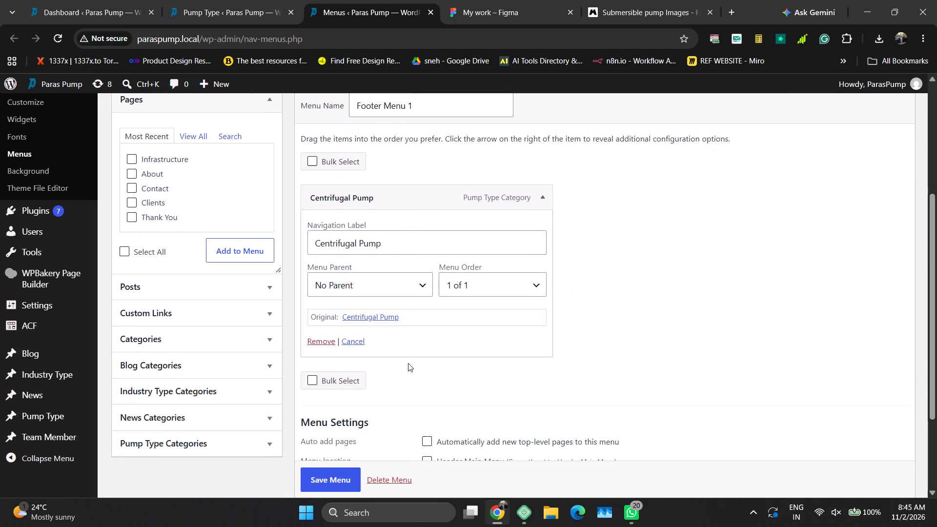
pyautogui.scroll(-3, 408, 363)
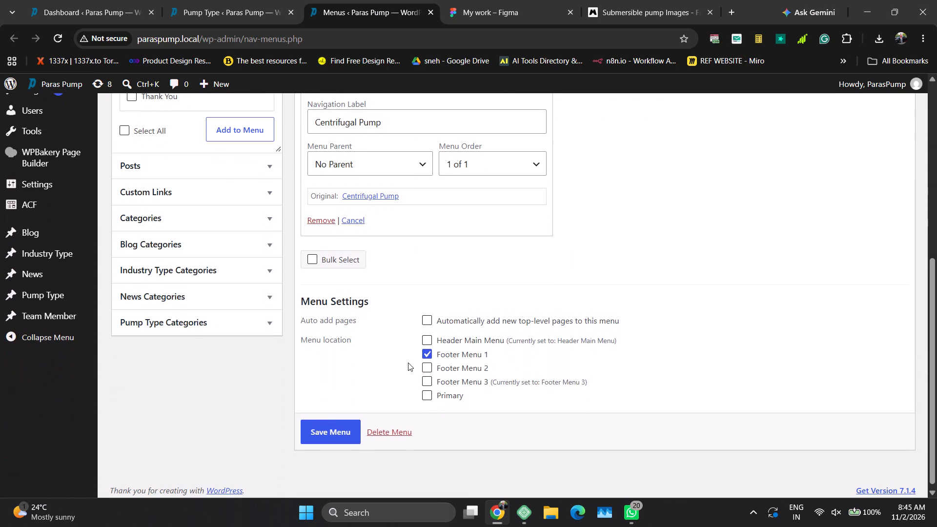
pyautogui.scroll(-3, 408, 363)
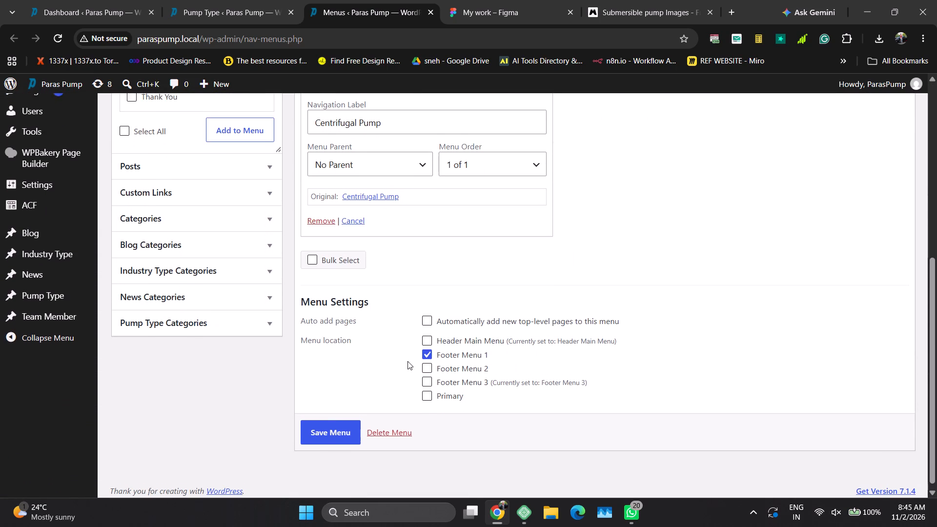
# Collapse the Centrifugal Pump item's settings in Footer Menu 1.
pyautogui.scroll(-1, 407, 361)
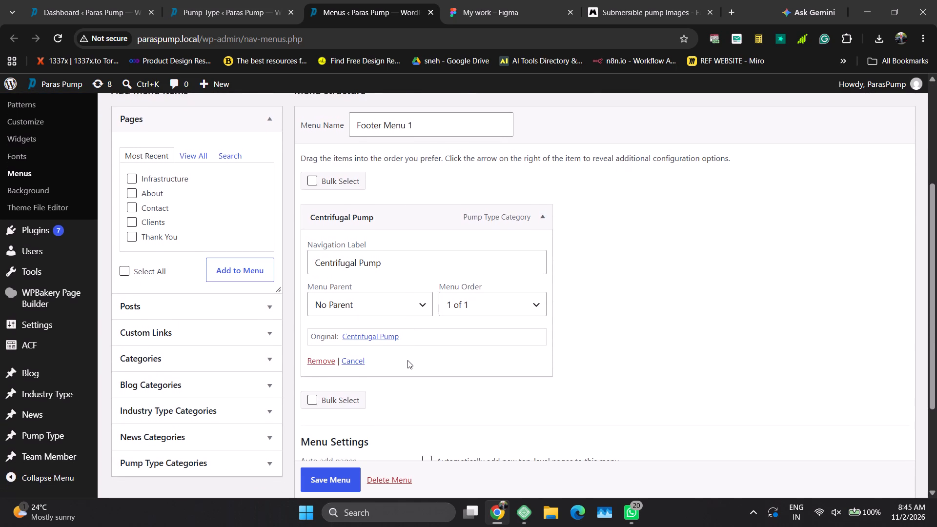
pyautogui.click(312, 405)
pyautogui.click(312, 402)
pyautogui.click(506, 221)
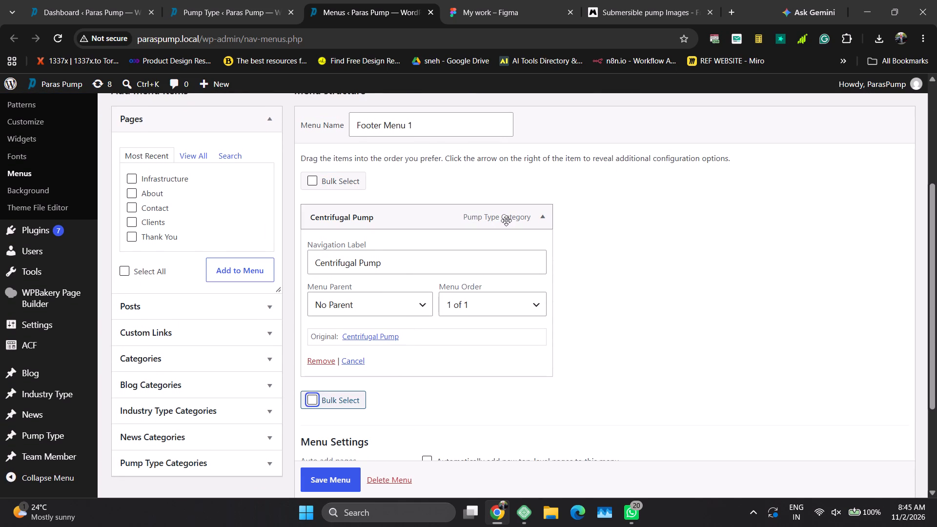
pyautogui.click(533, 218)
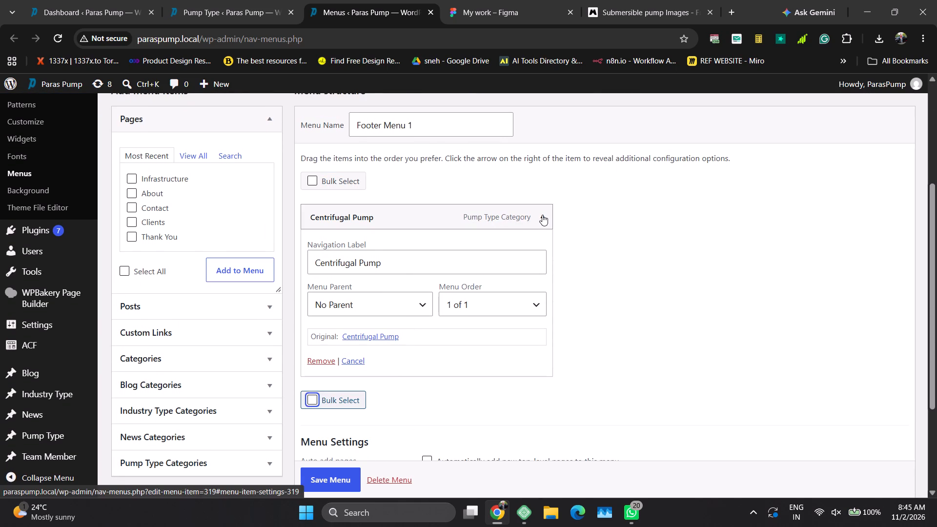
pyautogui.click(542, 215)
pyautogui.click(542, 256)
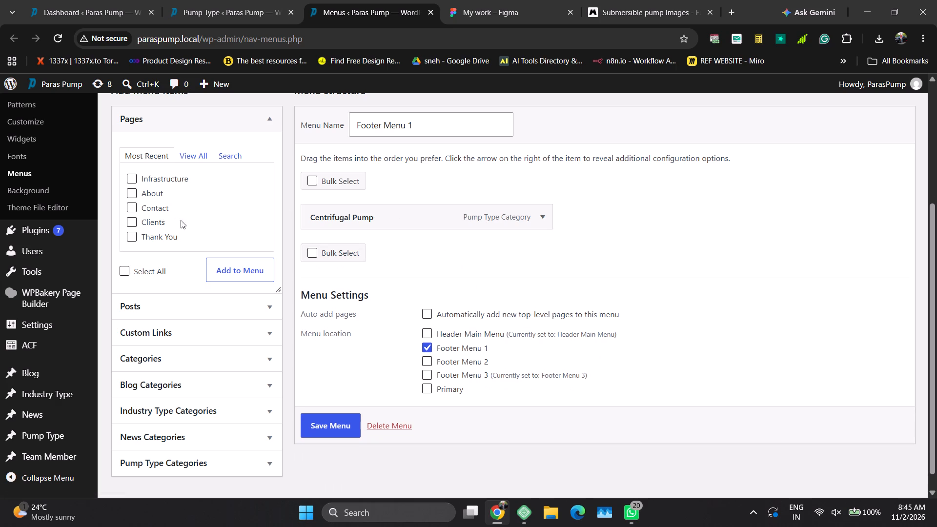
# Examine the full list of pages available to add to Footer Menu 1 and bring up the page search.
pyautogui.click(204, 156)
pyautogui.scroll(-3, 188, 244)
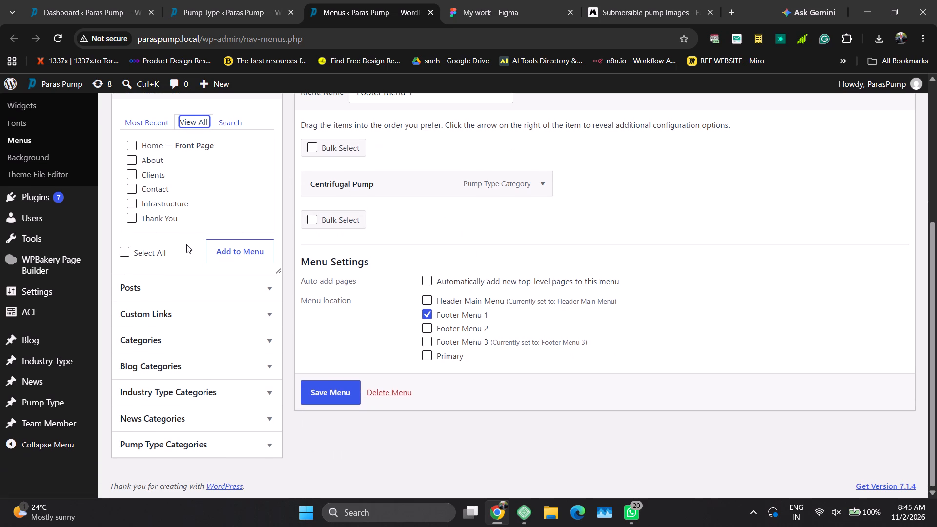
pyautogui.click(231, 119)
pyautogui.click(193, 202)
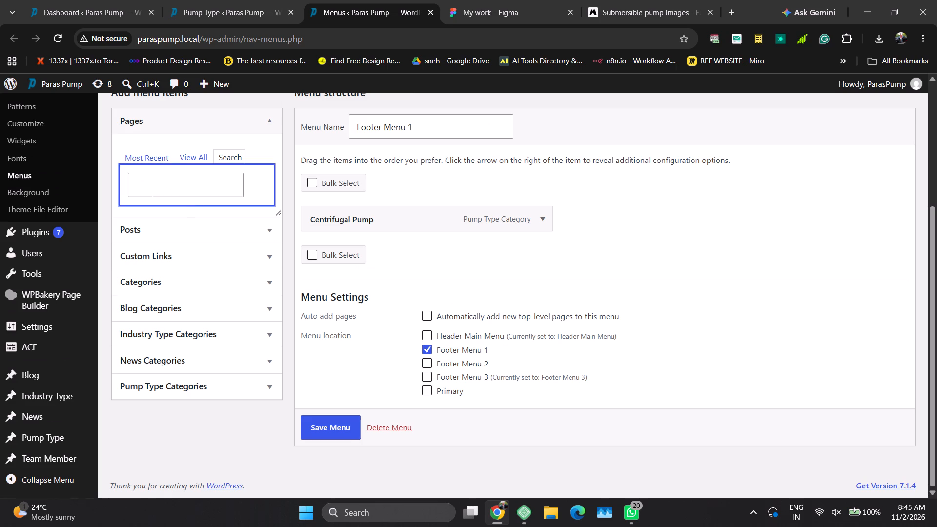
pyautogui.click(190, 180)
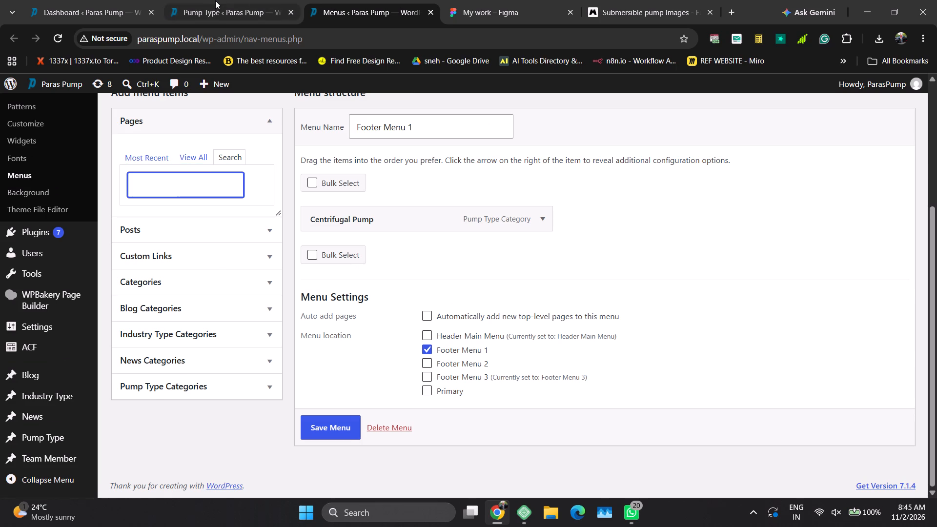
# Open the Borewell Submersible Pumps and Openwell Submersible Pumps pages from the Pump Type list in new browser tabs.
pyautogui.click(214, 1)
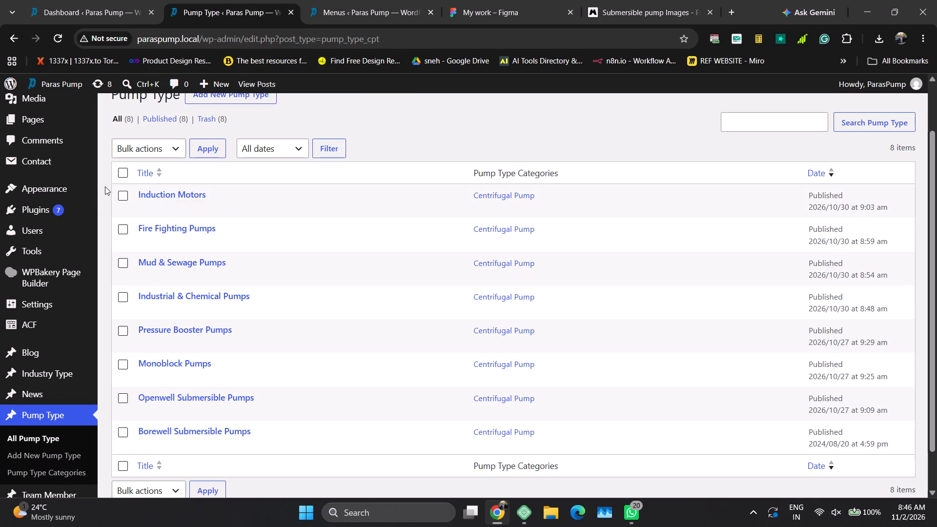
pyautogui.keyDown('ctrl'); pyautogui.click(237, 446); pyautogui.keyUp('ctrl')
pyautogui.keyDown('ctrl'); pyautogui.click(236, 412); pyautogui.keyUp('ctrl')
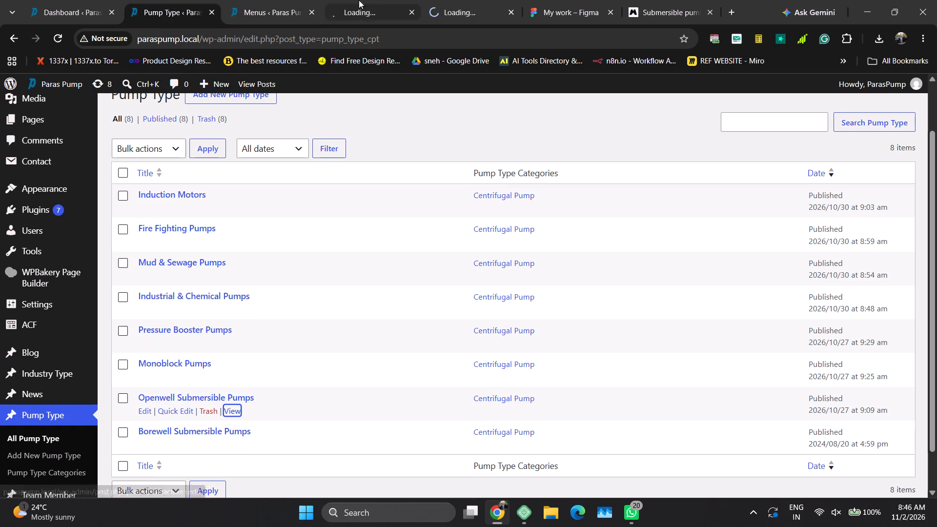
# Search the pages available for the menu using the Borewell page's URL slug, borewell-submersible-pumps.
pyautogui.click(359, 0)
pyautogui.moveTo(318, 38); pyautogui.dragTo(209, 46)
pyautogui.hotkey('ctrl', 'c')
pyautogui.click(256, 0)
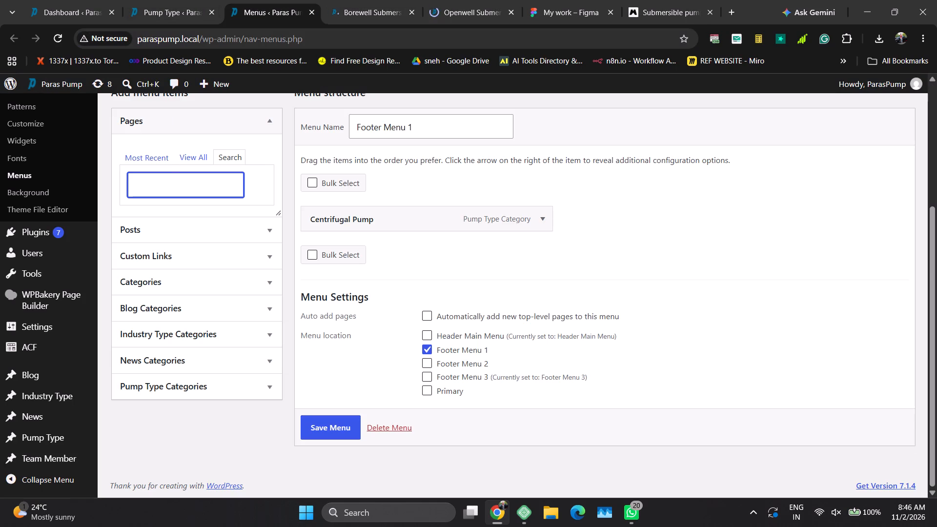
pyautogui.hotkey('ctrl', 'v')
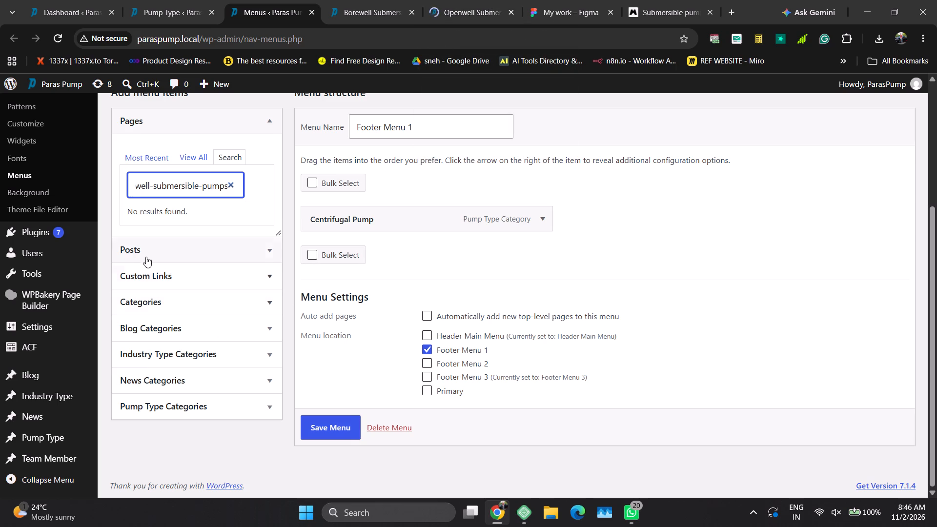
pyautogui.click(233, 277)
pyautogui.click(173, 235)
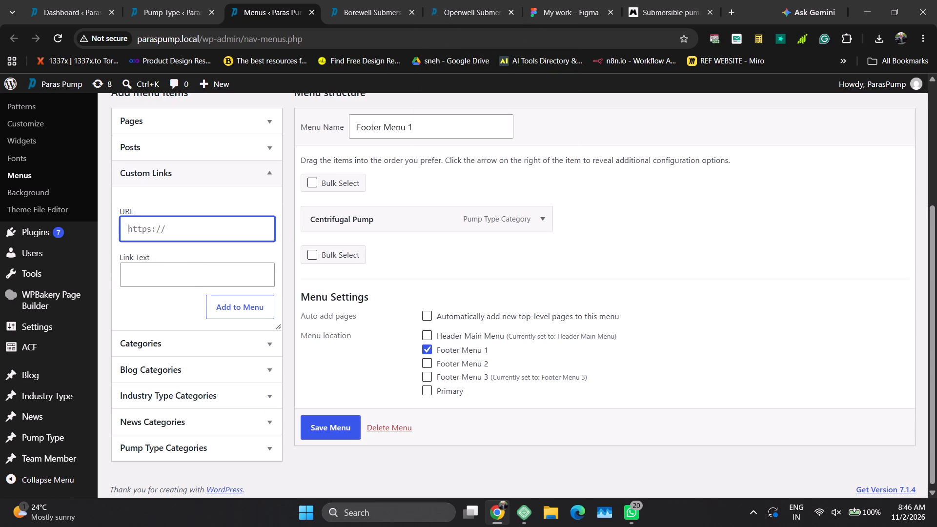
pyautogui.click(478, 0)
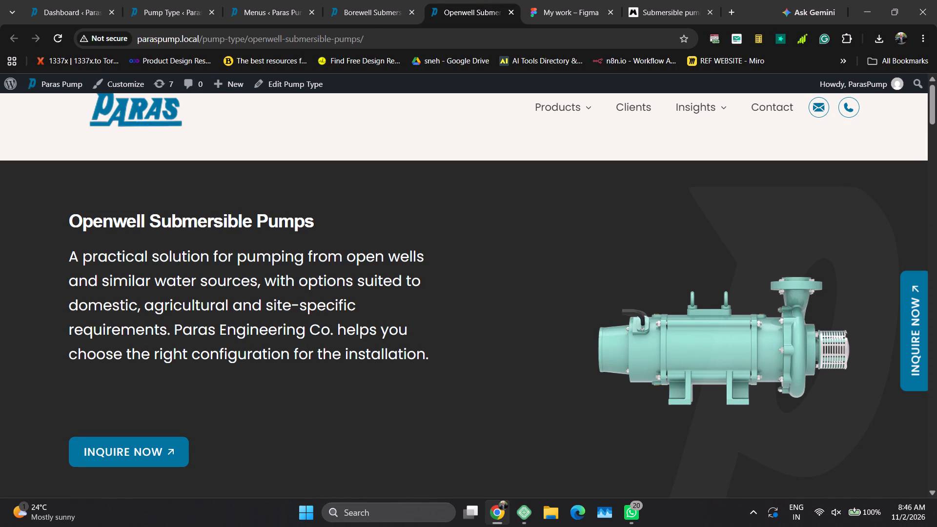
pyautogui.click(374, 40)
pyautogui.hotkey('ctrl', 'a')
pyautogui.hotkey('ctrl', 'c')
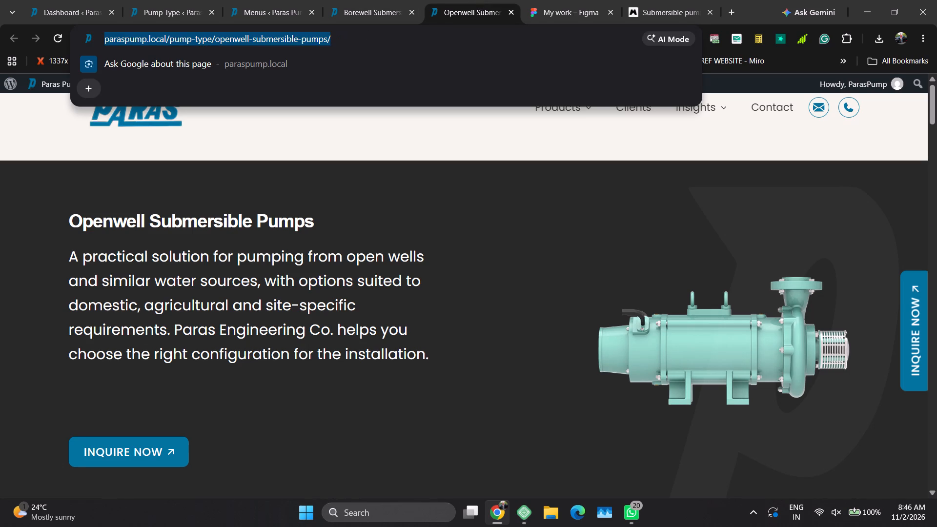
pyautogui.click(276, 3)
pyautogui.hotkey('ctrl', 'v')
pyautogui.hotkey('ctrl', 'a')
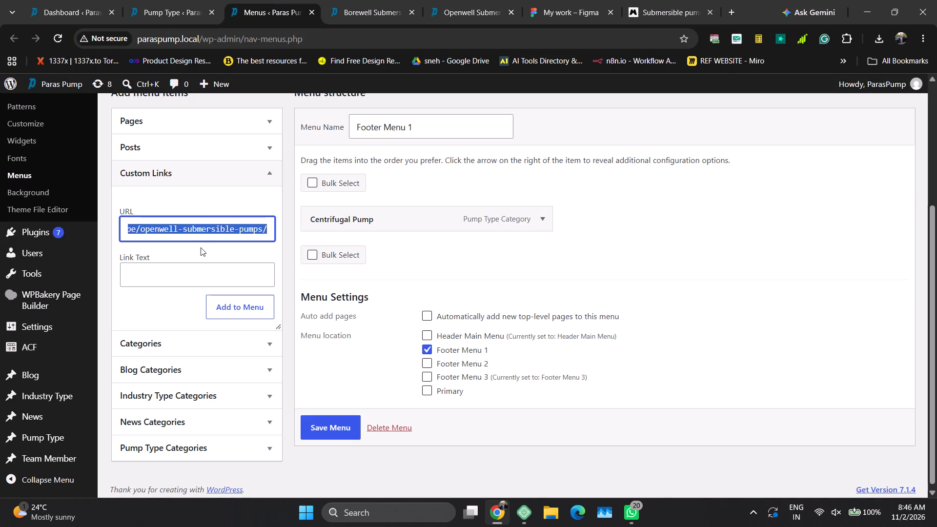
pyautogui.click(194, 253)
pyautogui.click(210, 275)
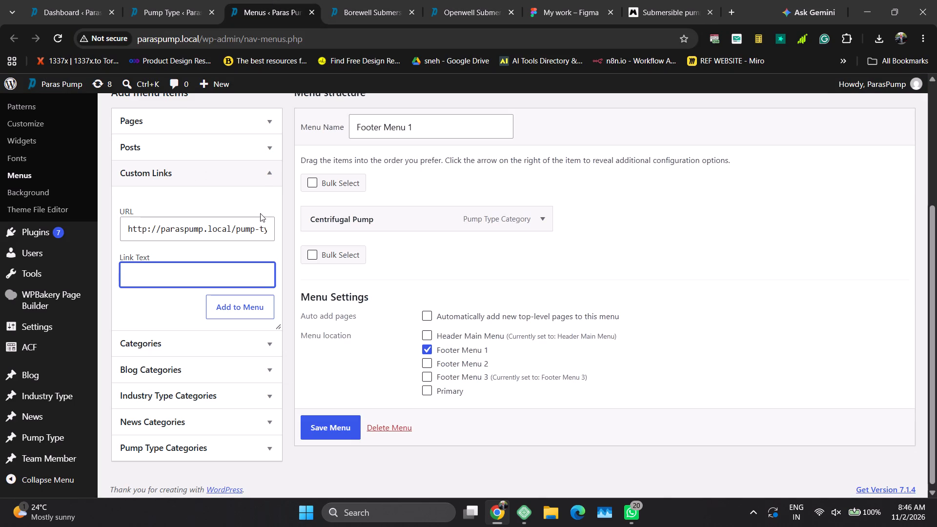
# Set the custom link's text to Openwell Submersible Pumps, copied from the Pump Type list, and add the link to Footer Menu 1.
pyautogui.click(406, 0)
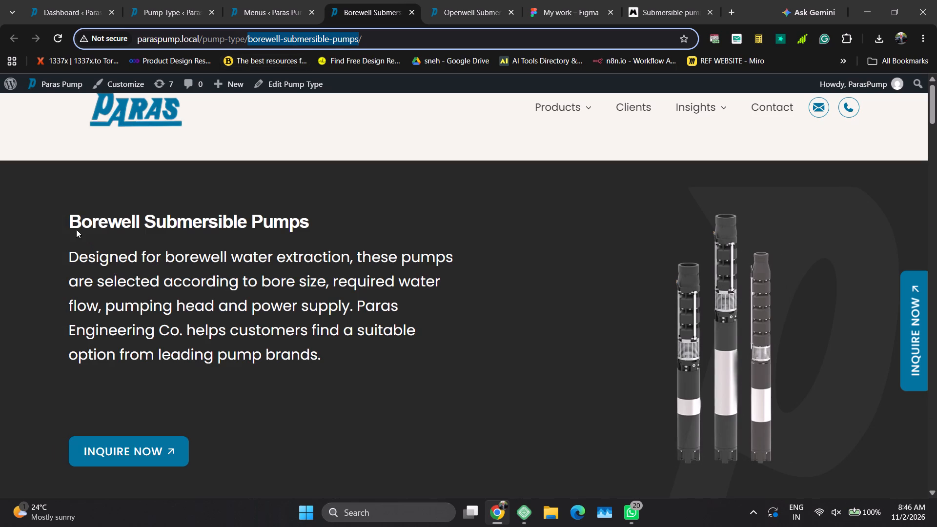
pyautogui.click(277, 2)
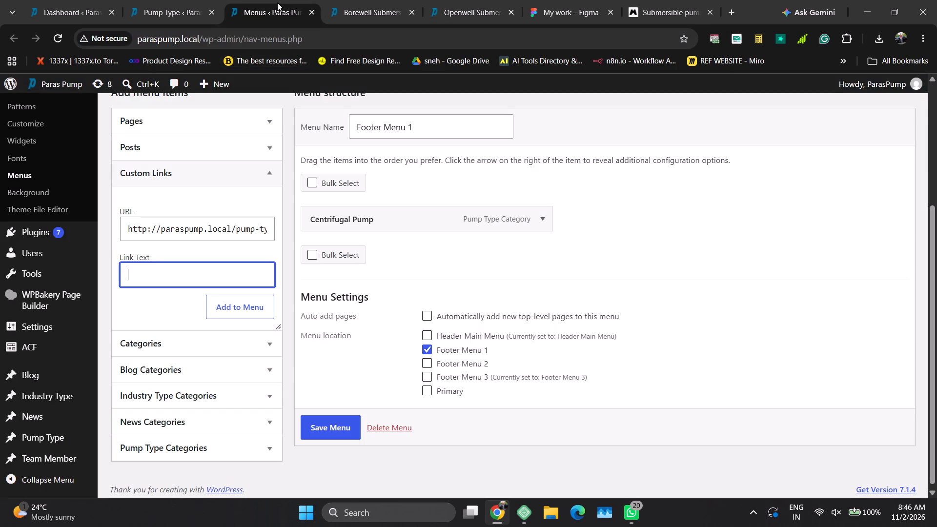
pyautogui.moveTo(233, 222); pyautogui.dragTo(297, 223)
pyautogui.click(233, 225)
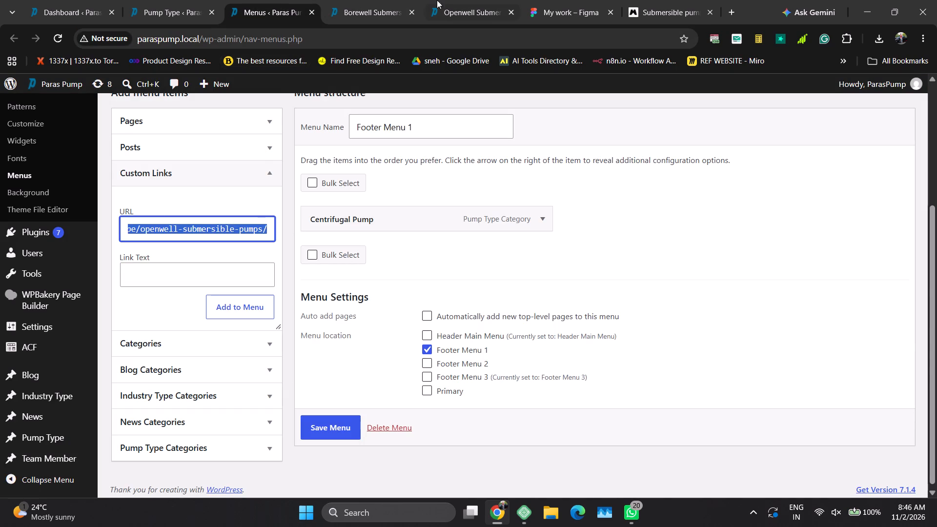
pyautogui.click(446, 0)
pyautogui.moveTo(72, 222); pyautogui.dragTo(275, 220)
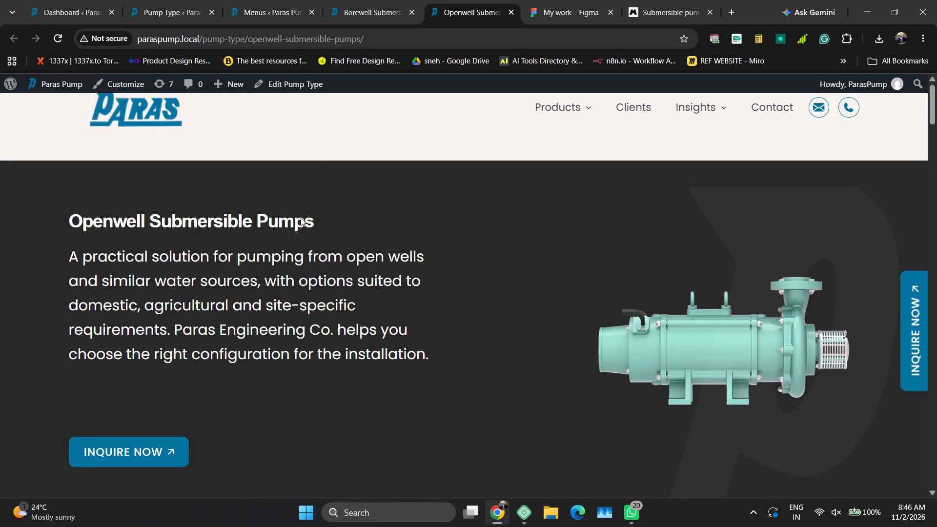
pyautogui.click(322, 0)
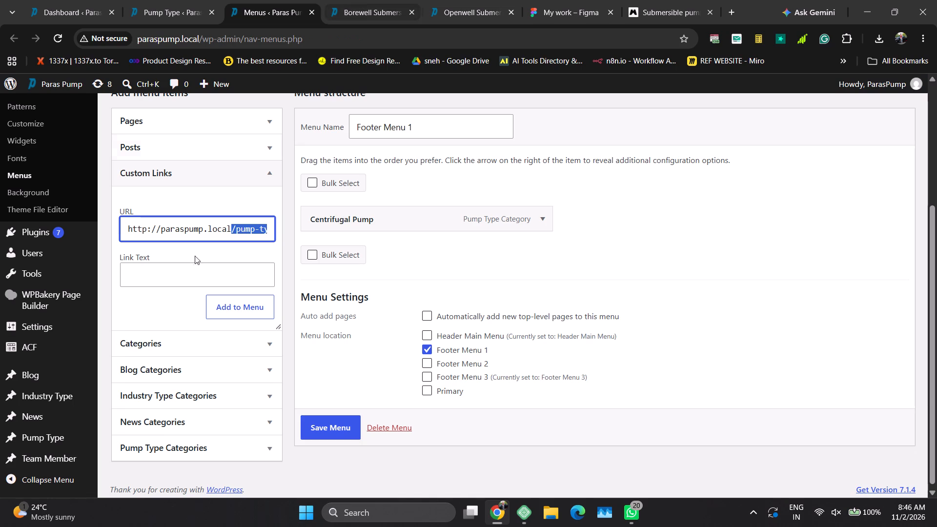
pyautogui.click(184, 275)
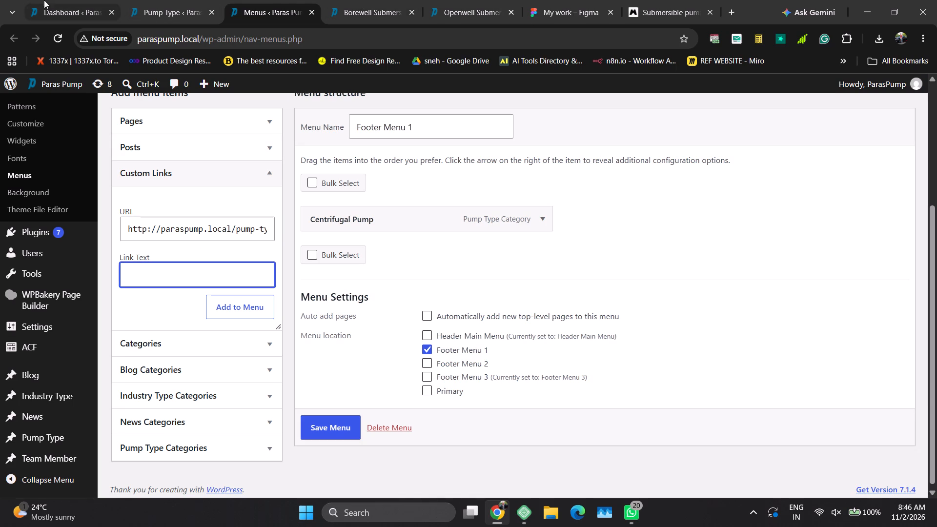
pyautogui.click(202, 4)
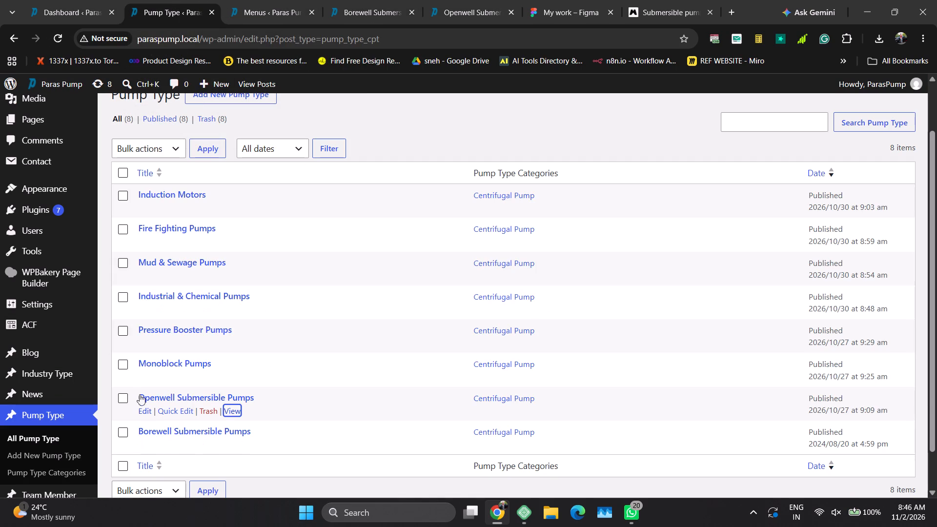
pyautogui.moveTo(135, 391); pyautogui.dragTo(264, 393)
pyautogui.hotkey('ctrl', 'c')
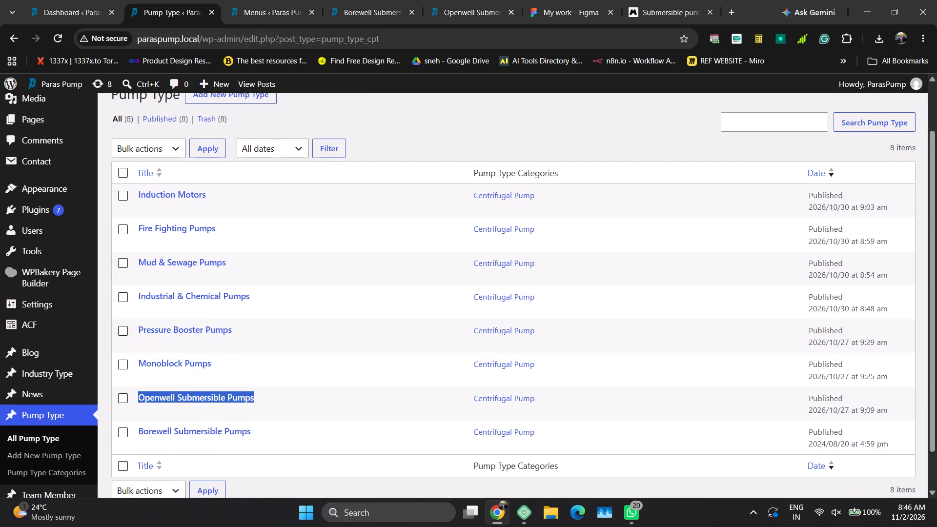
pyautogui.click(271, 19)
pyautogui.hotkey('ctrl', 'v')
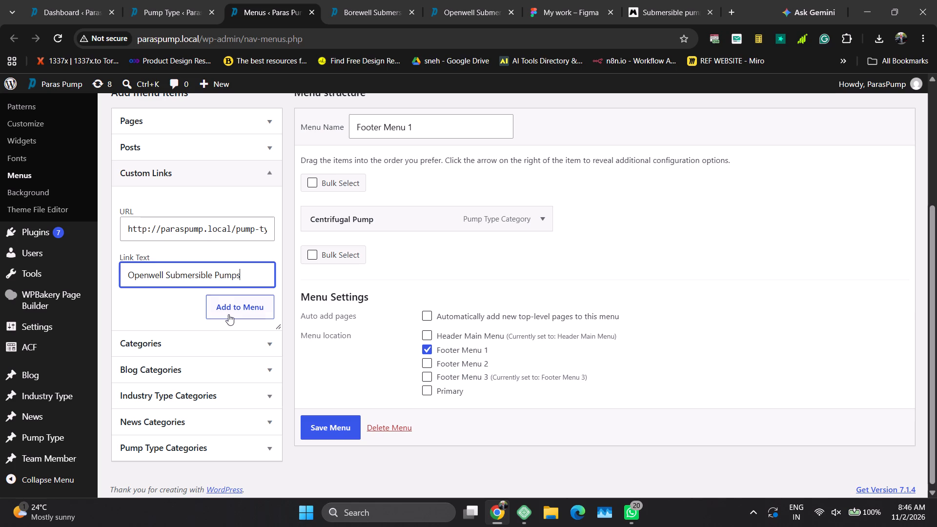
pyautogui.click(228, 314)
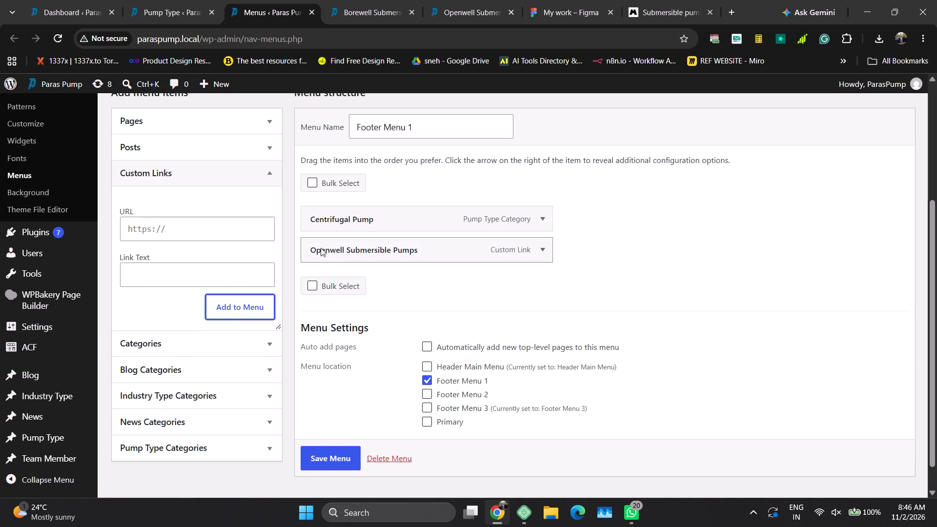
# Nest the Openwell Submersible Pumps link as a sub item under Centrifugal Pump and check the parent item's settings.
pyautogui.moveTo(313, 248); pyautogui.dragTo(338, 240)
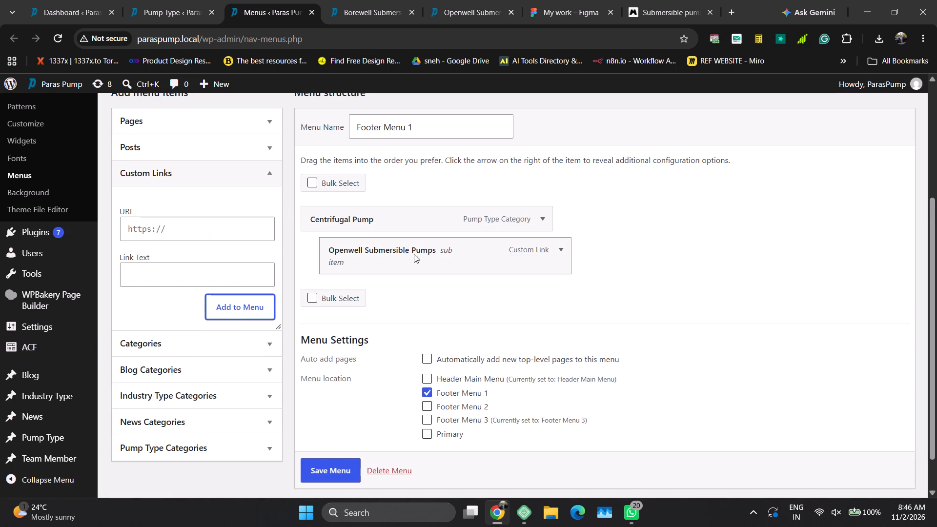
pyautogui.click(540, 220)
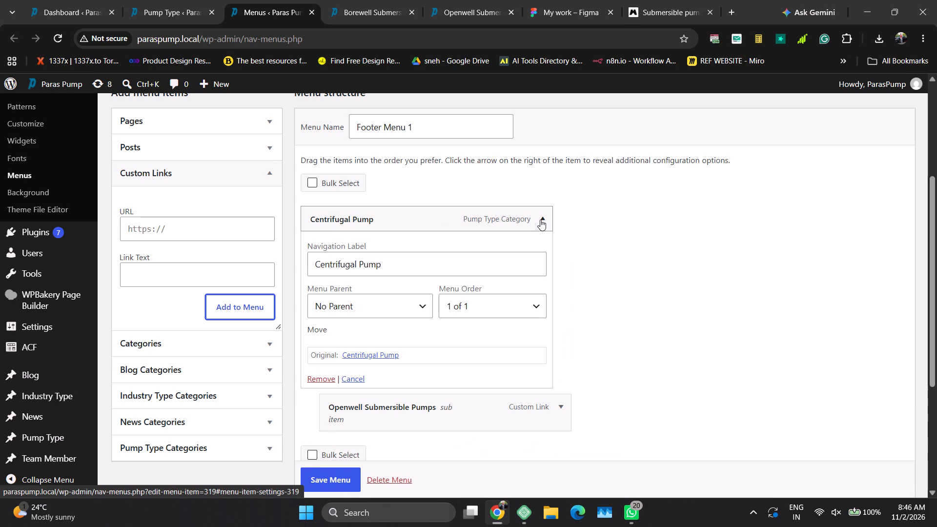
pyautogui.click(540, 220)
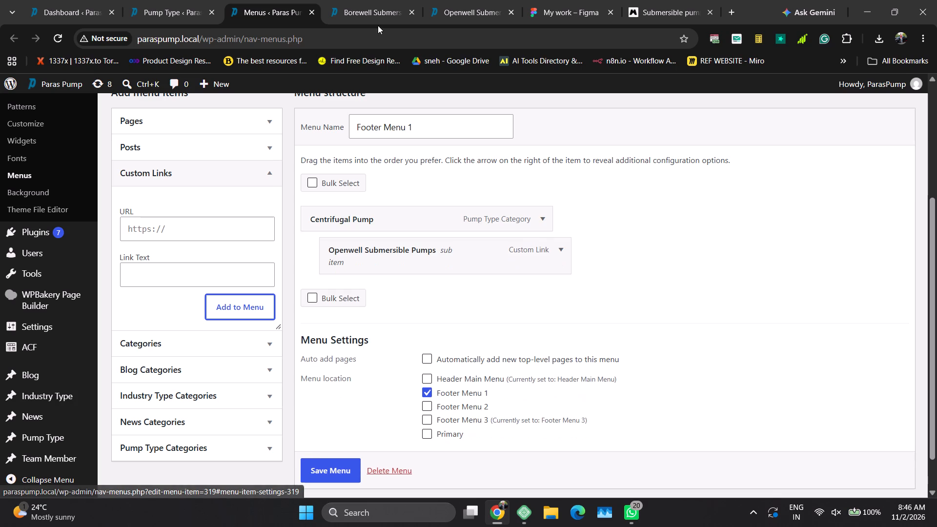
# Examine the footer's Products column on the Borewell Submersible Pumps page against the Footer Menu 1 structure.
pyautogui.click(70, 0)
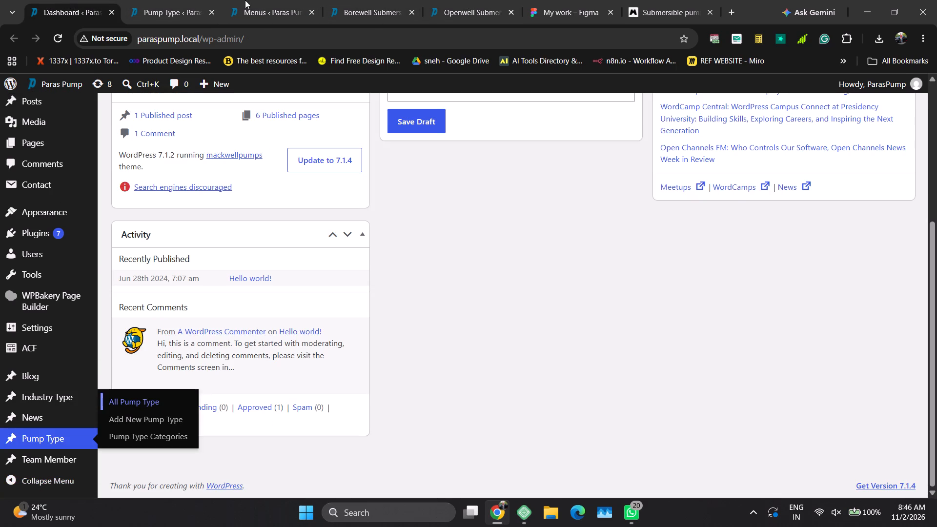
pyautogui.click(385, 0)
pyautogui.moveTo(936, 106); pyautogui.dragTo(936, 487)
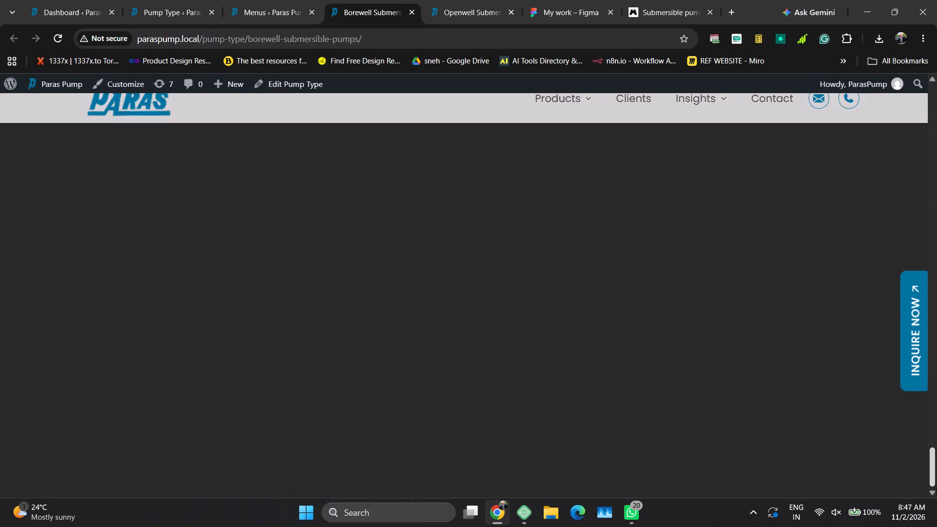
pyautogui.moveTo(936, 487); pyautogui.dragTo(936, 493)
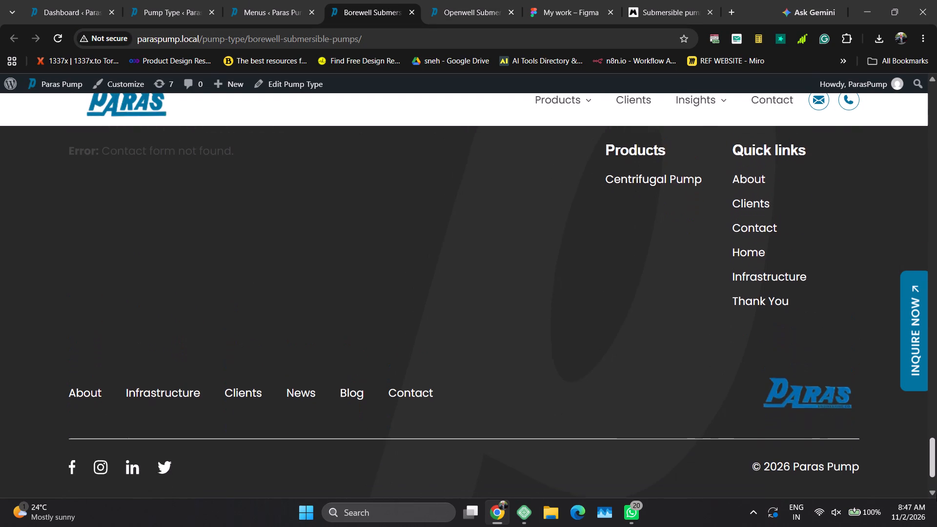
pyautogui.moveTo(936, 493); pyautogui.dragTo(934, 484)
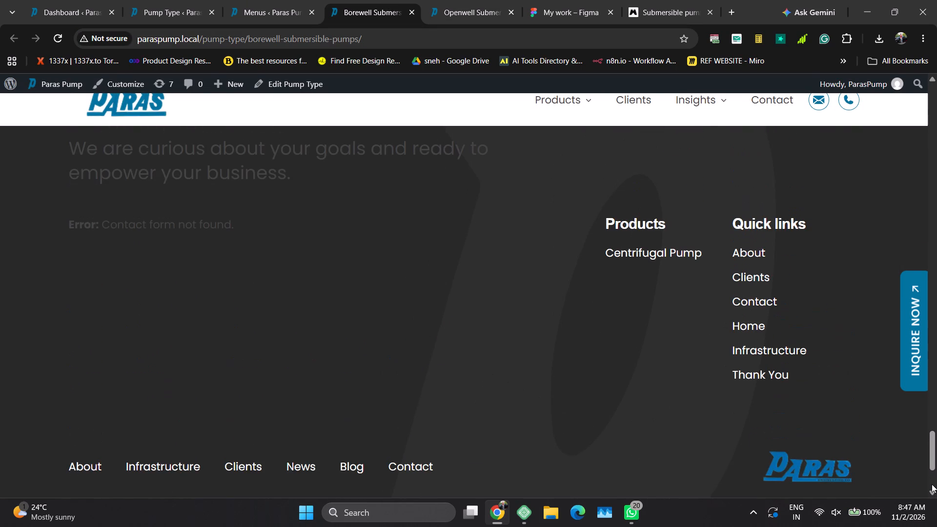
pyautogui.click(257, 1)
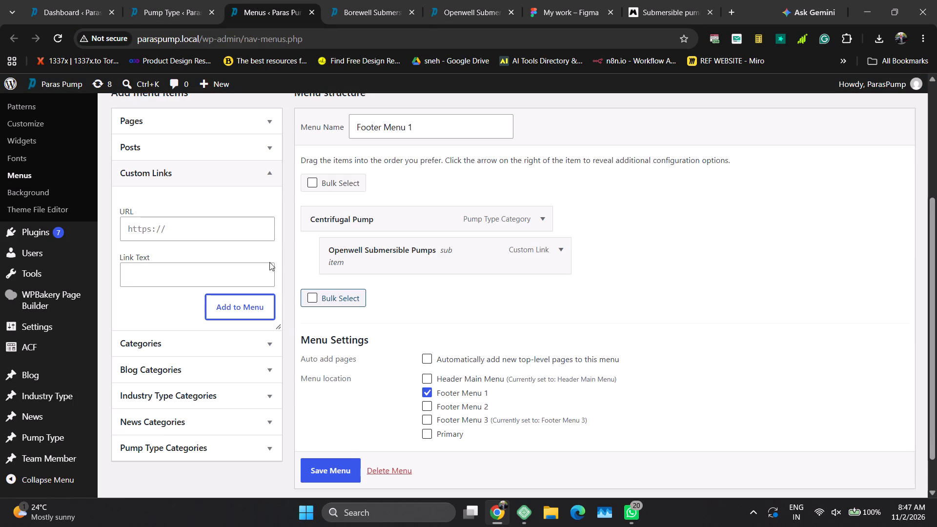
pyautogui.click(381, 0)
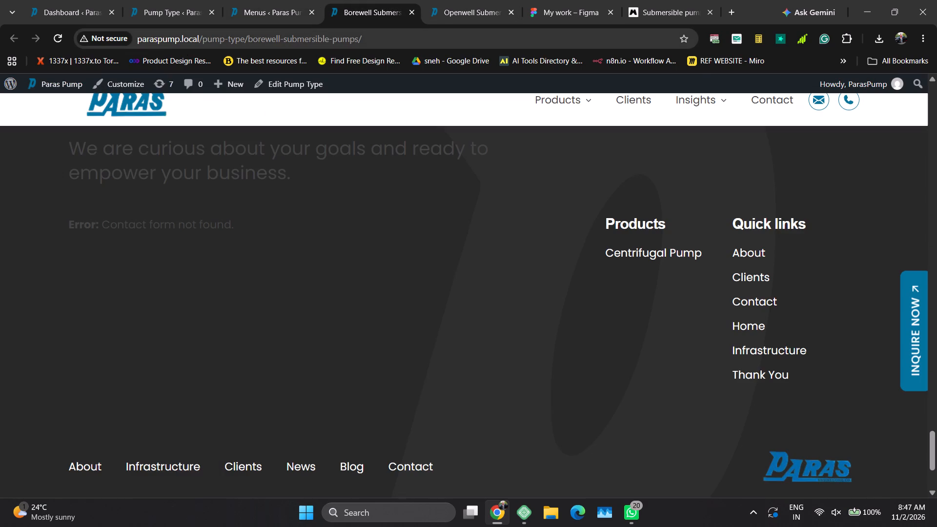
pyautogui.click(206, 38)
pyautogui.hotkey('ctrl', 'c')
pyautogui.click(263, 1)
pyautogui.click(205, 210)
pyautogui.click(196, 228)
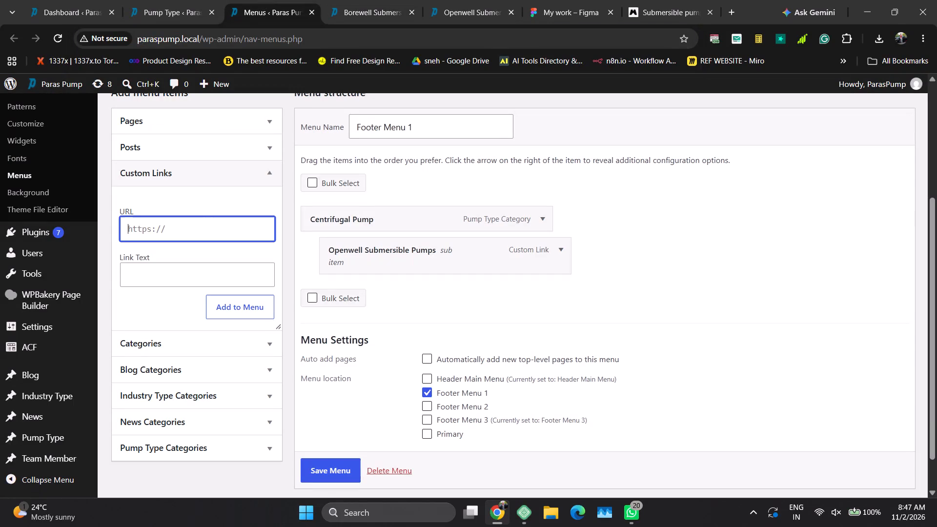
pyautogui.hotkey('ctrl', 'v')
# Set the custom link's text to Borewell Submersible Pumps, copied from the Pump Type list, and add the link to Footer Menu 1.
pyautogui.click(168, 0)
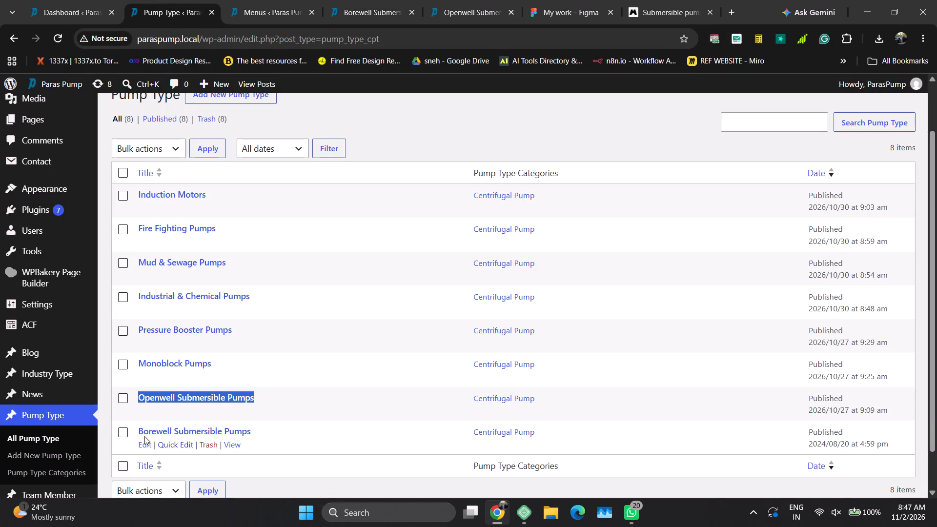
pyautogui.moveTo(135, 428); pyautogui.dragTo(249, 428)
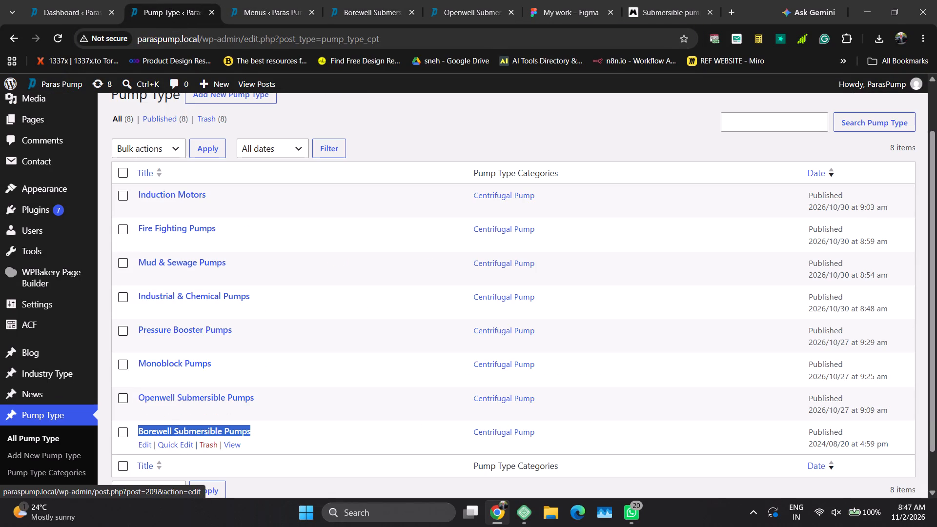
pyautogui.moveTo(249, 428); pyautogui.dragTo(249, 429)
pyautogui.hotkey('ctrl', 'c')
pyautogui.click(271, 0)
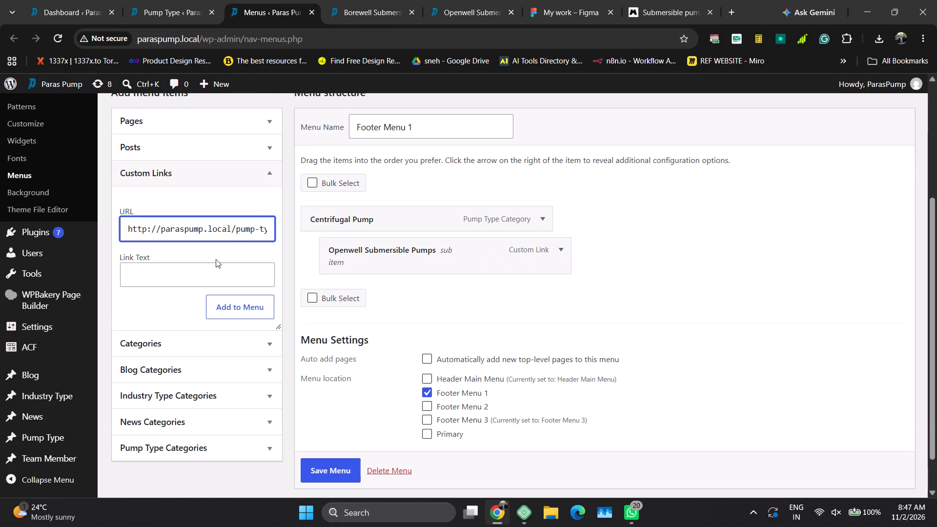
pyautogui.click(210, 275)
pyautogui.hotkey('ctrl', 'v')
pyautogui.click(239, 300)
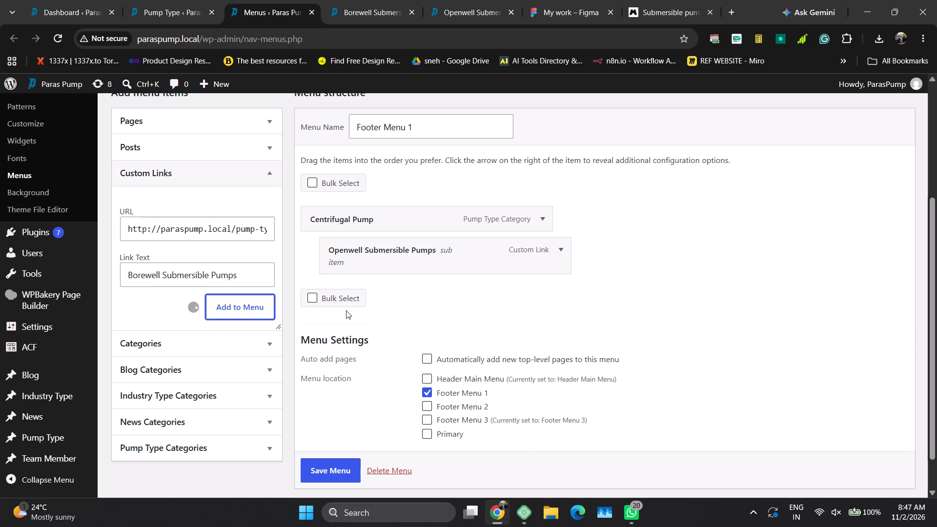
# Arrange Borewell Submersible Pumps above Openwell Submersible Pumps, both as direct sub items of Centrifugal Pump.
pyautogui.moveTo(321, 293); pyautogui.dragTo(345, 292)
pyautogui.moveTo(365, 256); pyautogui.dragTo(366, 289)
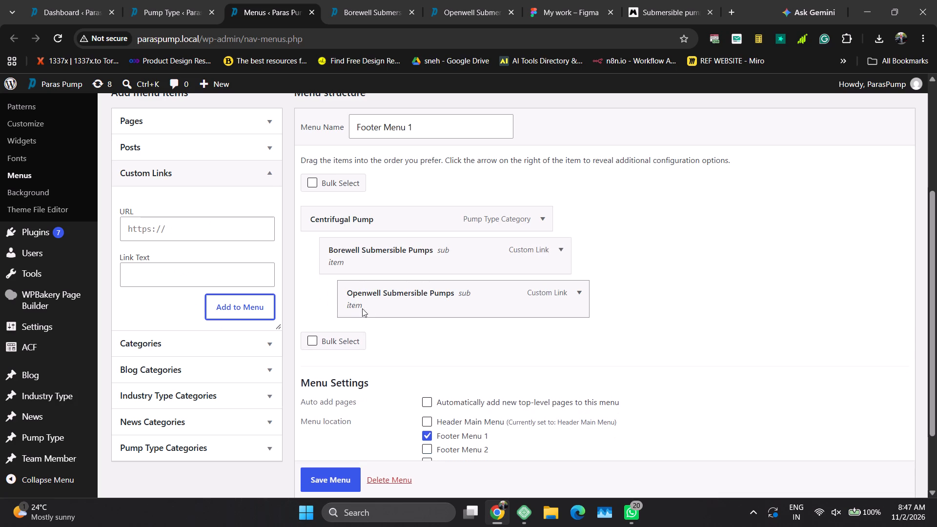
pyautogui.moveTo(368, 307); pyautogui.dragTo(358, 303)
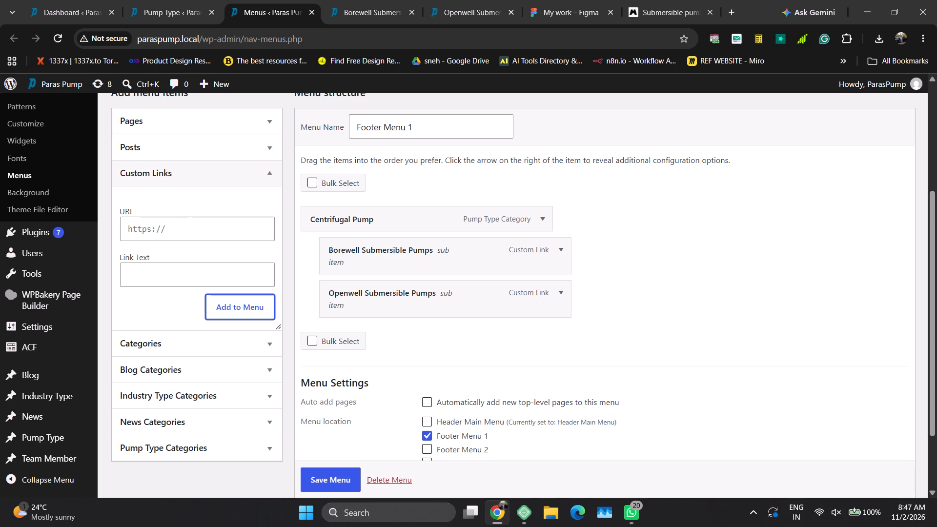
# Replace the open Borewell and Openwell page tabs with the Monoblock Pumps and Pressure Booster Pumps pages from the Pump Type list.
pyautogui.click(158, 0)
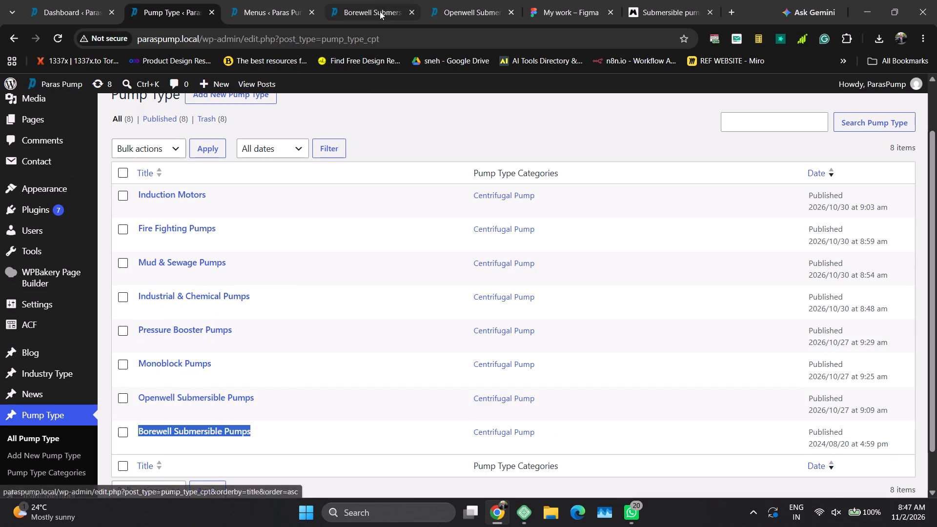
pyautogui.click(411, 10)
pyautogui.click(411, 10)
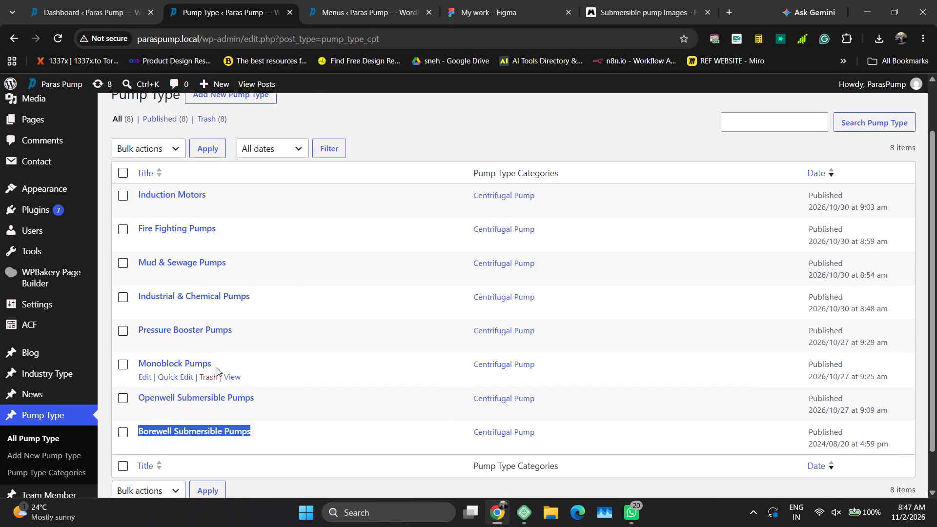
pyautogui.keyDown('ctrl'); pyautogui.click(227, 379); pyautogui.keyUp('ctrl')
pyautogui.keyDown('ctrl'); pyautogui.click(235, 345); pyautogui.keyUp('ctrl')
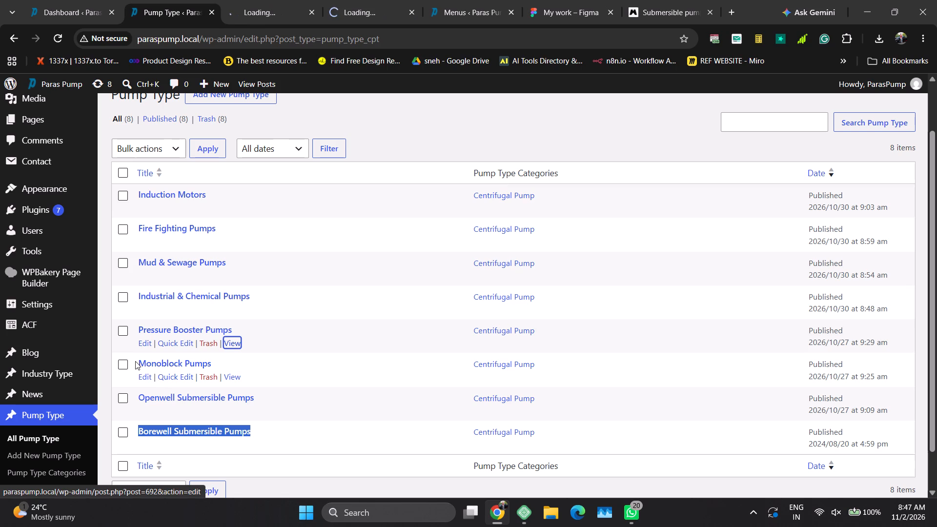
# Start a custom menu link with the text Monoblock Pumps, copied from the Pump Type list.
pyautogui.moveTo(134, 359); pyautogui.dragTo(210, 361)
pyautogui.hotkey('ctrl', 'c')
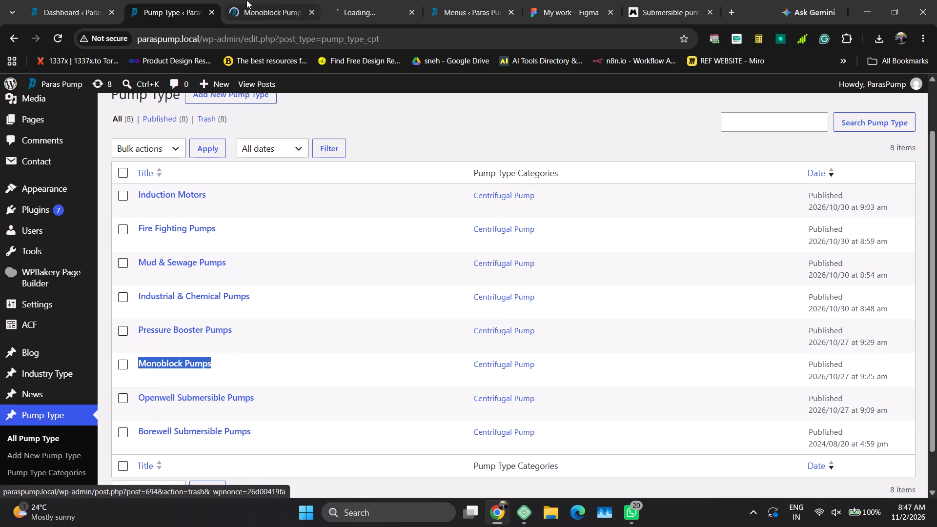
pyautogui.click(246, 0)
pyautogui.click(158, 0)
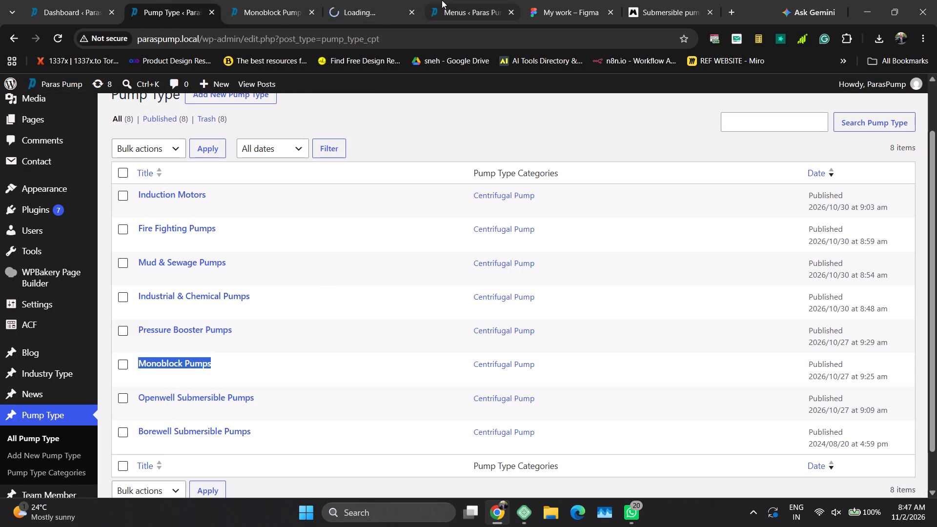
pyautogui.moveTo(442, 0); pyautogui.dragTo(276, 0)
pyautogui.click(146, 274)
pyautogui.hotkey('ctrl', 'v')
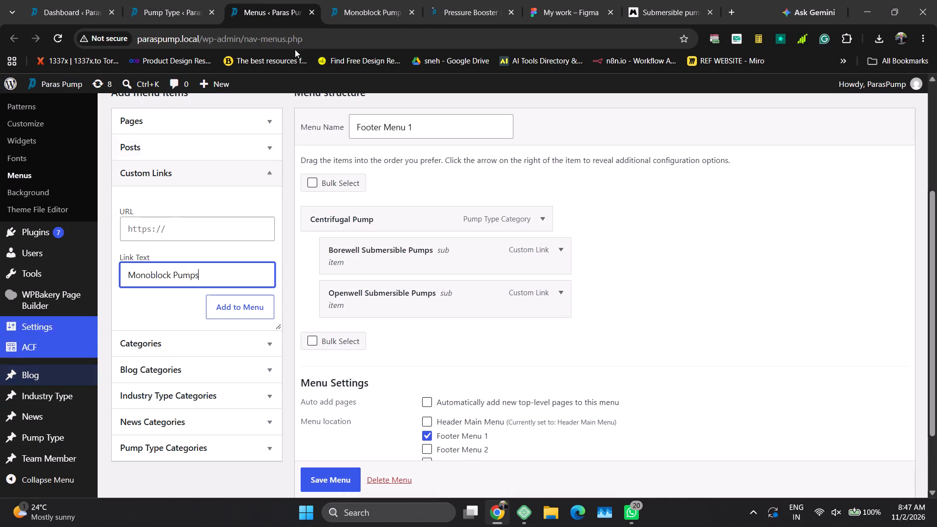
# Give the link the Monoblock page's URL, add it to Footer Menu 1 as a Centrifugal Pump sub item, and close that page.
pyautogui.click(375, 0)
pyautogui.click(253, 37)
pyautogui.hotkey('ctrl', 'c')
pyautogui.click(256, 0)
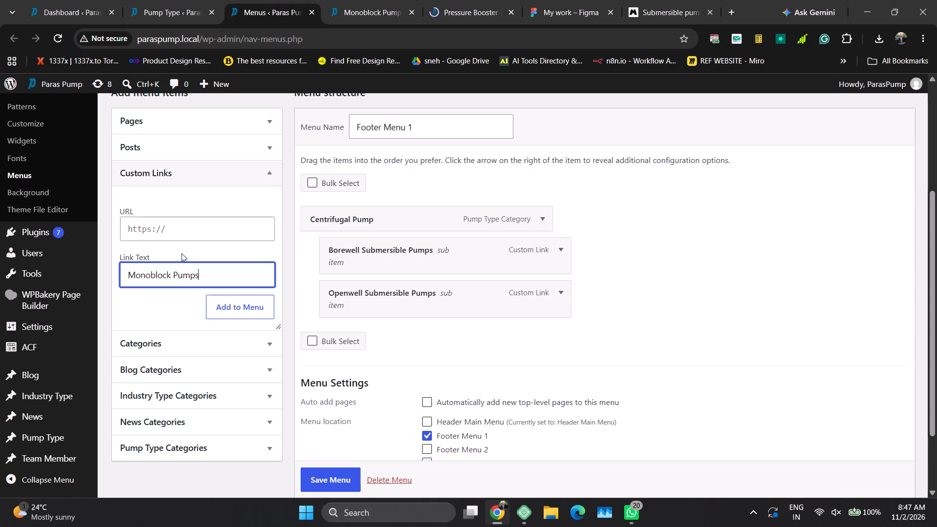
pyautogui.click(179, 237)
pyautogui.hotkey('ctrl', 'v')
pyautogui.click(244, 310)
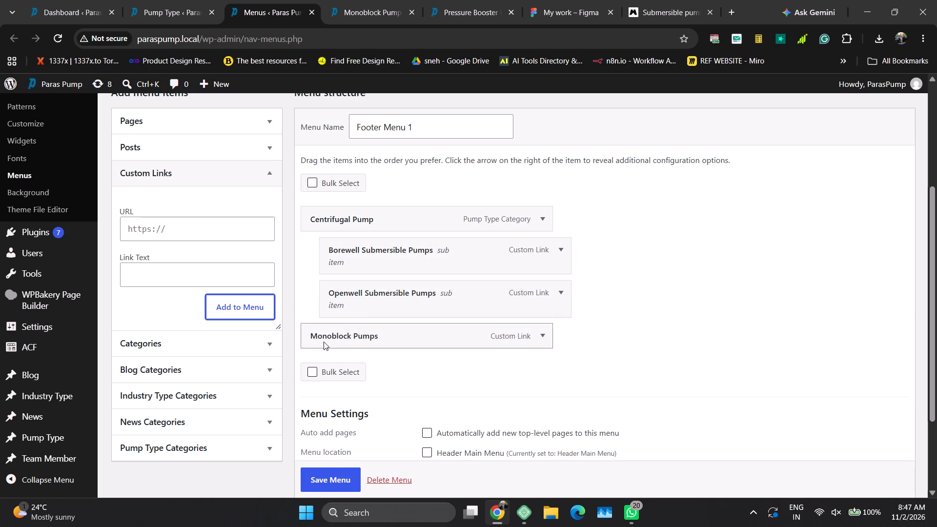
pyautogui.moveTo(325, 341); pyautogui.dragTo(350, 337)
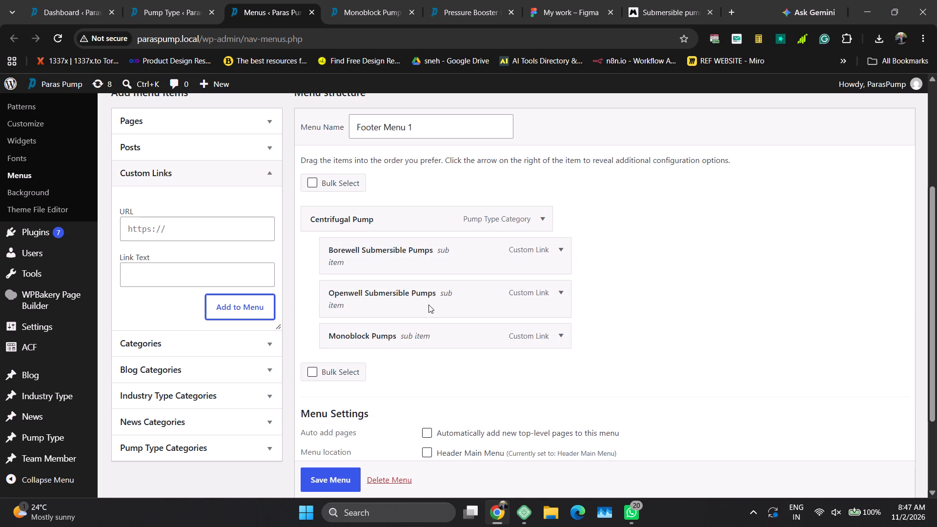
pyautogui.click(415, 12)
pyautogui.click(366, 3)
pyautogui.click(259, 44)
pyautogui.hotkey('ctrl', 'c')
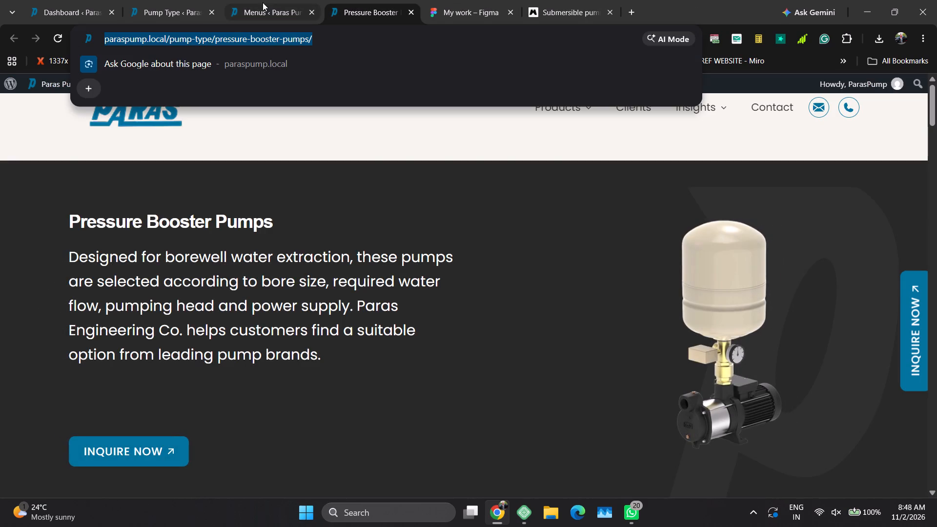
pyautogui.click(263, 1)
pyautogui.click(154, 232)
pyautogui.hotkey('ctrl', 'v')
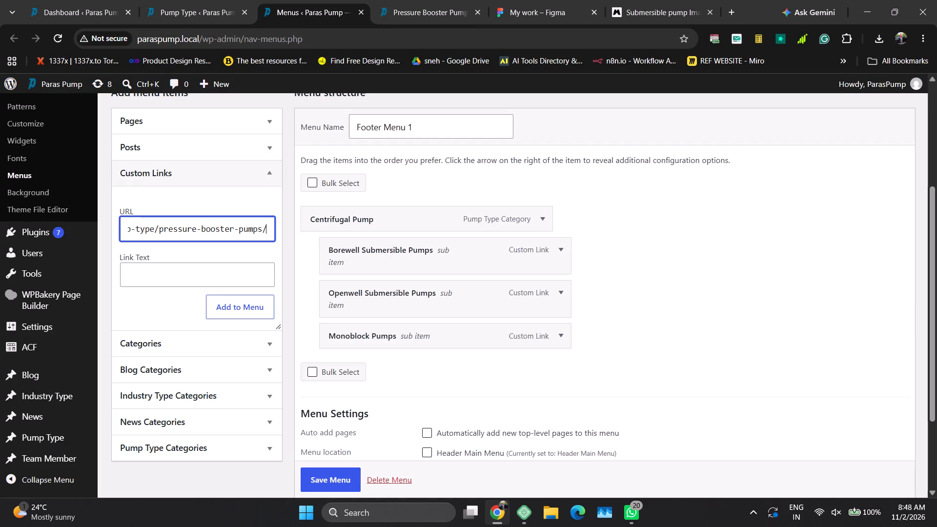
# Set the link text to Pressure Booster Pumps from the Pump Type list, add it to Footer Menu 1, and close the pump's page.
pyautogui.click(225, 0)
pyautogui.moveTo(133, 323); pyautogui.dragTo(142, 325)
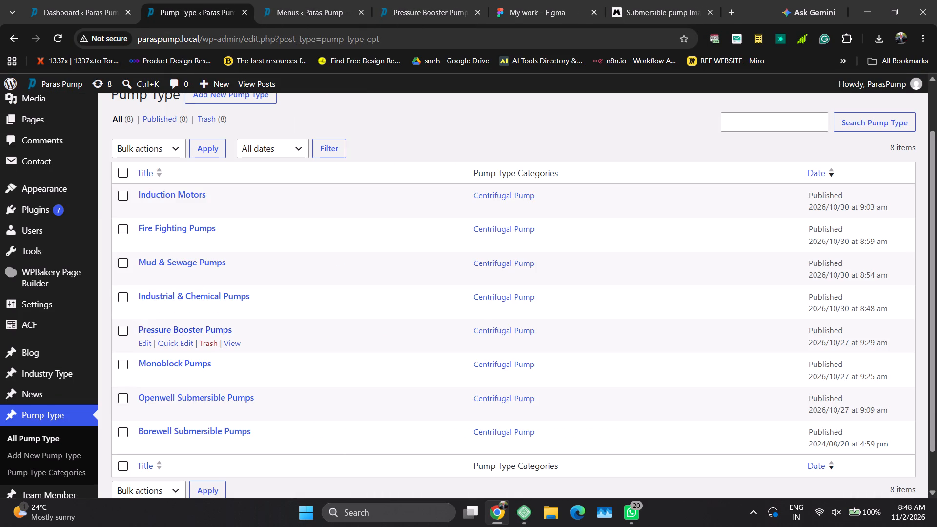
pyautogui.moveTo(142, 325); pyautogui.dragTo(240, 326)
pyautogui.hotkey('ctrl', 'c')
pyautogui.click(294, 0)
pyautogui.click(193, 271)
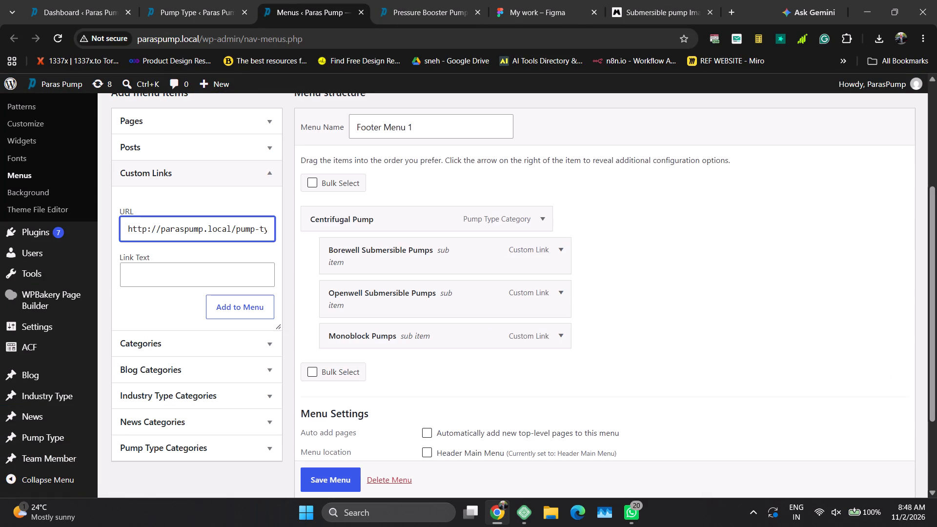
pyautogui.hotkey('ctrl', 'v')
pyautogui.click(254, 304)
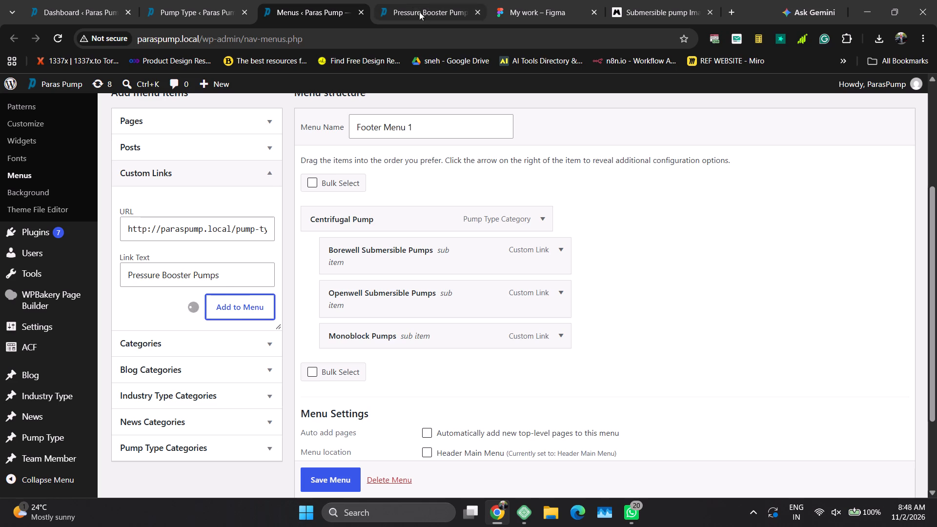
pyautogui.click(478, 16)
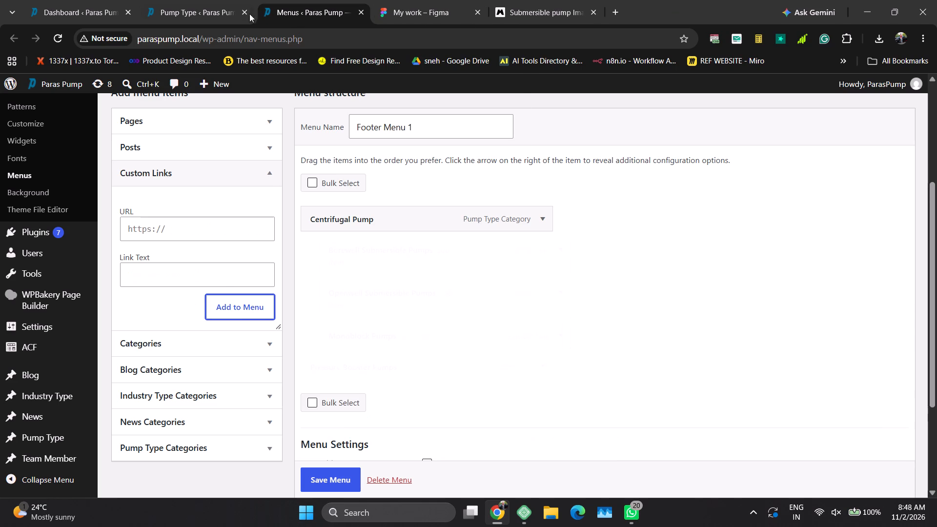
# Nest Pressure Booster Pumps as a sub item under Centrifugal Pump and save Footer Menu 1.
pyautogui.moveTo(322, 362); pyautogui.dragTo(343, 361)
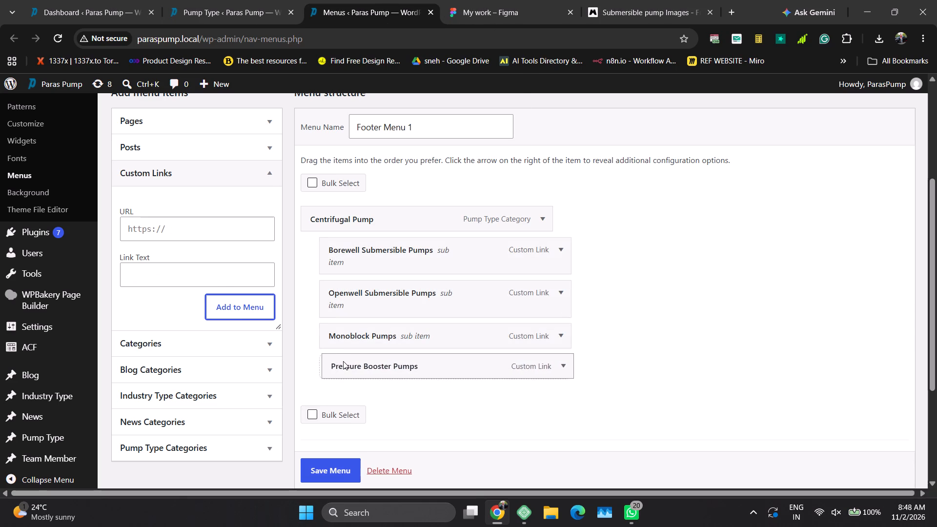
pyautogui.moveTo(343, 361); pyautogui.dragTo(345, 361)
pyautogui.click(333, 476)
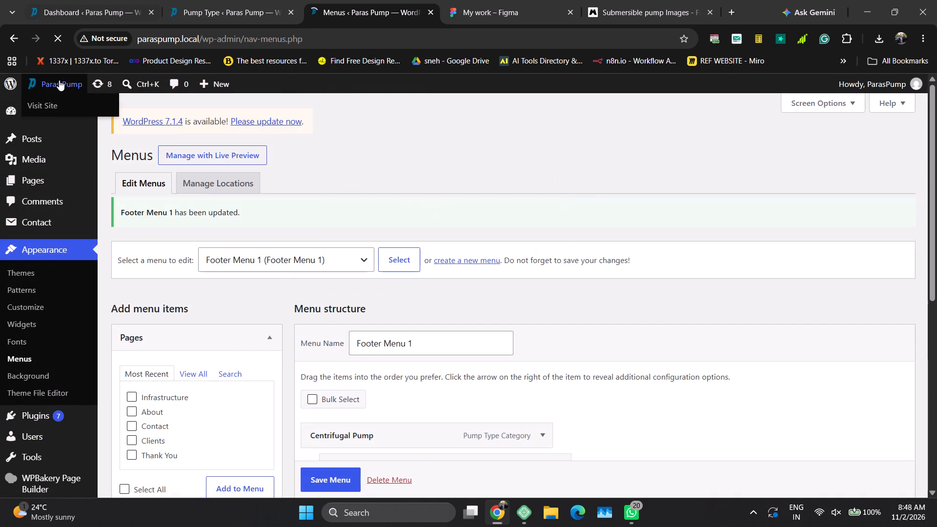
# Open the Paras Pump site's home page in a new tab.
pyautogui.rightClick(47, 110)
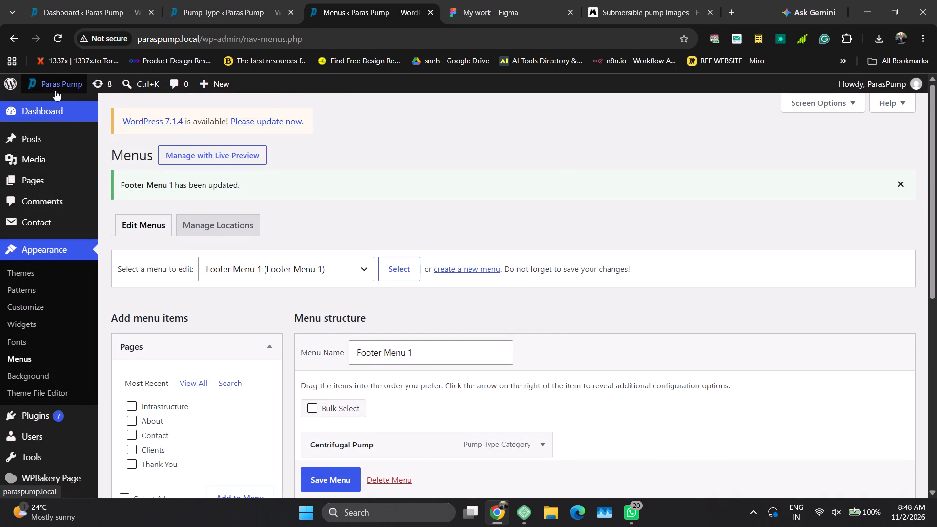
pyautogui.rightClick(48, 106)
pyautogui.click(60, 116)
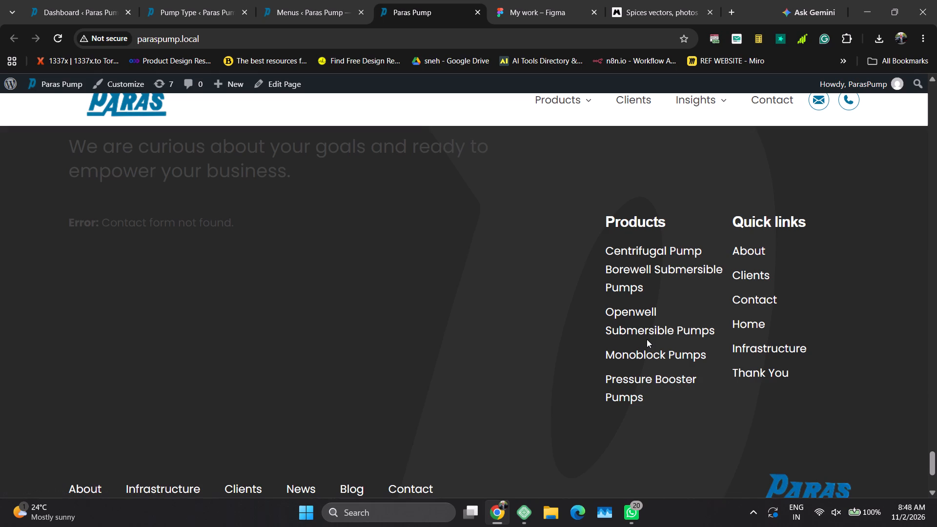
pyautogui.click(333, 0)
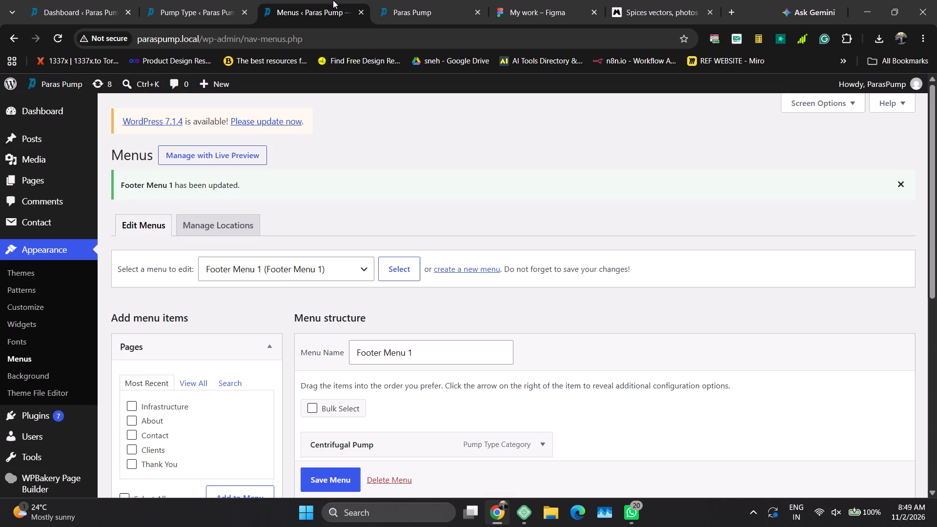
pyautogui.scroll(-3, 420, 347)
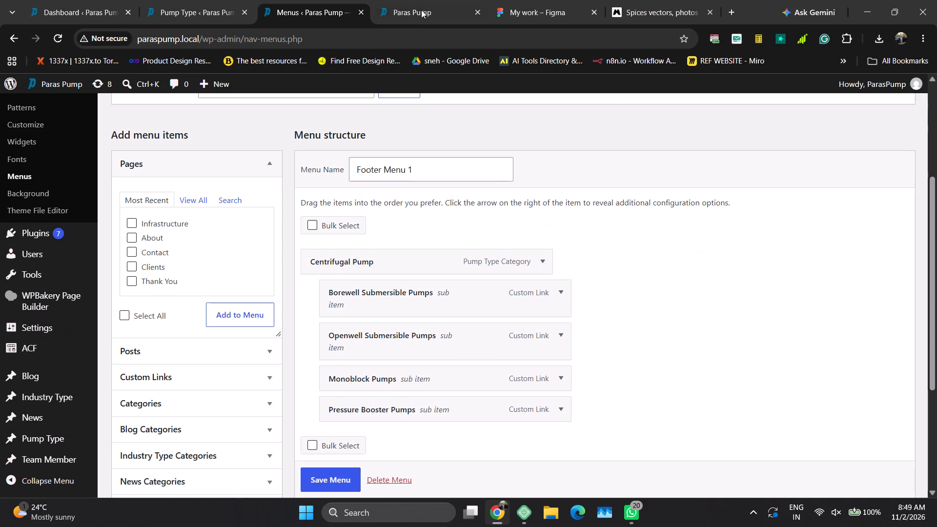
pyautogui.click(196, 378)
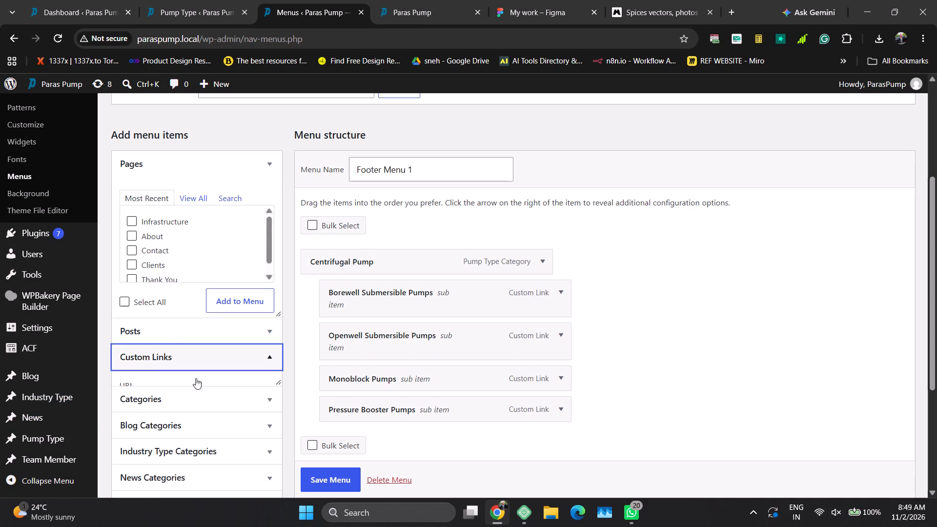
pyautogui.click(200, 0)
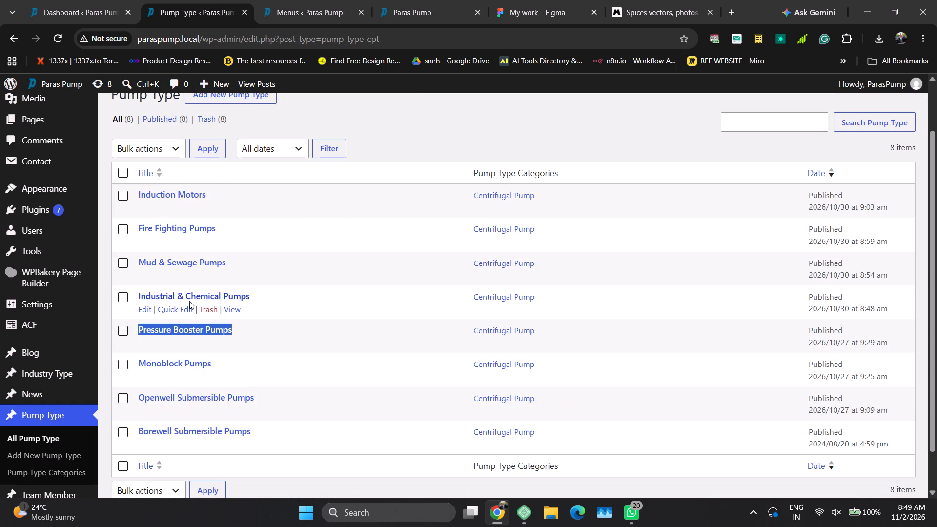
pyautogui.keyDown('ctrl'); pyautogui.click(232, 310); pyautogui.keyUp('ctrl')
pyautogui.keyDown('ctrl'); pyautogui.click(232, 278); pyautogui.keyUp('ctrl')
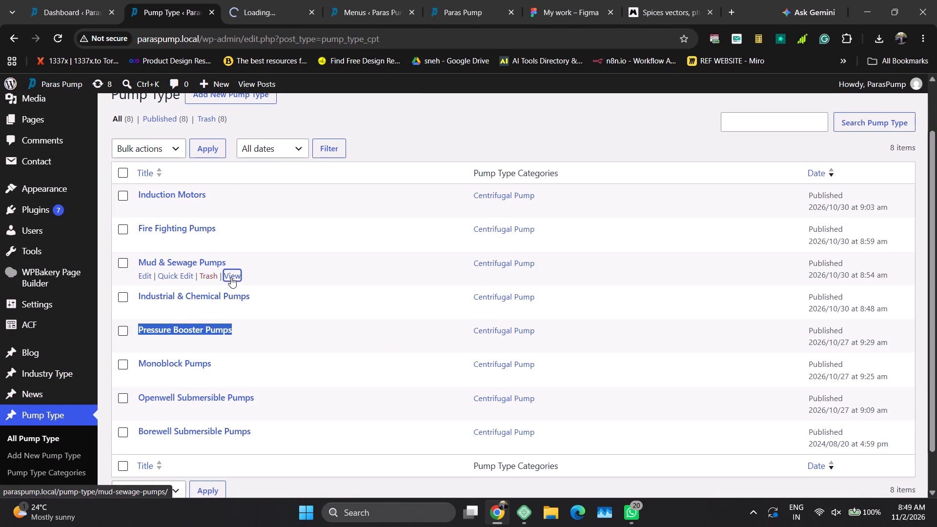
# Copy the Industrial & Chemical Pumps page address into the URL of a new custom link for Footer Menu 1.
pyautogui.click(227, 0)
pyautogui.click(272, 37)
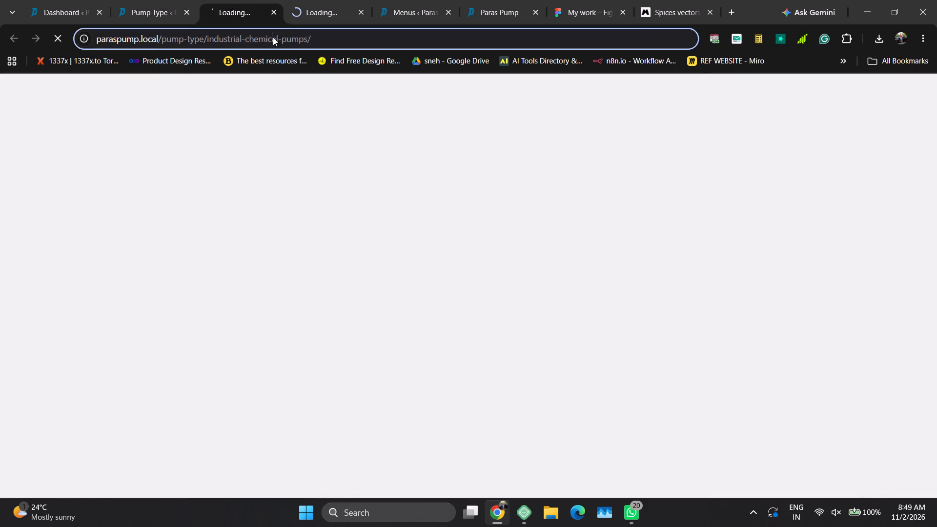
pyautogui.hotkey('ctrl', 'c')
pyautogui.click(140, 0)
pyautogui.click(407, 1)
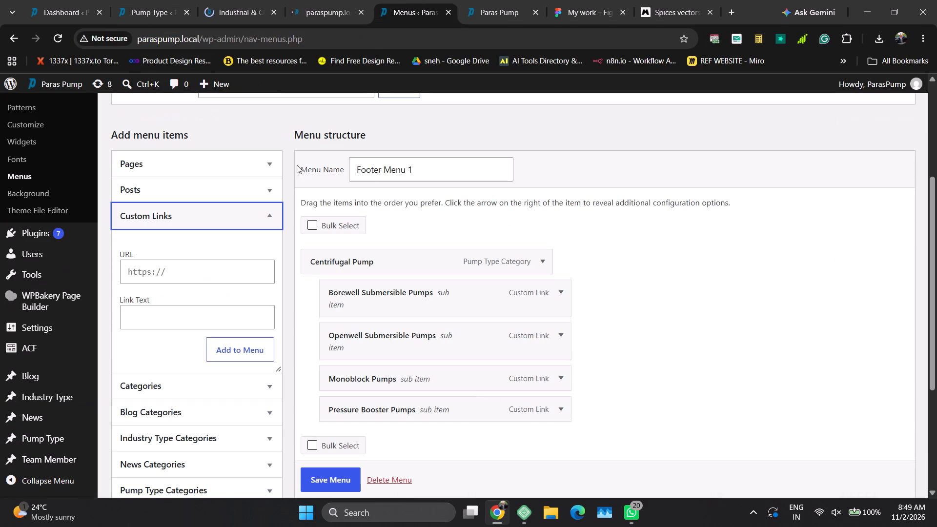
pyautogui.click(184, 281)
pyautogui.hotkey('ctrl', 'v')
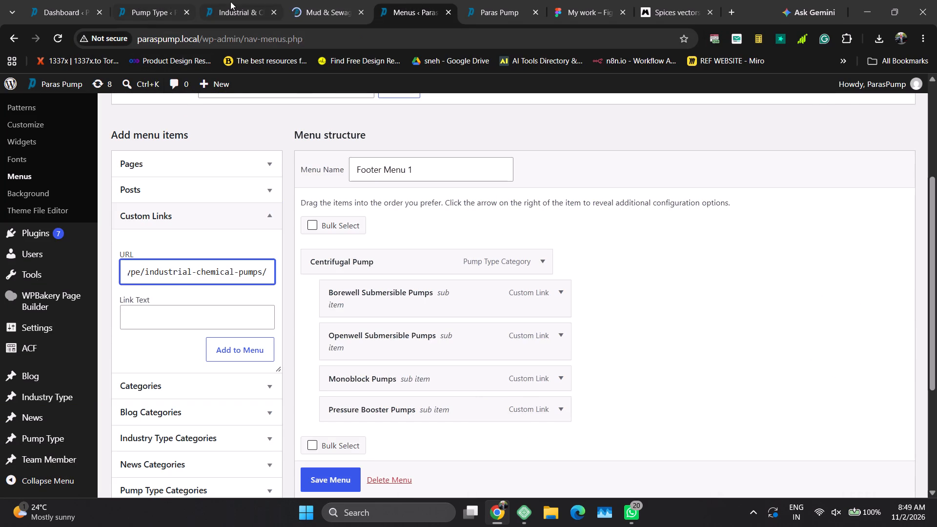
# Set the custom link's text to Industrial & Chemical Pumps, copied from the pump type list, and add it to Footer Menu 1.
pyautogui.click(230, 1)
pyautogui.click(186, 0)
pyautogui.click(108, 318)
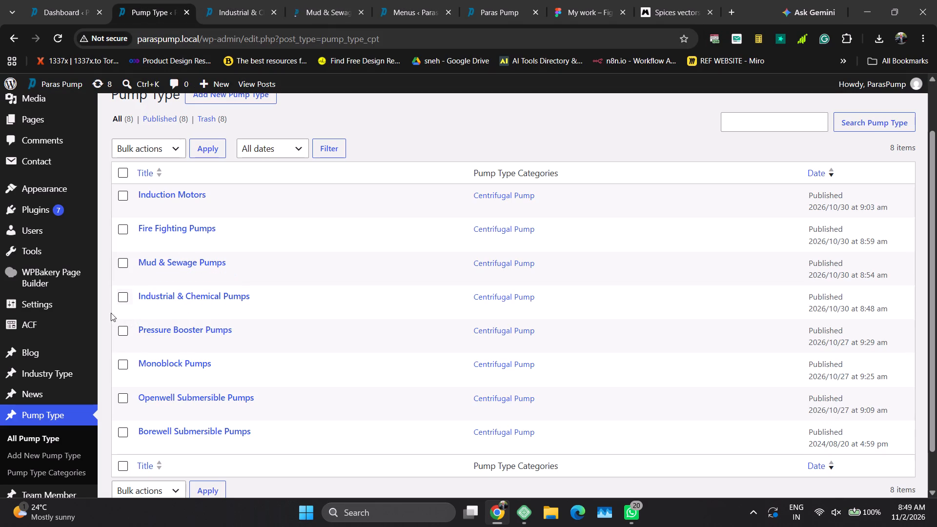
pyautogui.moveTo(134, 289); pyautogui.dragTo(249, 289)
pyautogui.hotkey('ctrl', 'c')
pyautogui.click(404, 0)
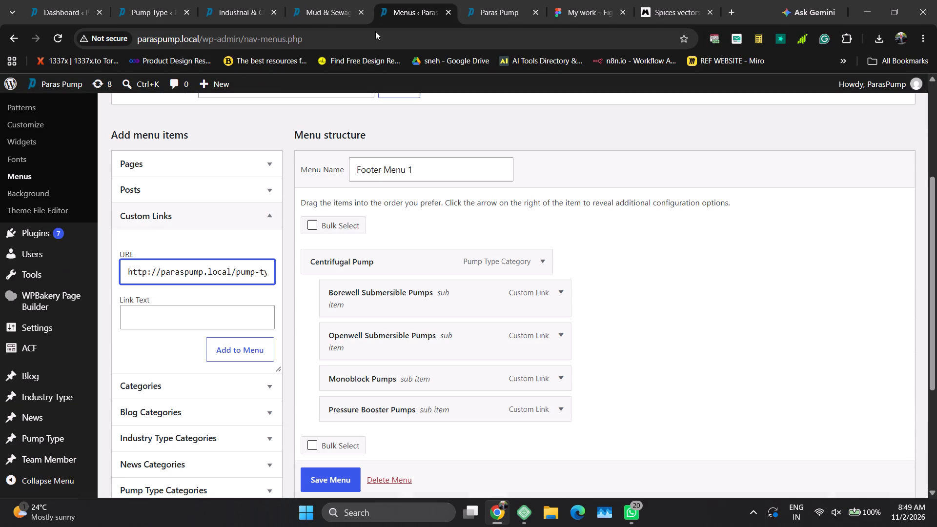
pyautogui.click(148, 309)
pyautogui.hotkey('ctrl', 'v')
pyautogui.click(235, 348)
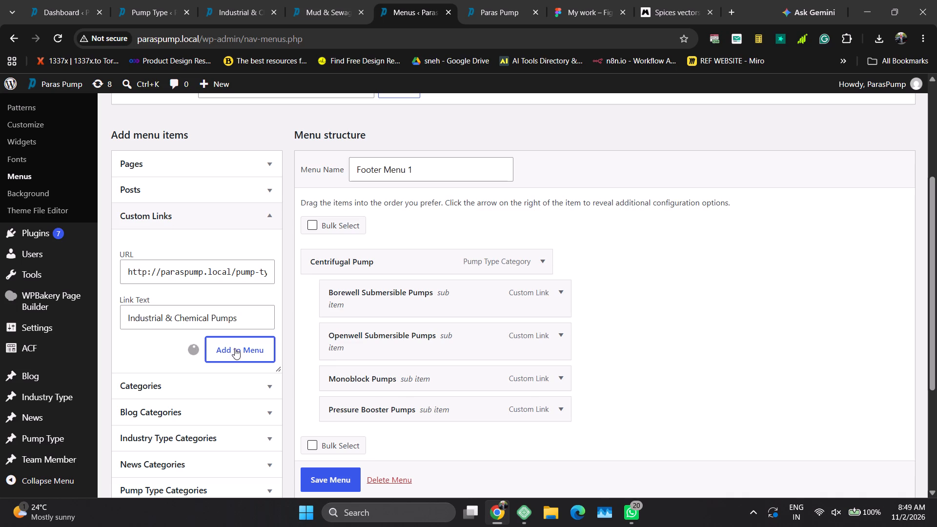
# Copy the Mud & Sewage Pumps page address into the URL of a new custom link for Footer Menu 1.
pyautogui.click(303, 0)
pyautogui.click(221, 2)
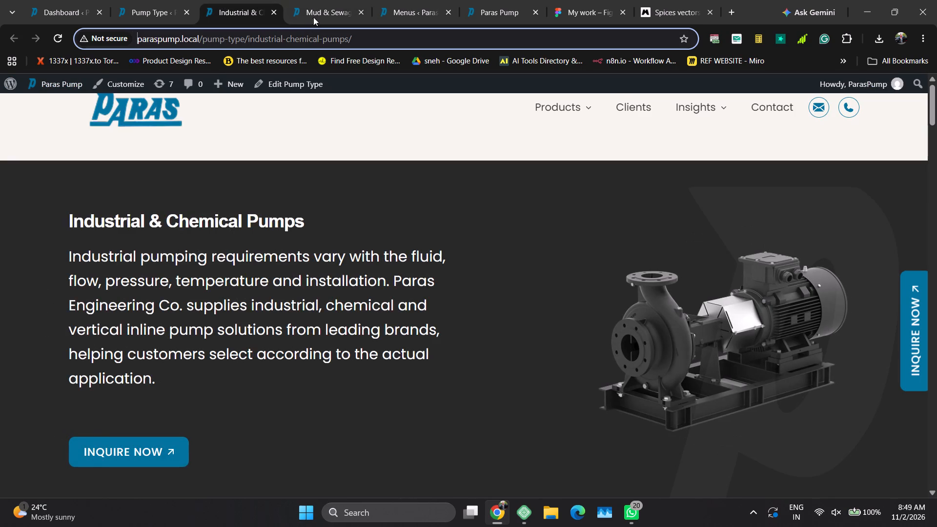
pyautogui.click(317, 2)
pyautogui.click(316, 39)
pyautogui.hotkey('ctrl', 'c')
pyautogui.click(434, 0)
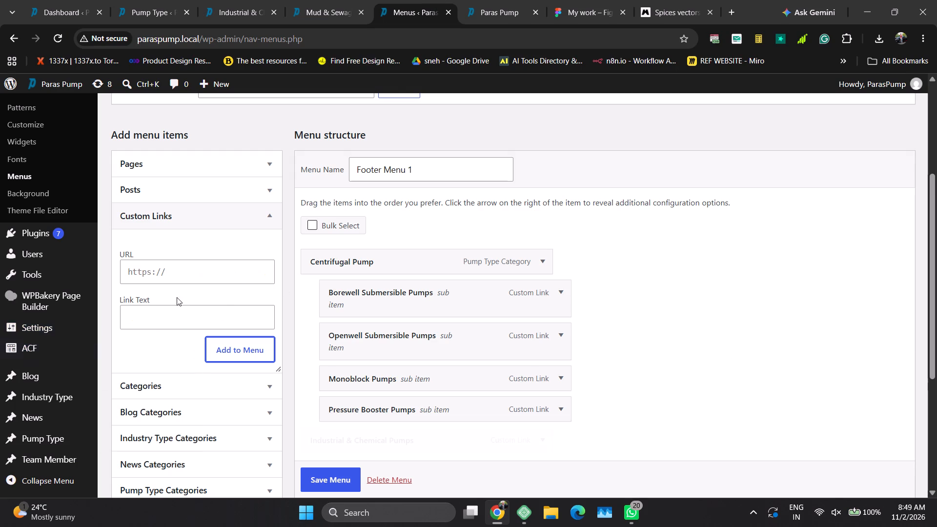
pyautogui.click(163, 277)
pyautogui.hotkey('ctrl', 'v')
# Set the custom link's text to Mud & Sewage Pumps, copied from the pump type list, and add it to Footer Menu 1.
pyautogui.click(179, 324)
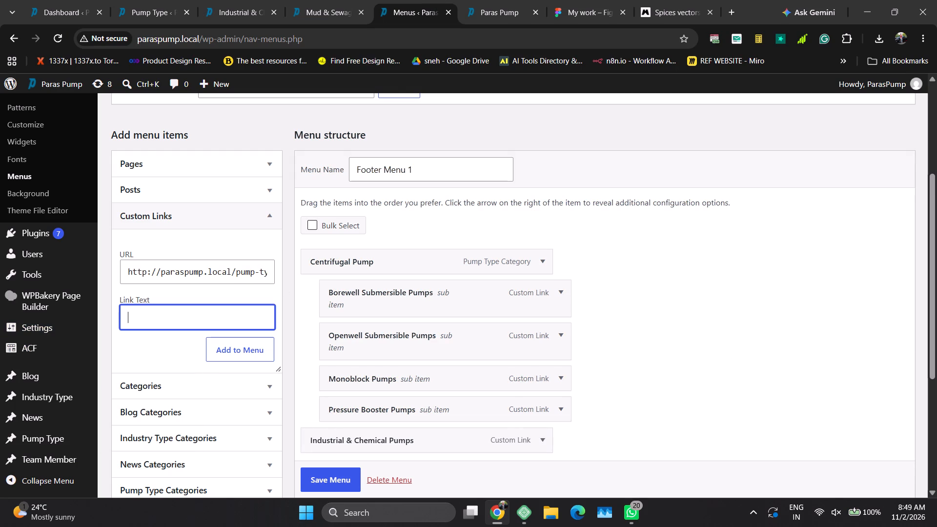
pyautogui.click(156, 0)
pyautogui.click(100, 249)
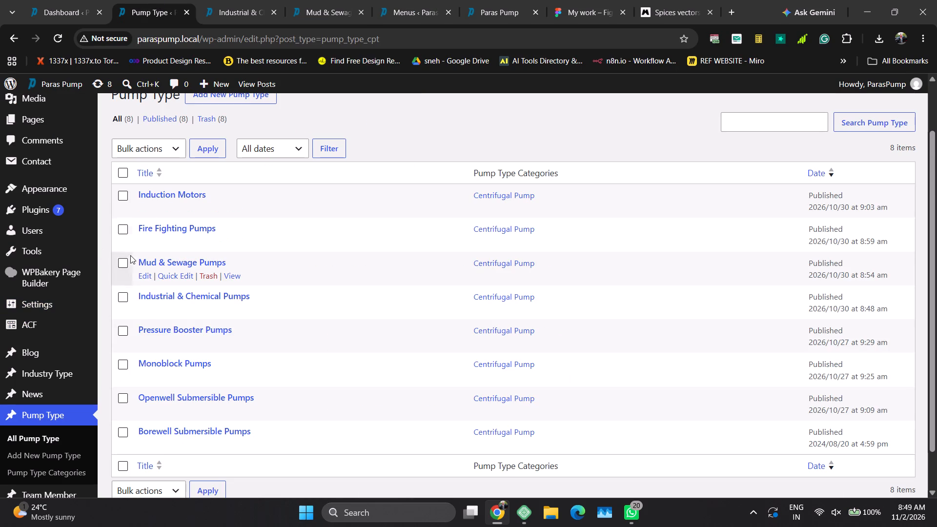
pyautogui.moveTo(133, 257); pyautogui.dragTo(225, 261)
pyautogui.hotkey('ctrl', 'c')
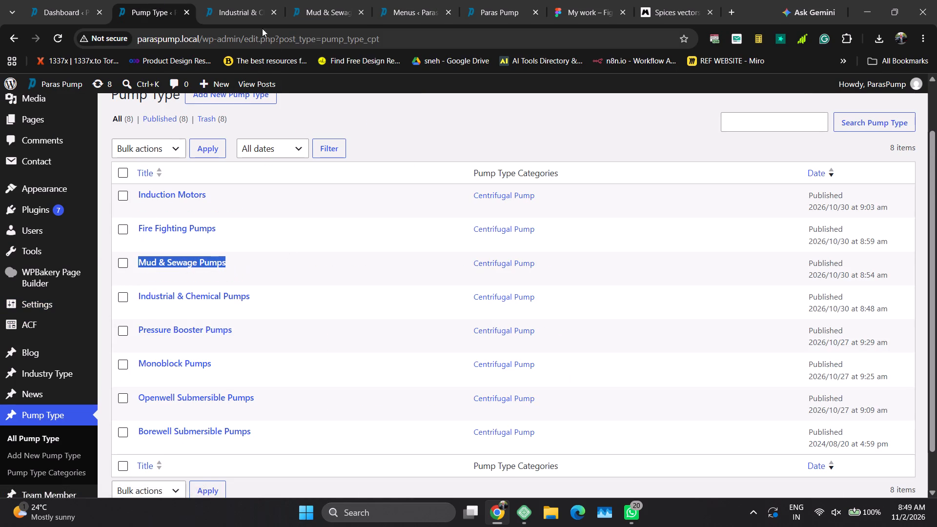
pyautogui.click(235, 2)
pyautogui.click(344, 0)
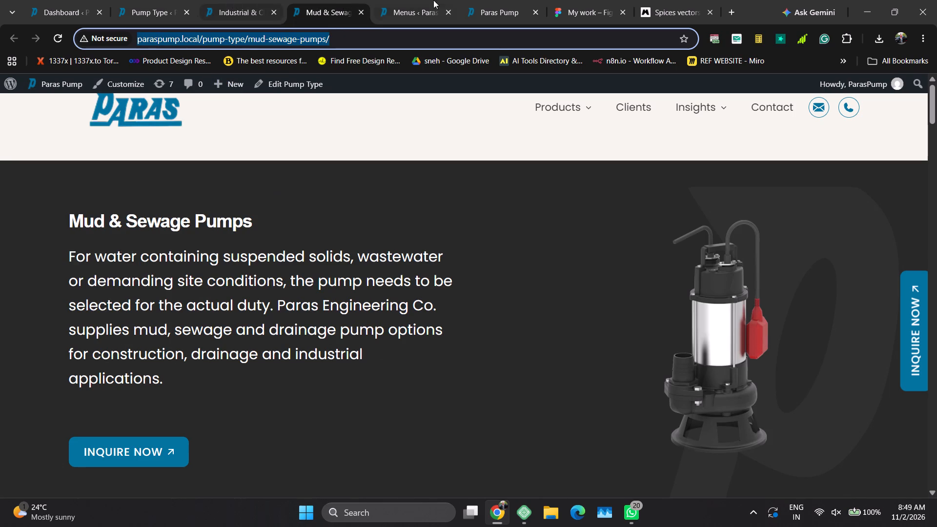
pyautogui.moveTo(419, 1); pyautogui.dragTo(254, 3)
pyautogui.hotkey('ctrl', 'v')
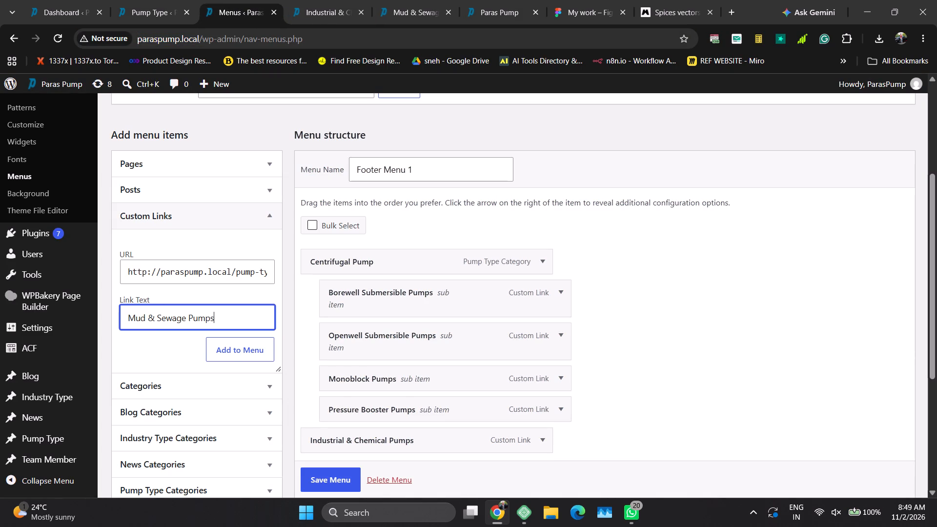
pyautogui.click(230, 353)
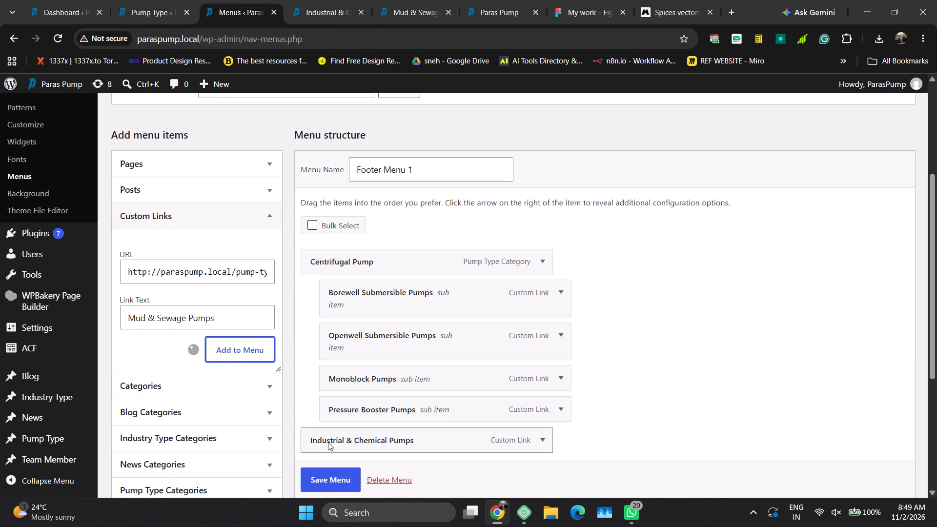
# Nest Industrial & Chemical Pumps and Mud & Sewage Pumps as sub items under Centrifugal Pump, and close their two page tabs.
pyautogui.moveTo(330, 442); pyautogui.dragTo(356, 437)
pyautogui.scroll(-2, 407, 387)
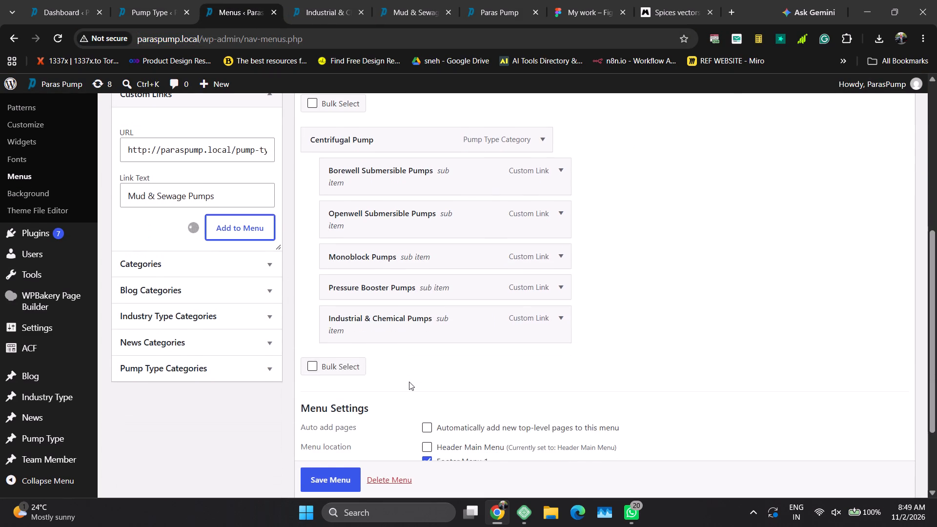
pyautogui.moveTo(329, 362); pyautogui.dragTo(353, 361)
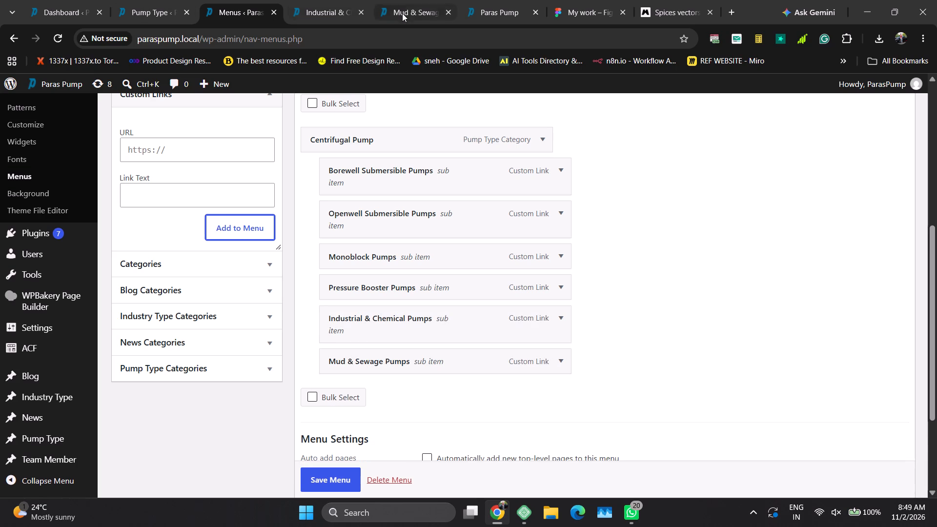
pyautogui.click(361, 12)
pyautogui.click(361, 12)
# Open the Fire Fighting Pumps and Induction Motors pages in new tabs from the pump type list.
pyautogui.click(161, 0)
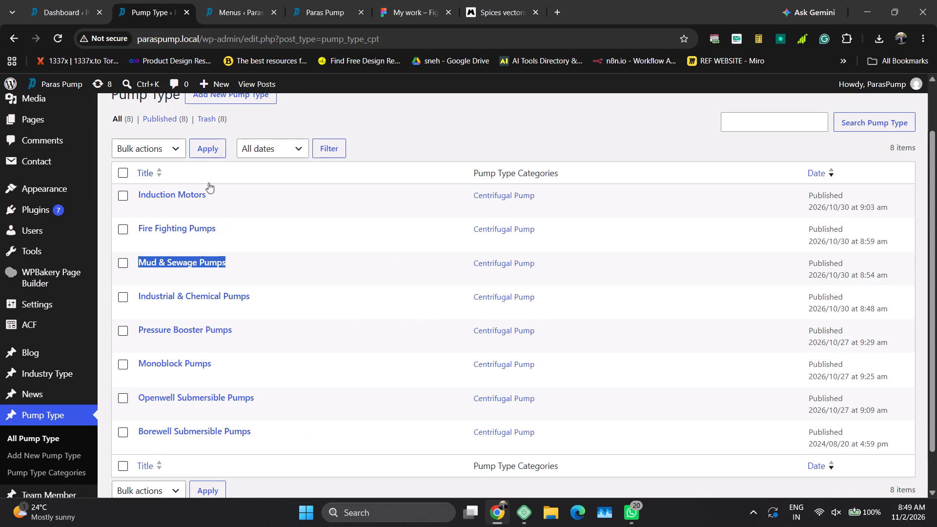
pyautogui.keyDown('ctrl'); pyautogui.click(230, 242); pyautogui.keyUp('ctrl')
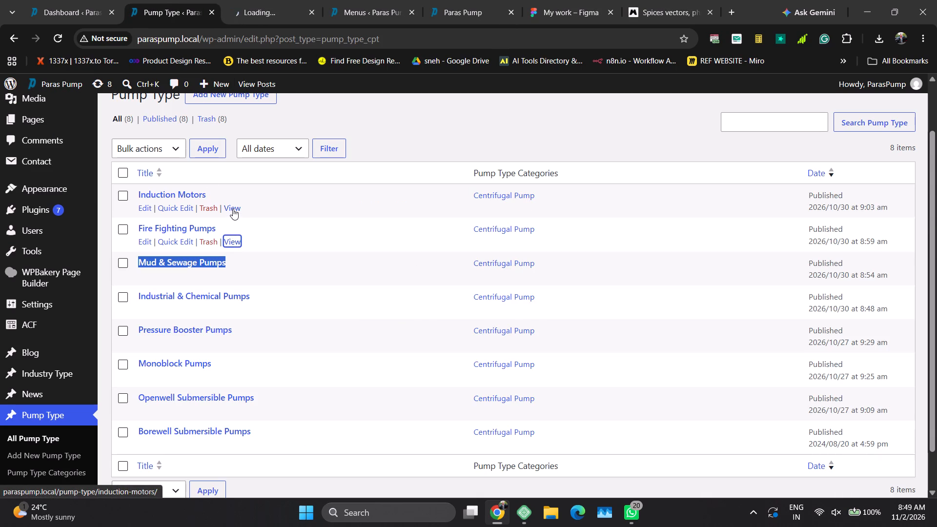
pyautogui.keyDown('ctrl'); pyautogui.click(233, 209); pyautogui.keyUp('ctrl')
# Copy the title Fire Fighting Pumps from the pump type list into a new custom link's text for Footer Menu 1.
pyautogui.moveTo(133, 217); pyautogui.dragTo(213, 228)
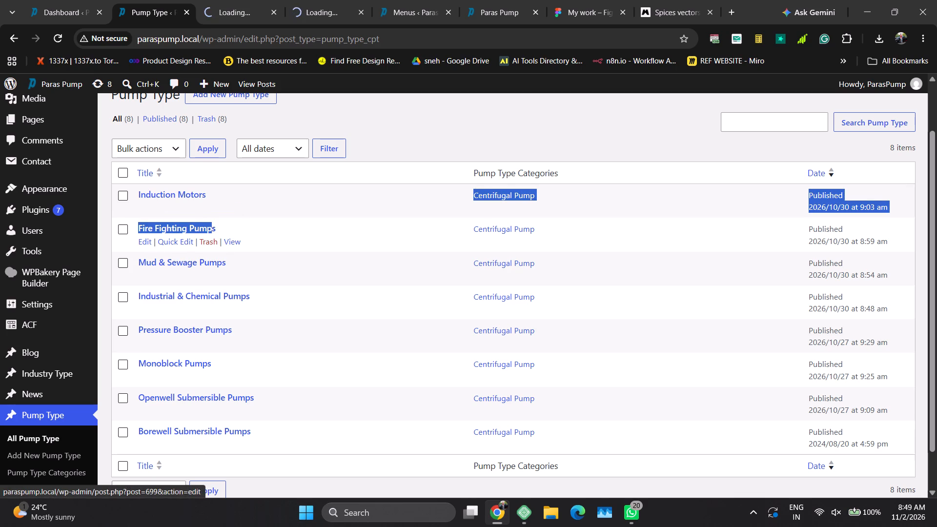
pyautogui.moveTo(213, 228); pyautogui.dragTo(216, 229)
pyautogui.click(101, 245)
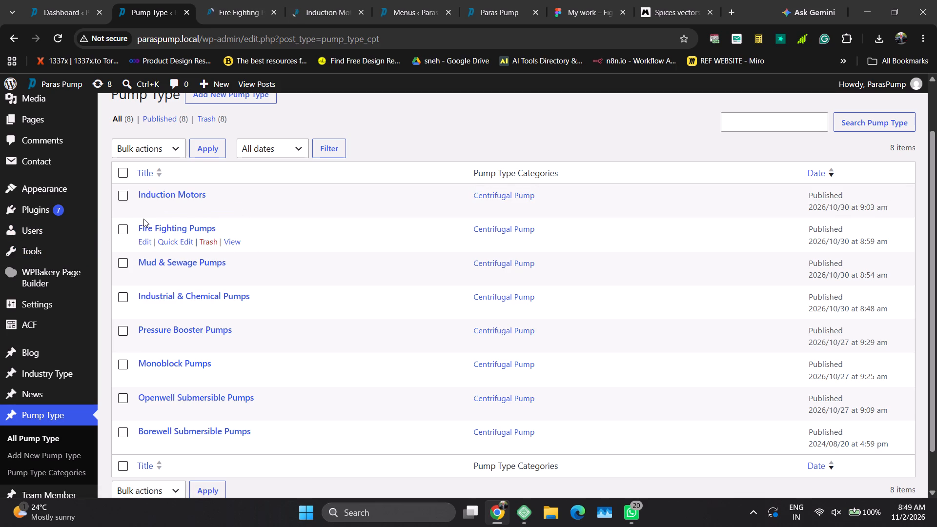
pyautogui.moveTo(136, 221); pyautogui.dragTo(215, 226)
pyautogui.hotkey('ctrl', 'c')
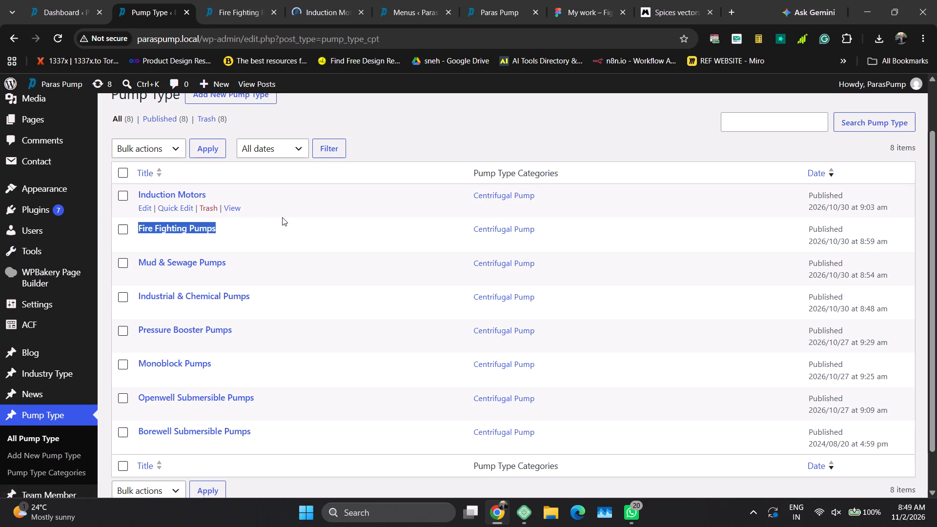
pyautogui.click(253, 0)
pyautogui.moveTo(399, 2); pyautogui.dragTo(229, 2)
pyautogui.click(156, 156)
pyautogui.hotkey('ctrl', 'v')
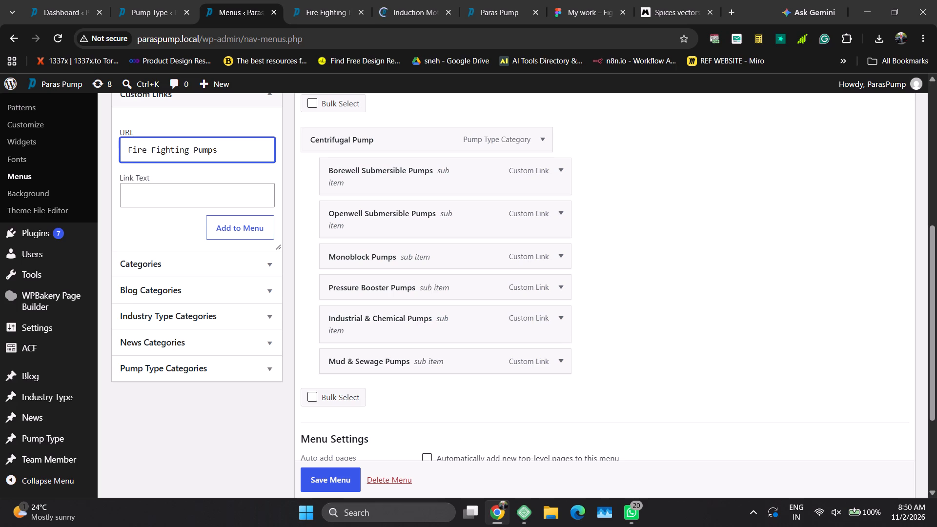
pyautogui.keyDown('ctrl'); pyautogui.click(162, 196); pyautogui.keyUp('ctrl')
pyautogui.hotkey('ctrl', 'v')
# Set the custom link's URL to the Fire Fighting Pumps page address and add the link to Footer Menu 1.
pyautogui.click(330, 0)
pyautogui.click(274, 43)
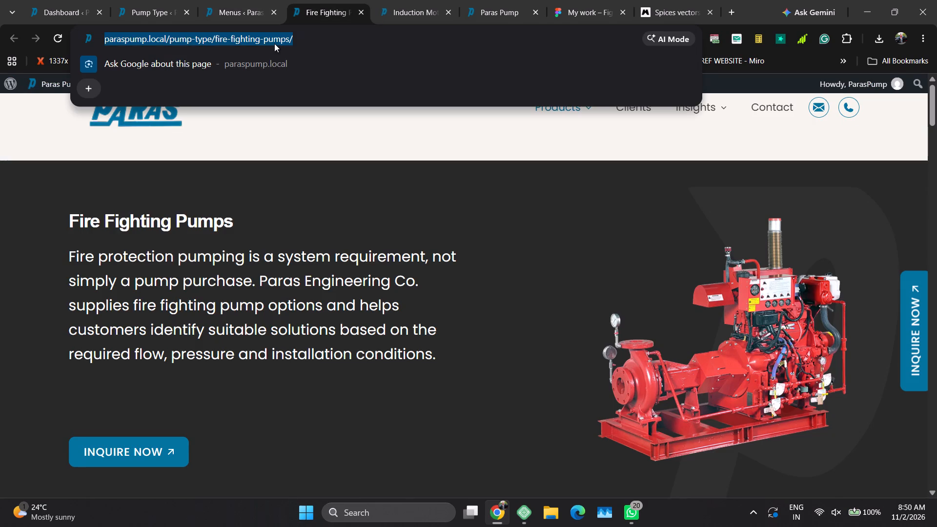
pyautogui.hotkey('ctrl', 'c')
pyautogui.click(236, 0)
pyautogui.click(198, 148)
pyautogui.hotkey('ctrl', 'v')
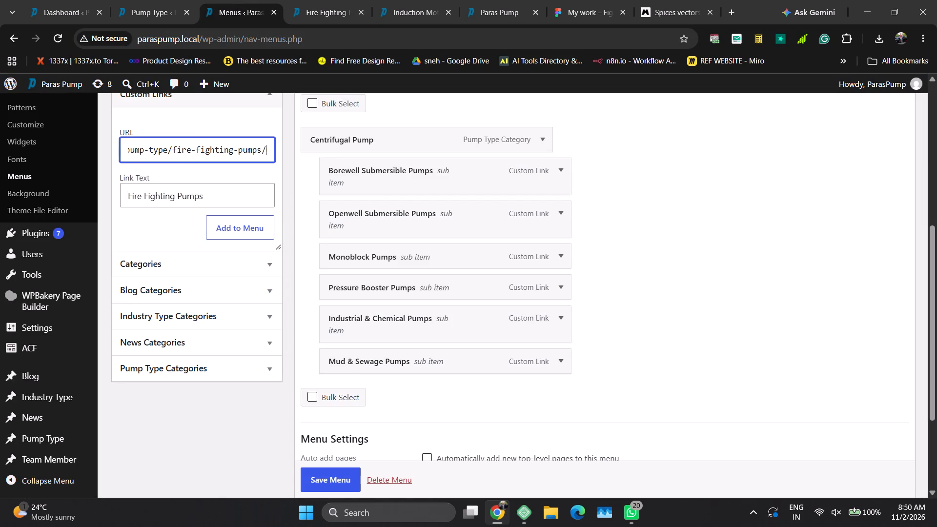
pyautogui.hotkey('ctrl', 'a')
pyautogui.hotkey('ctrl', 'v')
pyautogui.moveTo(231, 141); pyautogui.dragTo(94, 152)
pyautogui.click(170, 227)
pyautogui.click(235, 231)
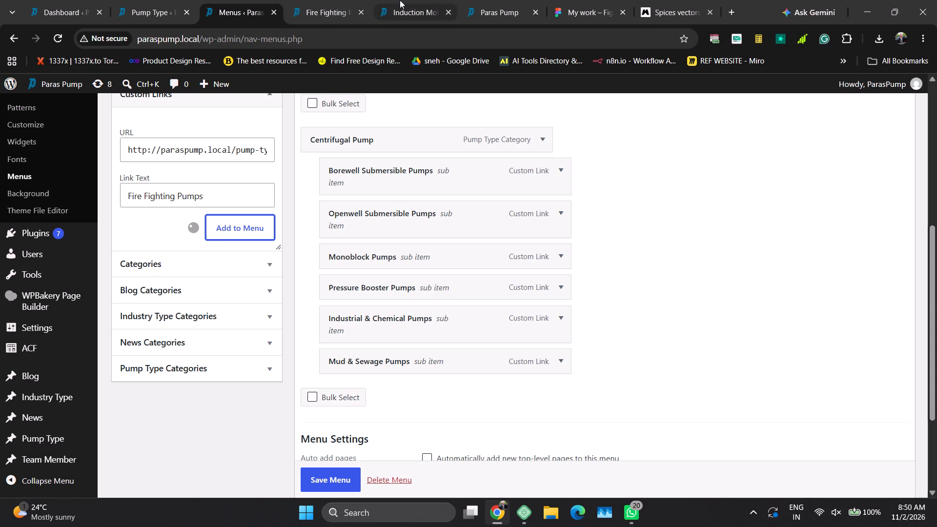
# Copy the Induction Motors page address into the URL of a new custom link for Footer Menu 1.
pyautogui.click(393, 0)
pyautogui.click(230, 44)
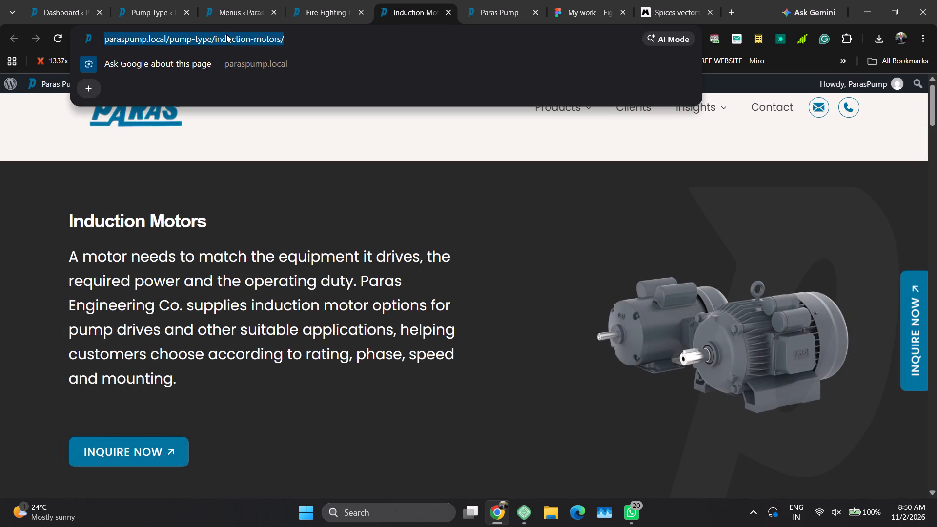
pyautogui.hotkey('ctrl', 'c')
pyautogui.hotkey('ctrl', 'c')
pyautogui.click(236, 0)
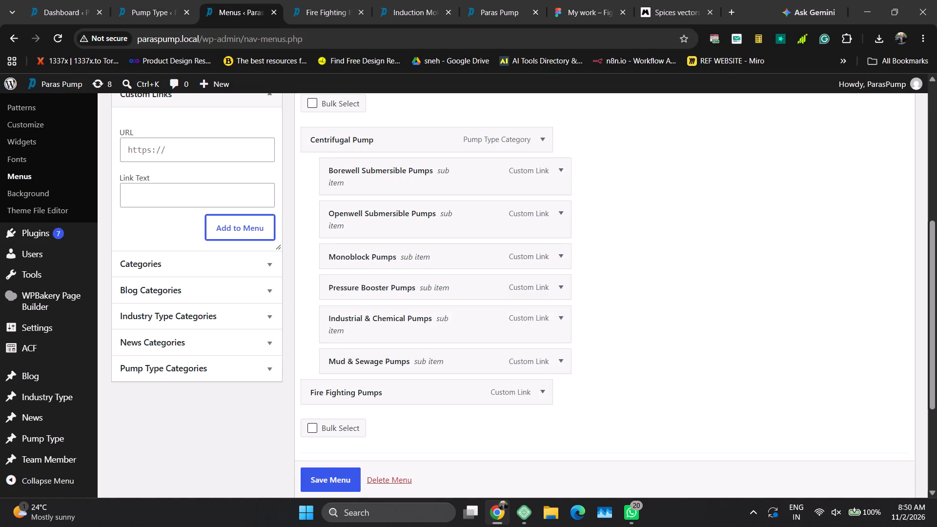
pyautogui.click(205, 145)
pyautogui.hotkey('ctrl', 'v')
# Copy the title Induction Motors from the pump type list for the new custom link's text in Footer Menu 1.
pyautogui.click(163, 0)
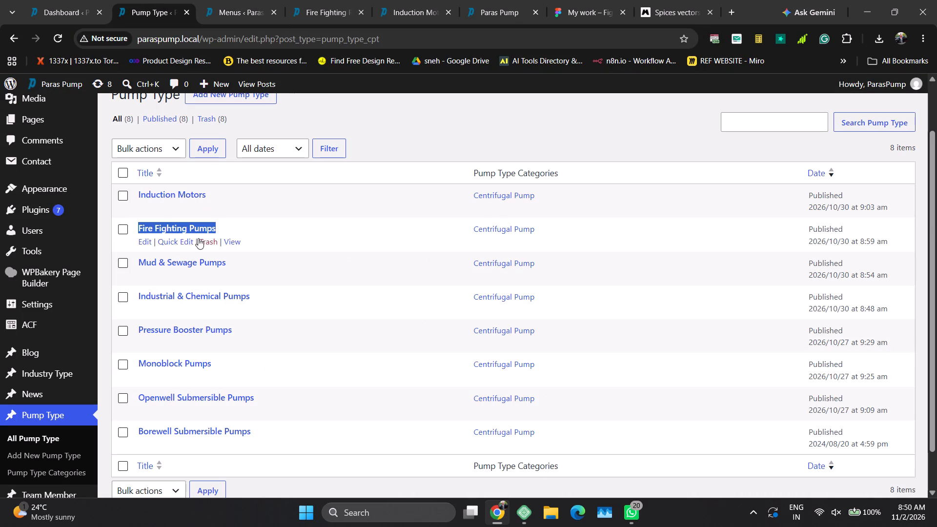
pyautogui.click(103, 208)
pyautogui.moveTo(137, 189); pyautogui.dragTo(188, 193)
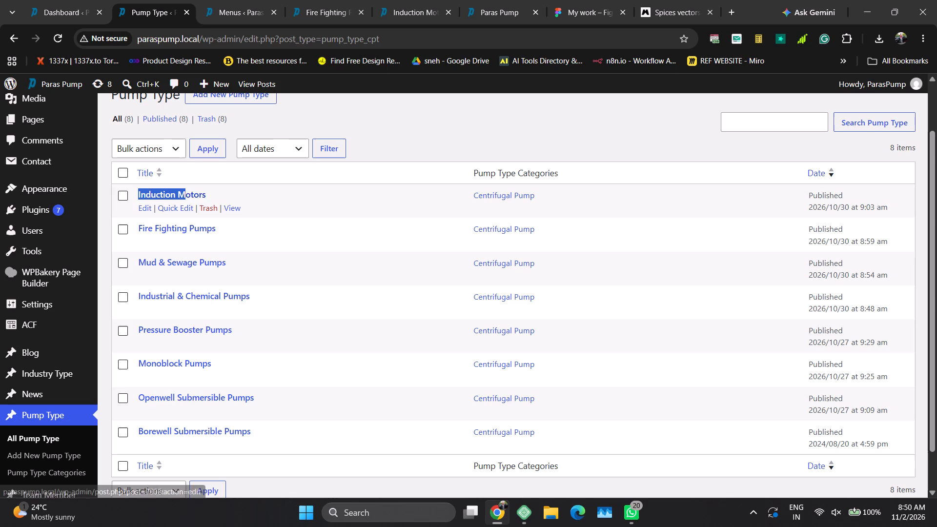
pyautogui.moveTo(188, 193); pyautogui.dragTo(209, 194)
pyautogui.hotkey('ctrl', 'c')
pyautogui.click(238, 10)
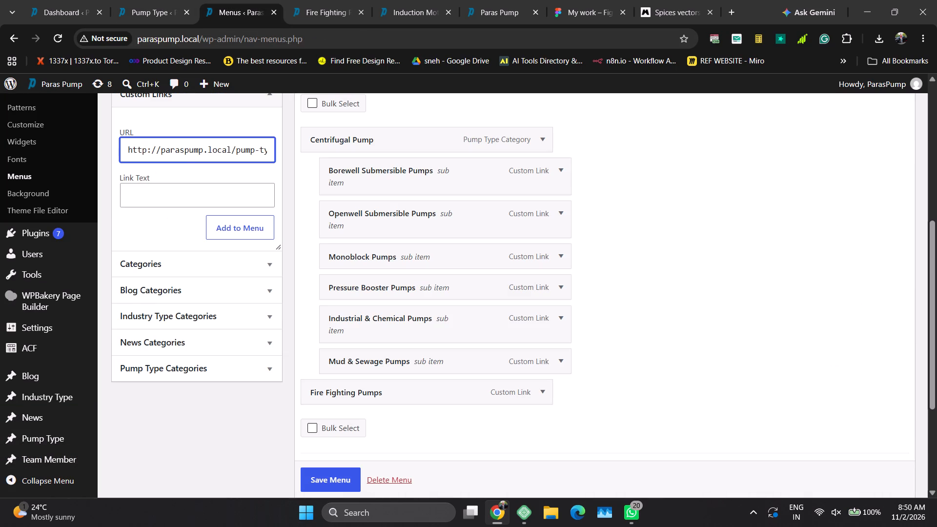
# Paste Induction Motors as the custom link's text and add the link to Footer Menu 1.
pyautogui.click(164, 196)
pyautogui.hotkey('ctrl', 'v')
pyautogui.click(239, 232)
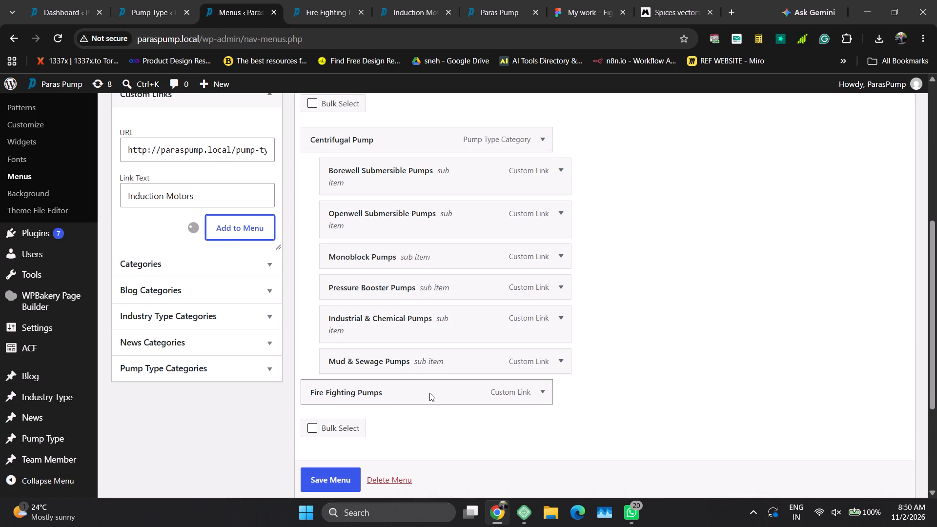
# Nest the Fire Fighting Pumps and Induction Motors links as sub items of Centrifugal Pump, below Mud & Sewage Pumps.
pyautogui.moveTo(316, 391); pyautogui.dragTo(339, 391)
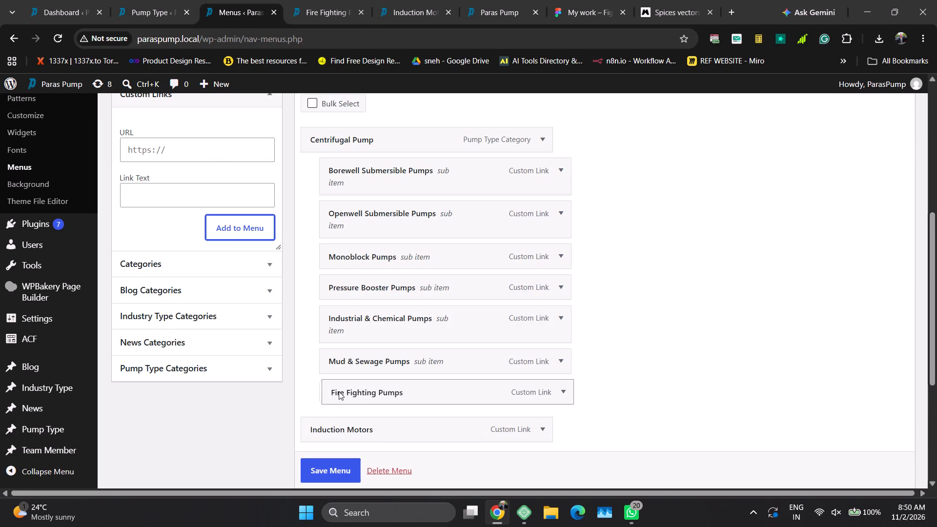
pyautogui.moveTo(339, 391); pyautogui.dragTo(340, 391)
pyautogui.moveTo(327, 422); pyautogui.dragTo(349, 419)
pyautogui.click(256, 438)
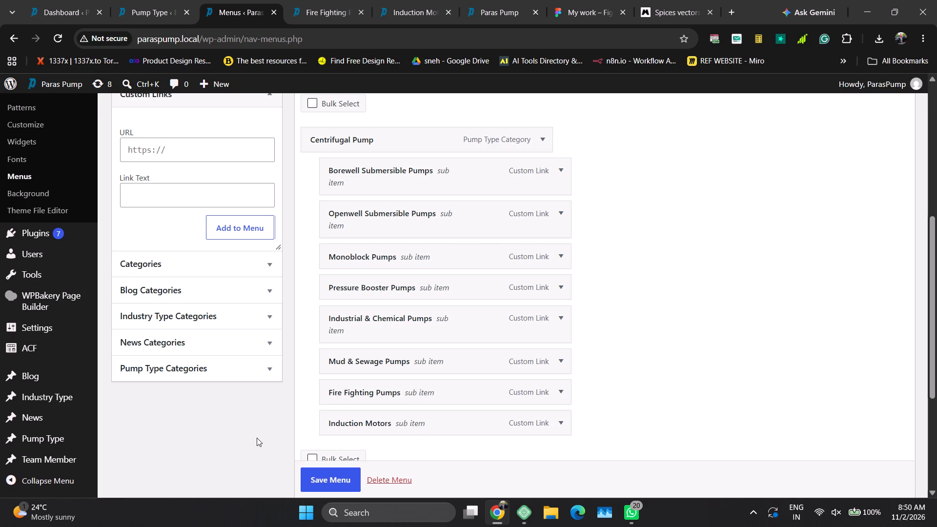
pyautogui.scroll(-4, 356, 414)
pyautogui.scroll(5, 356, 414)
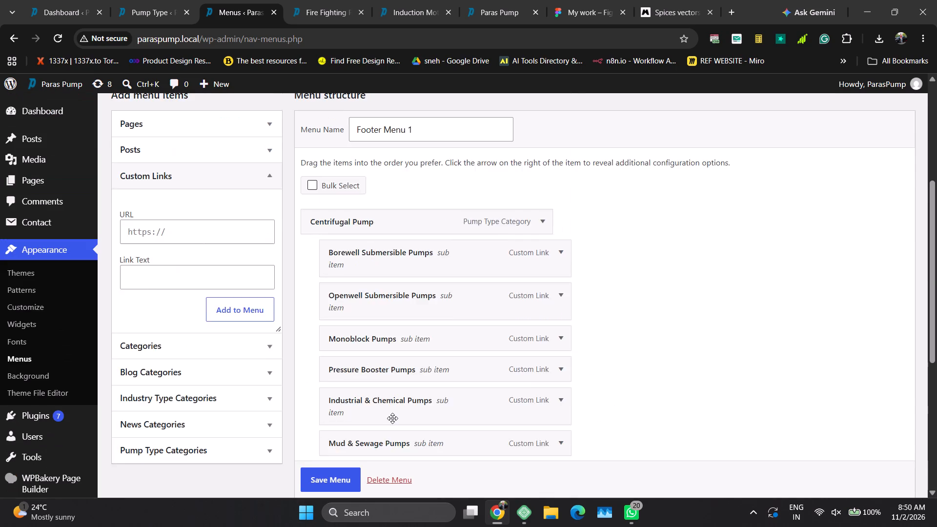